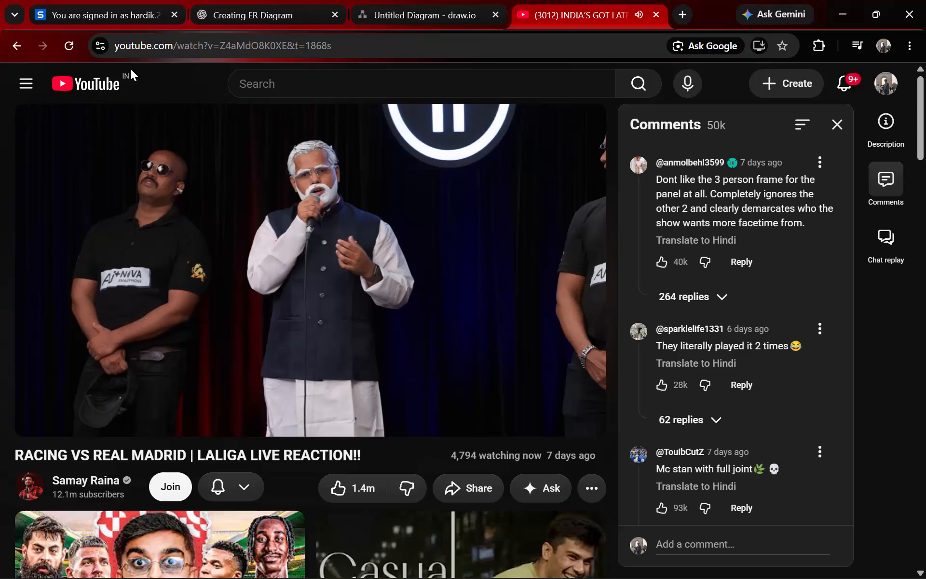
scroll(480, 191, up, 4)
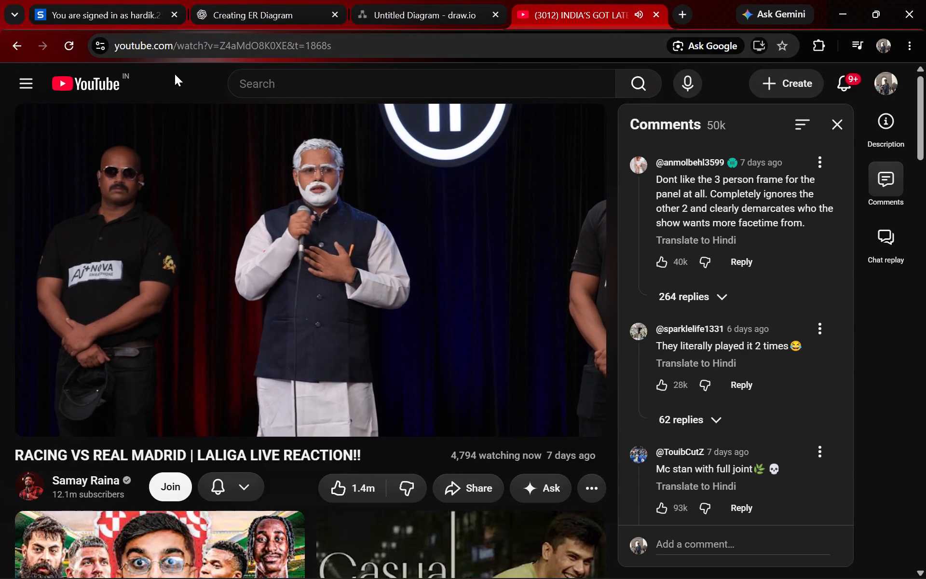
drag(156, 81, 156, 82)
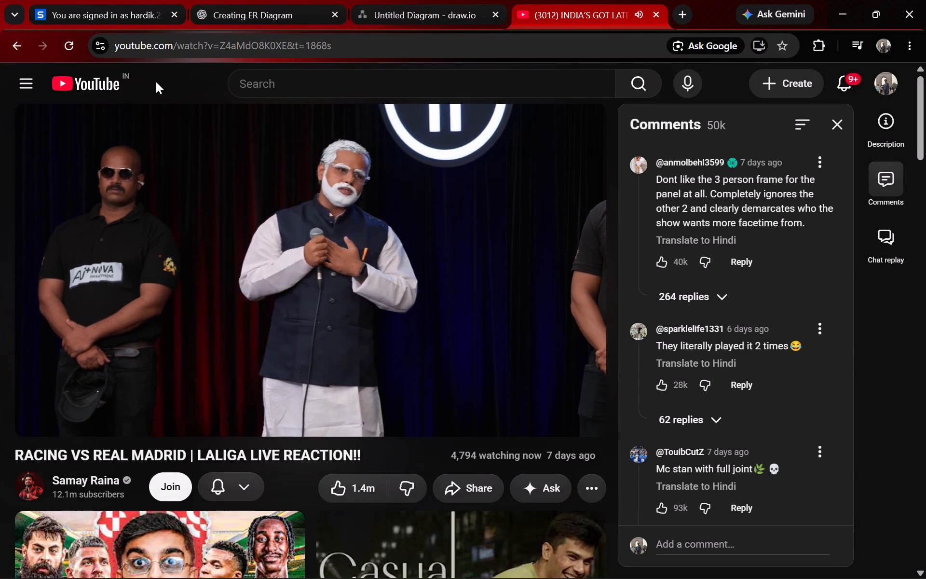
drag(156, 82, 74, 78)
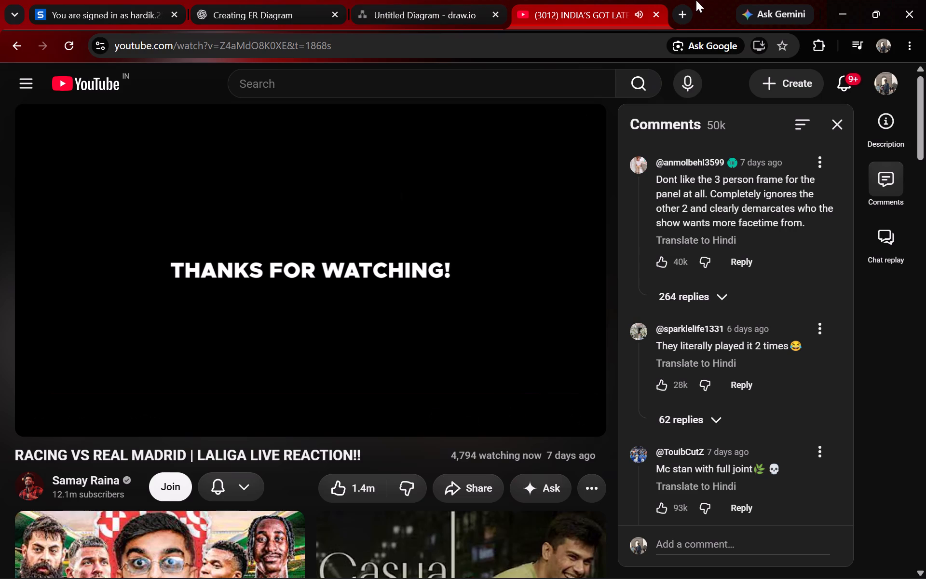
Open the INDIA'S GOT LATENT S2 EP8 video from the YouTube watch history and skip close to its end.
click(101, 81)
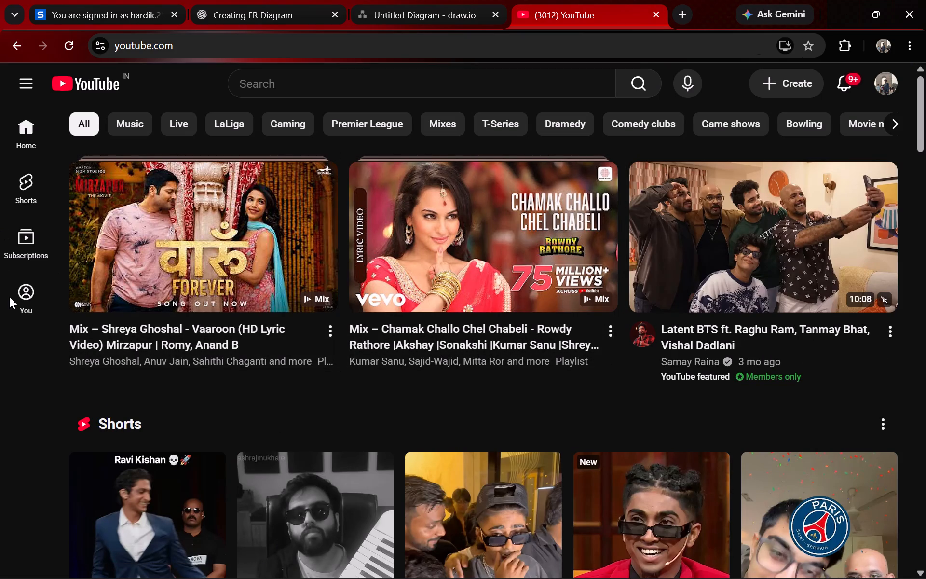
click(17, 287)
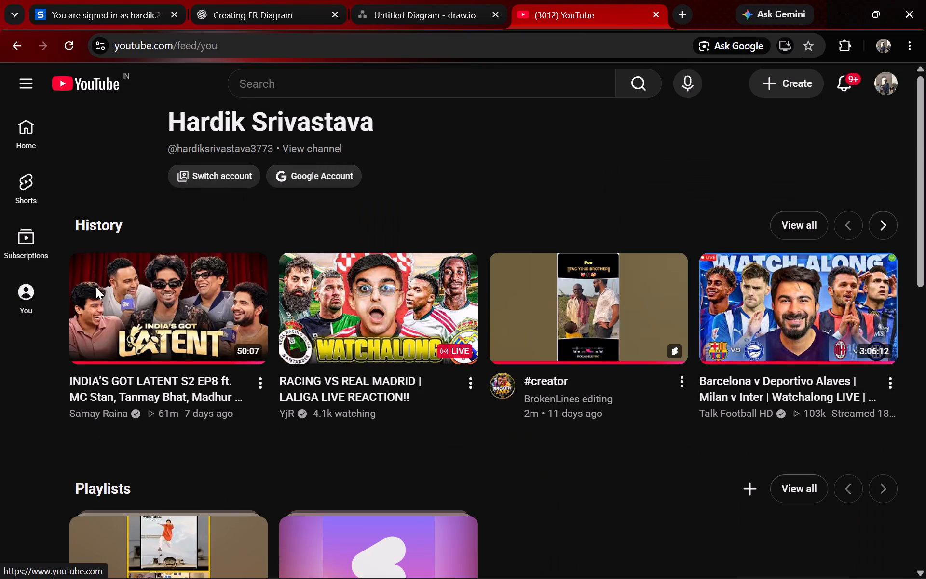
click(123, 321)
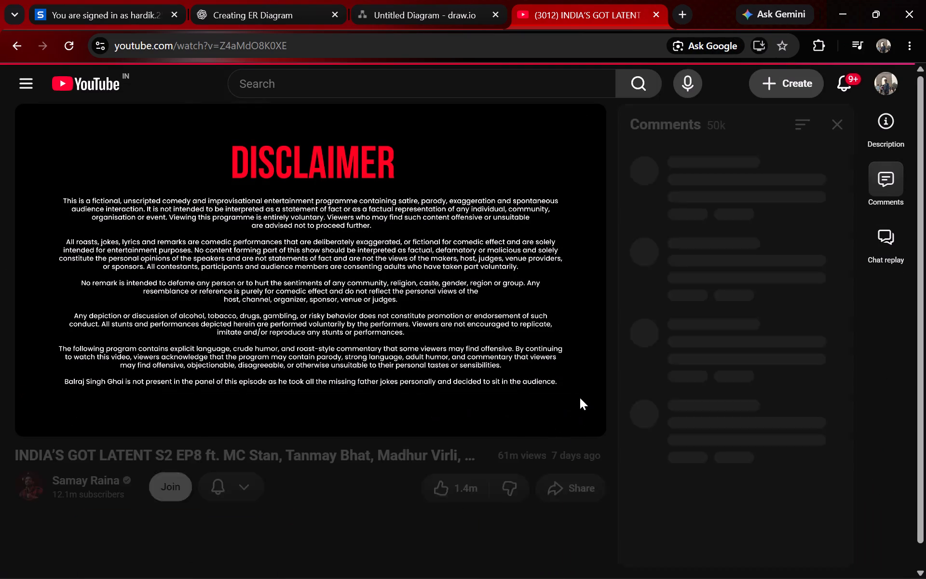
click(589, 394)
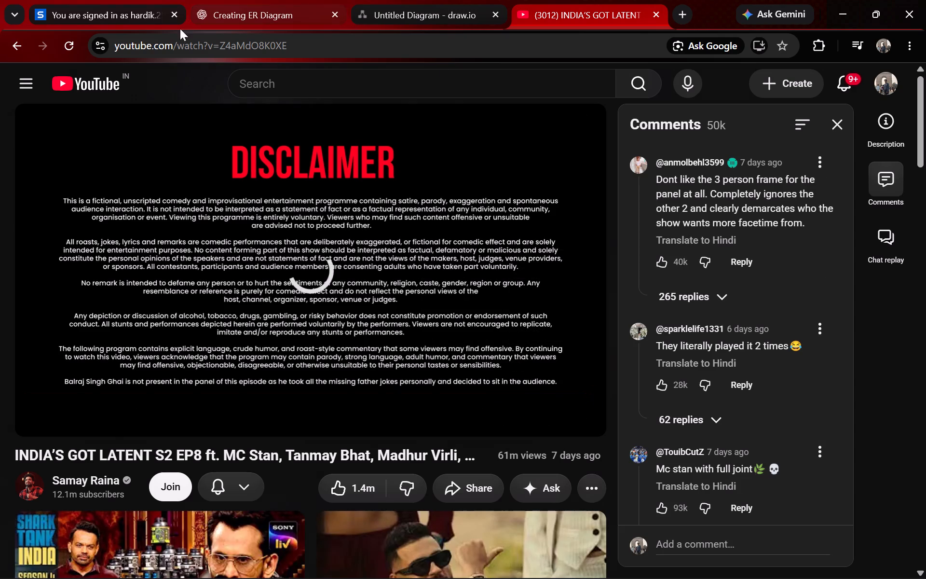
Go back to the YouTube home feed, look through the recommendations and open the INDIA'S GOT LATENT Short.
click(79, 76)
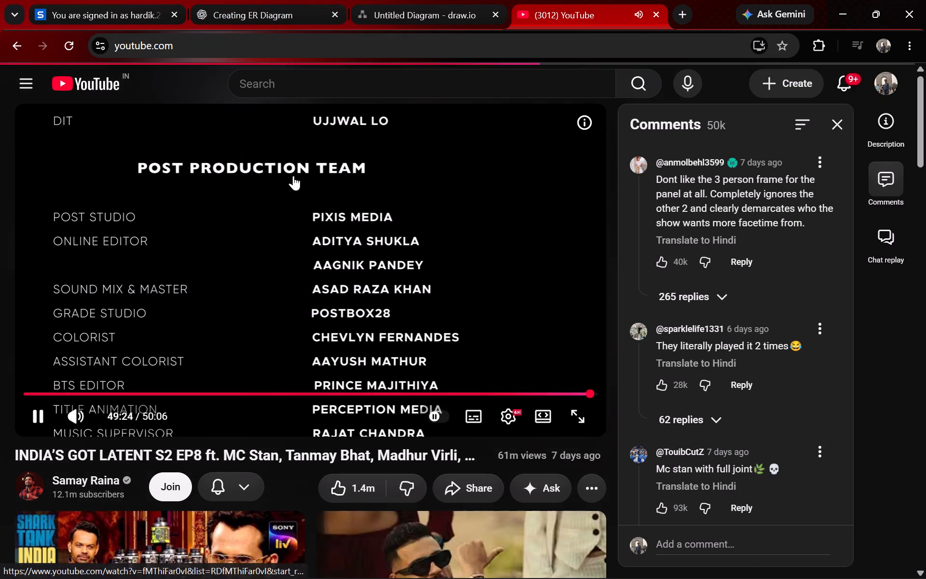
scroll(518, 276, up, 2)
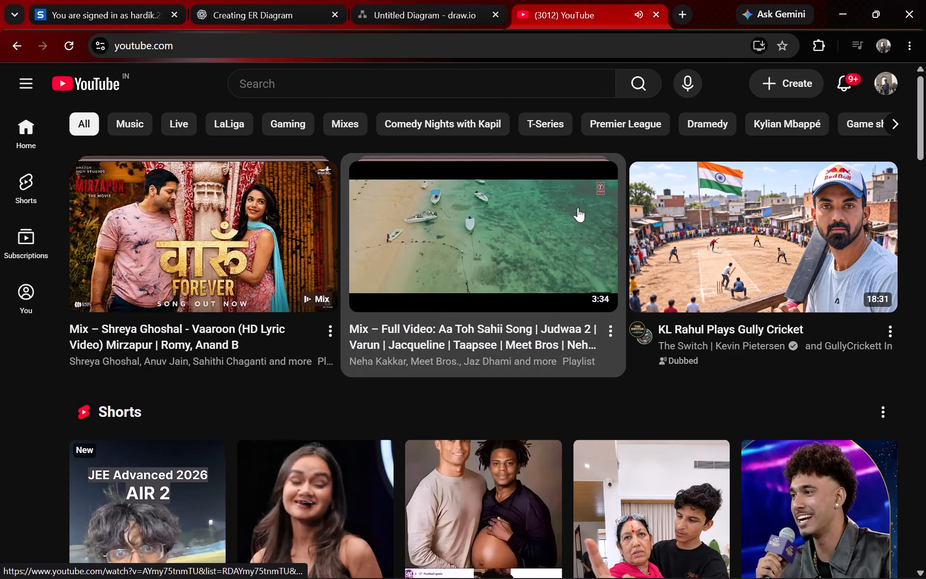
scroll(520, 249, down, 3)
scroll(439, 222, up, 2)
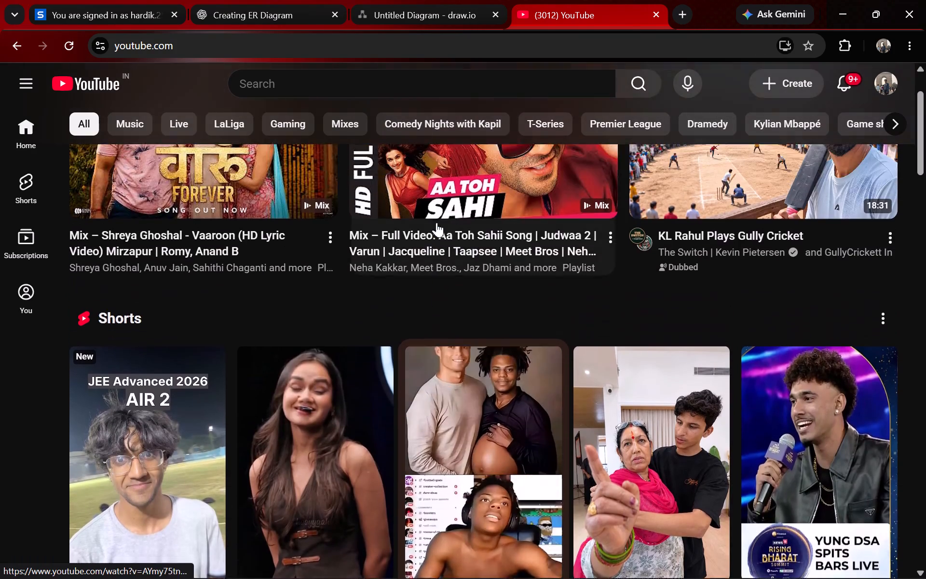
scroll(436, 223, down, 4)
scroll(275, 207, up, 2)
click(303, 287)
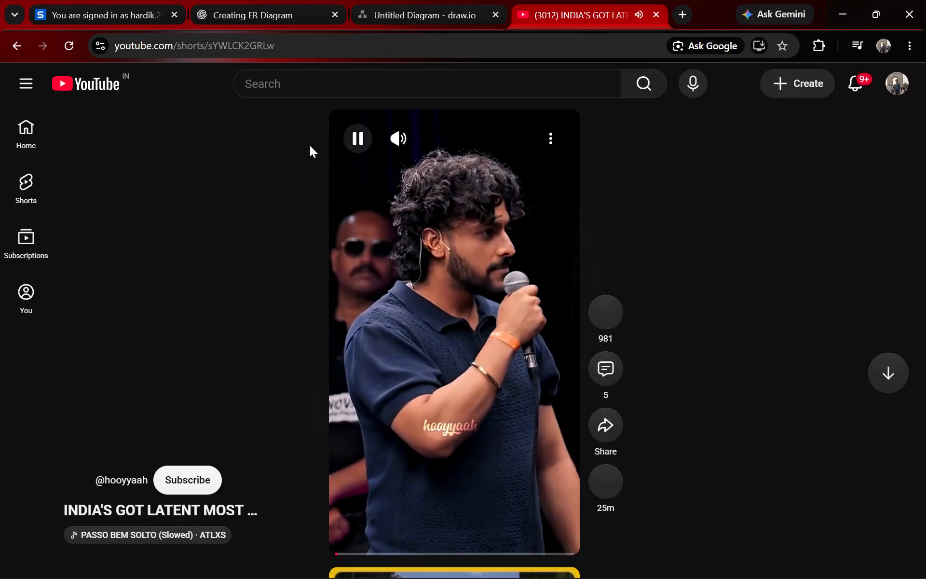
Return to the home feed, look through the recommended videos and play the Short "Babu mike dedo".
click(72, 86)
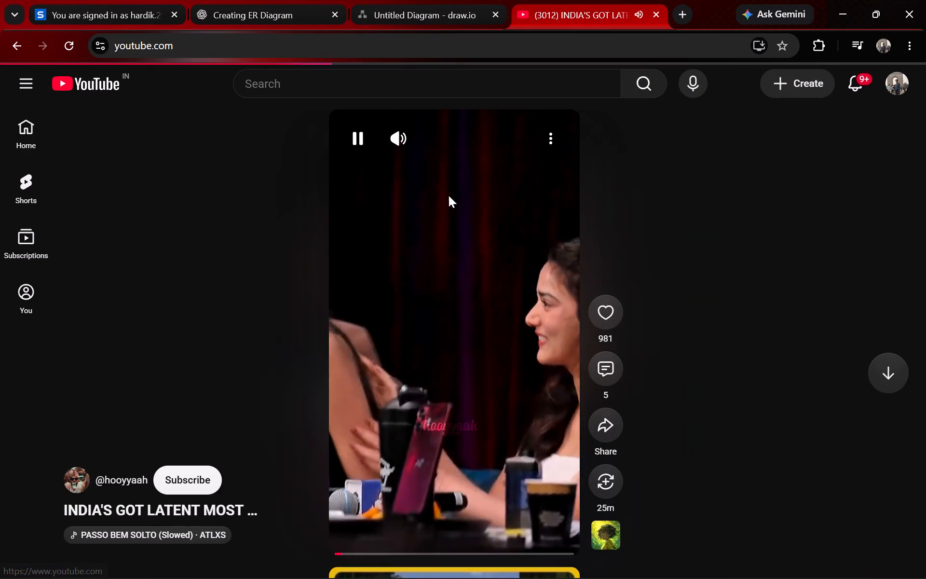
scroll(540, 235, down, 5)
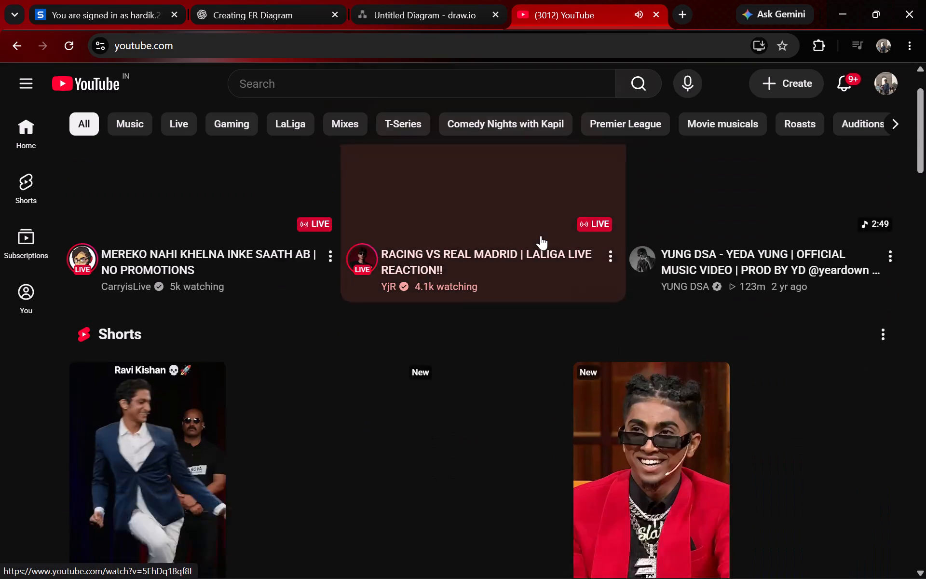
scroll(541, 235, up, 5)
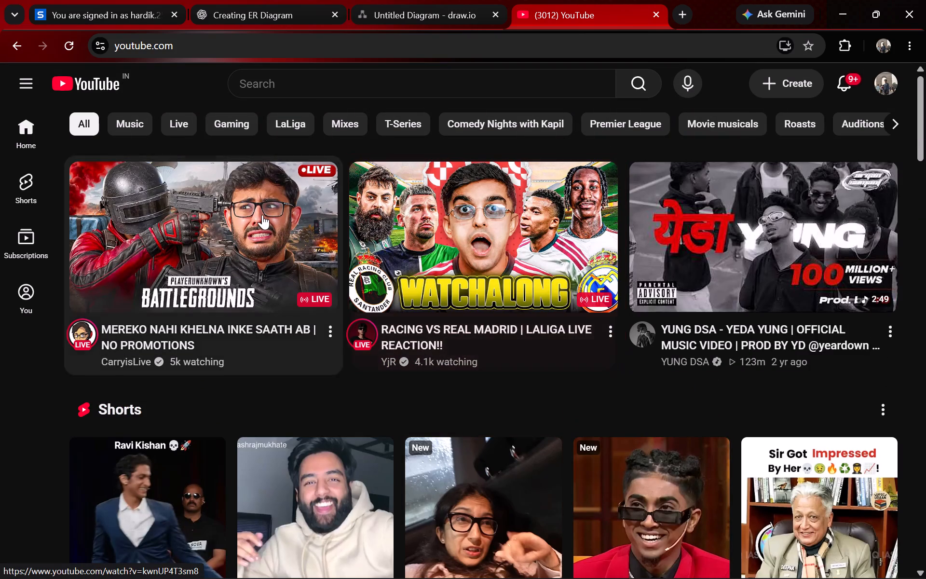
scroll(262, 215, down, 7)
scroll(262, 215, up, 3)
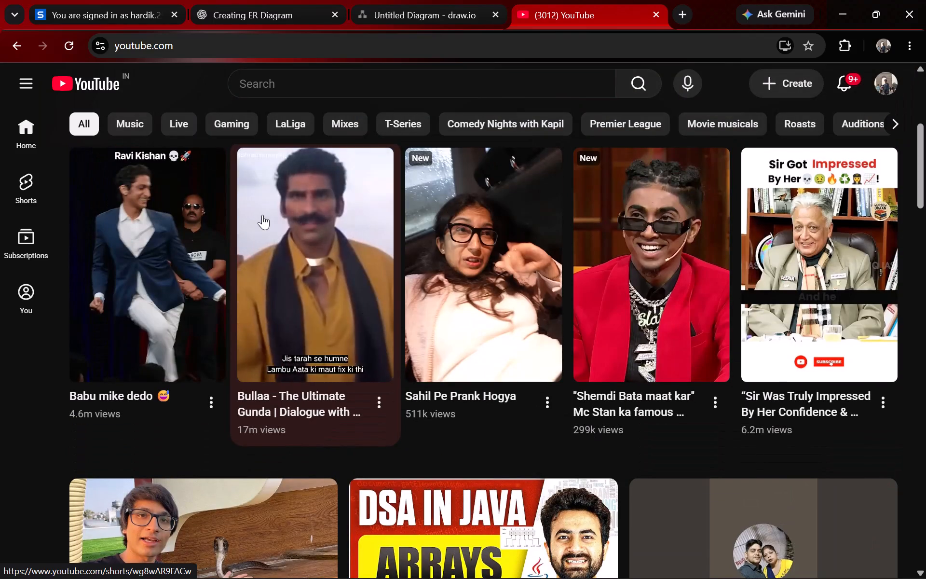
scroll(262, 215, down, 2)
scroll(262, 215, up, 3)
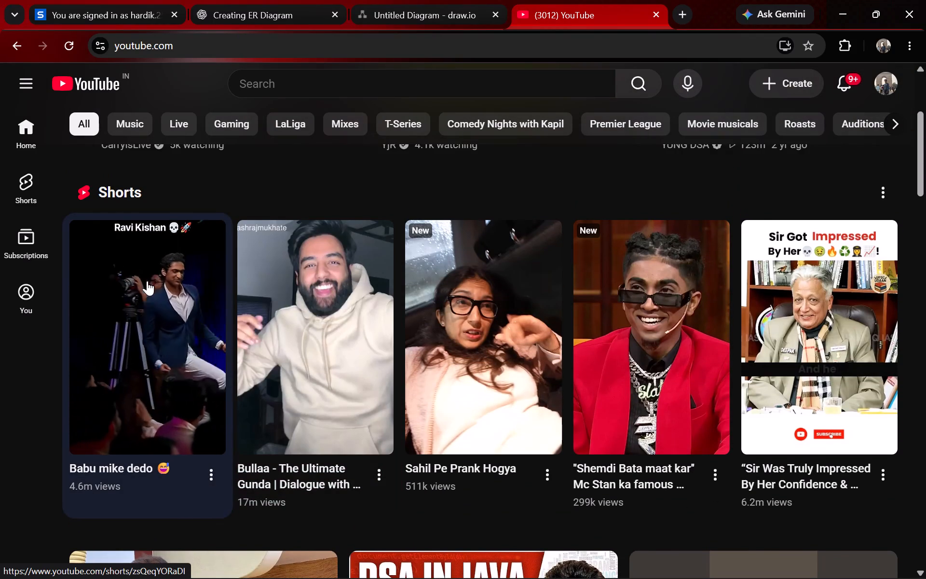
click(147, 281)
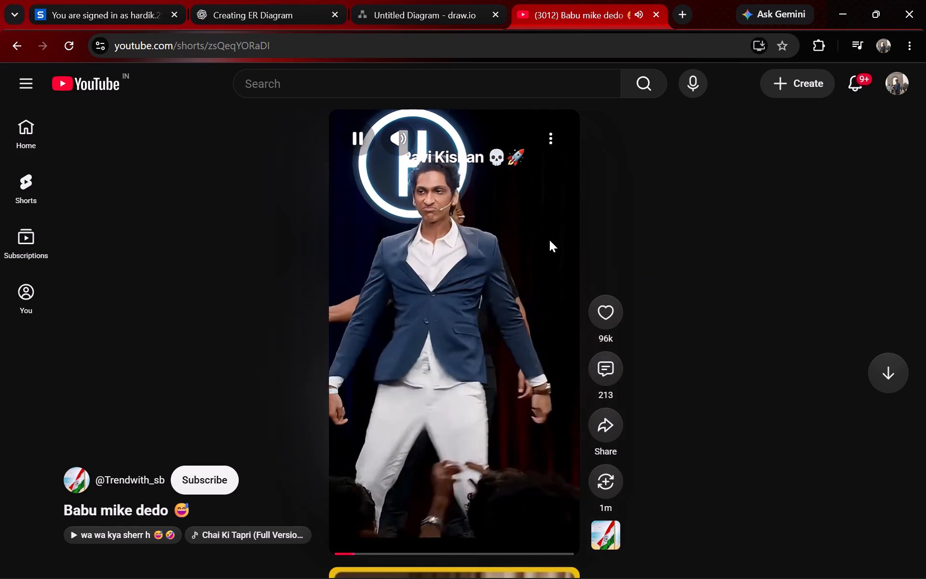
click(80, 83)
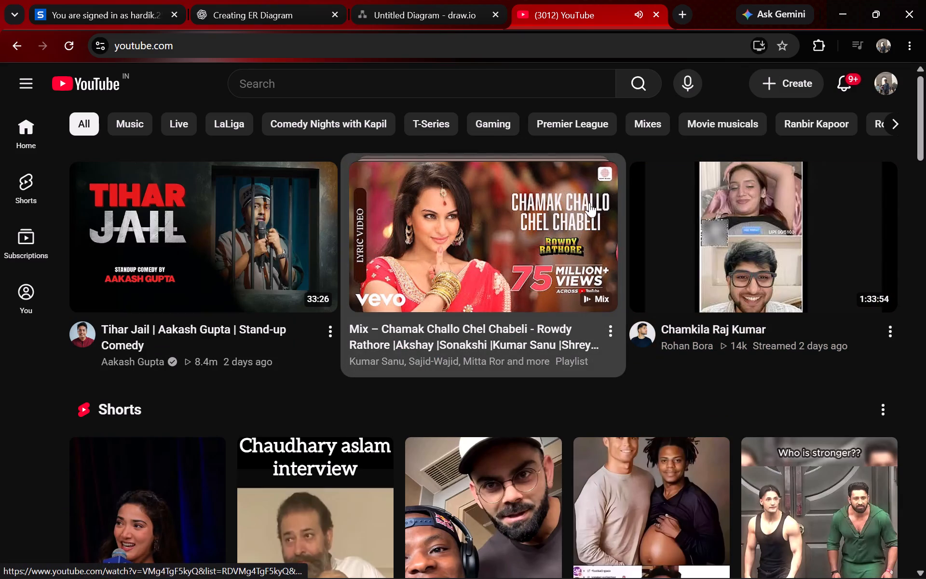
scroll(579, 205, down, 6)
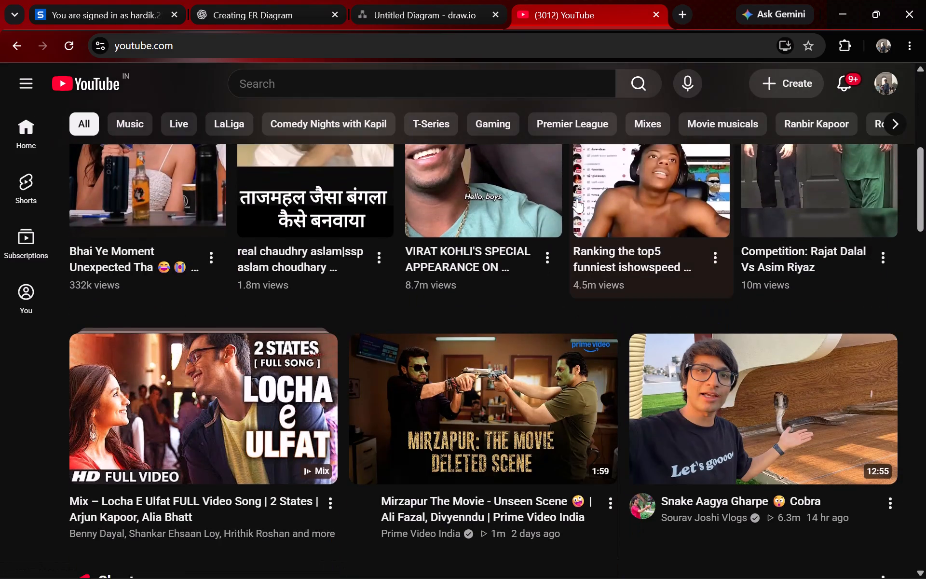
scroll(228, 283, down, 2)
scroll(329, 258, down, 2)
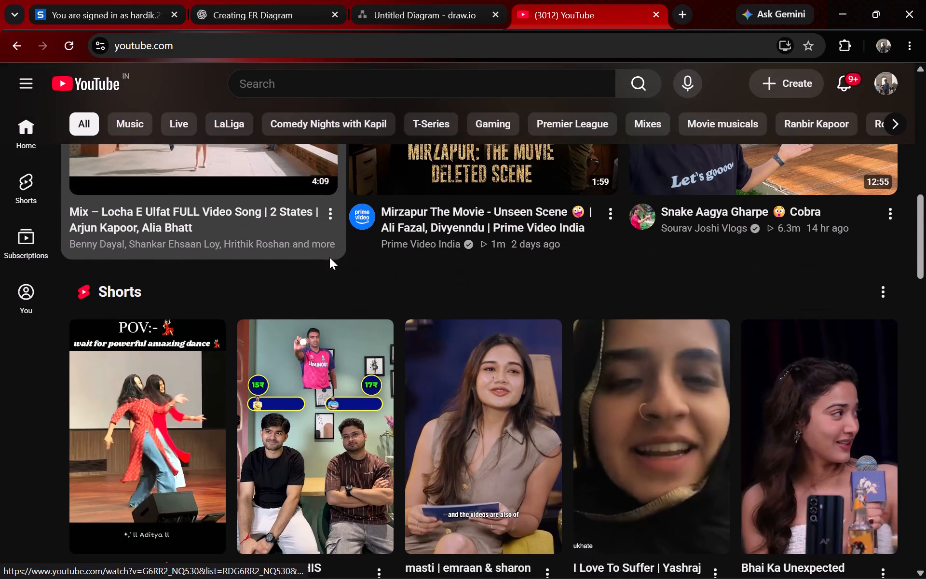
scroll(329, 257, down, 5)
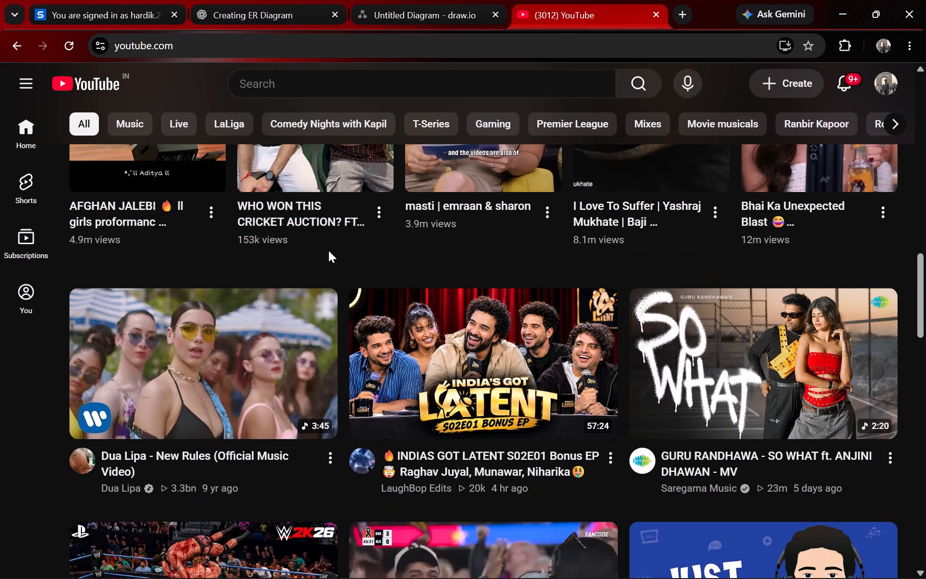
scroll(328, 250, down, 7)
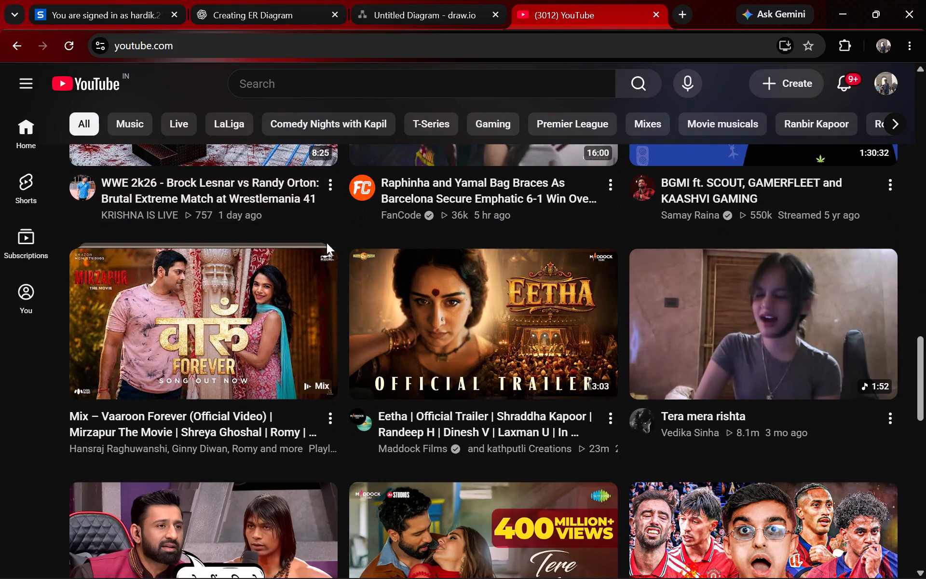
scroll(327, 243, down, 3)
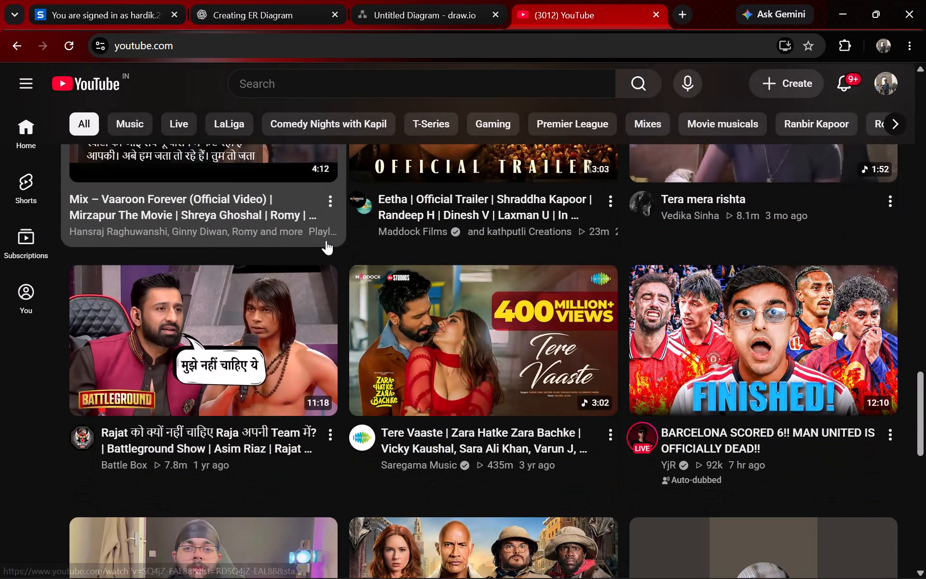
scroll(326, 240, down, 2)
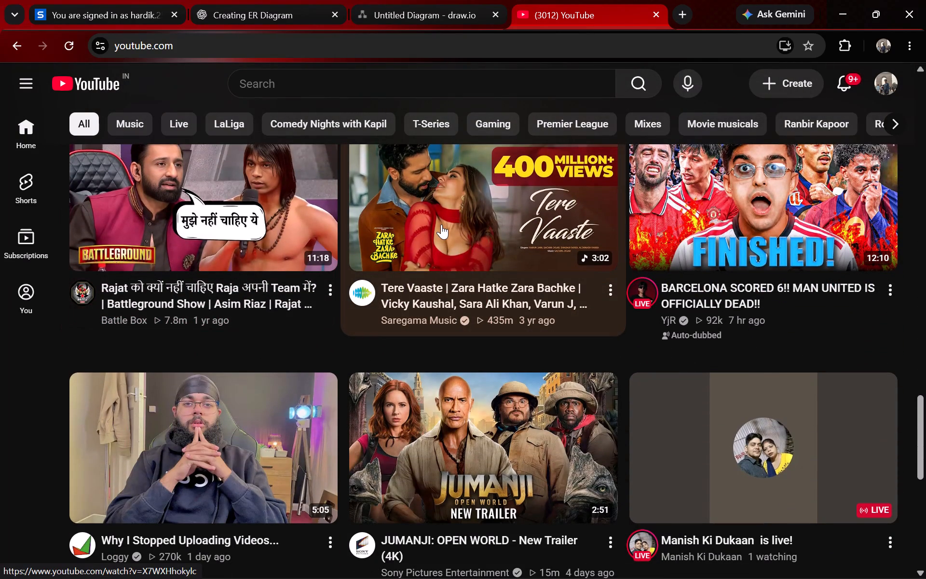
scroll(442, 224, up, 4)
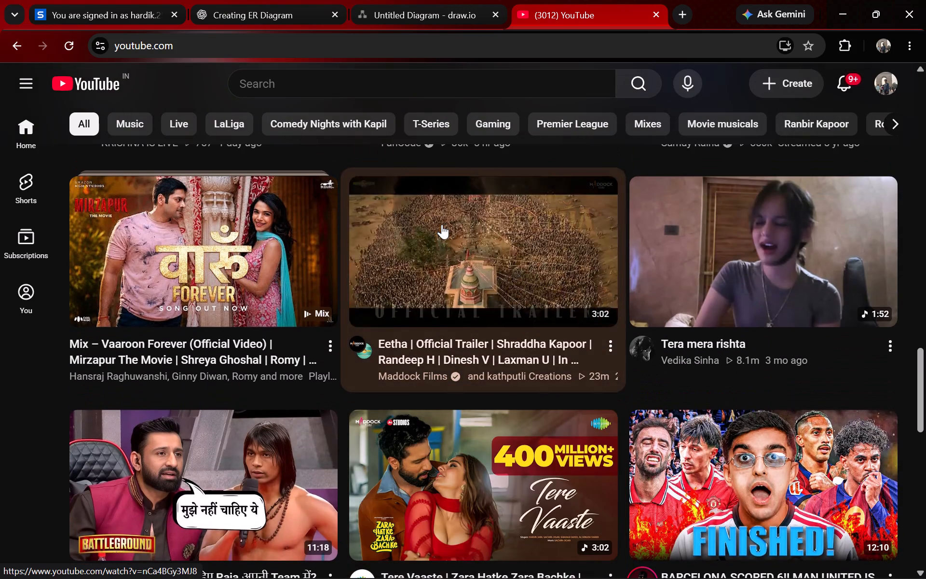
scroll(442, 224, down, 10)
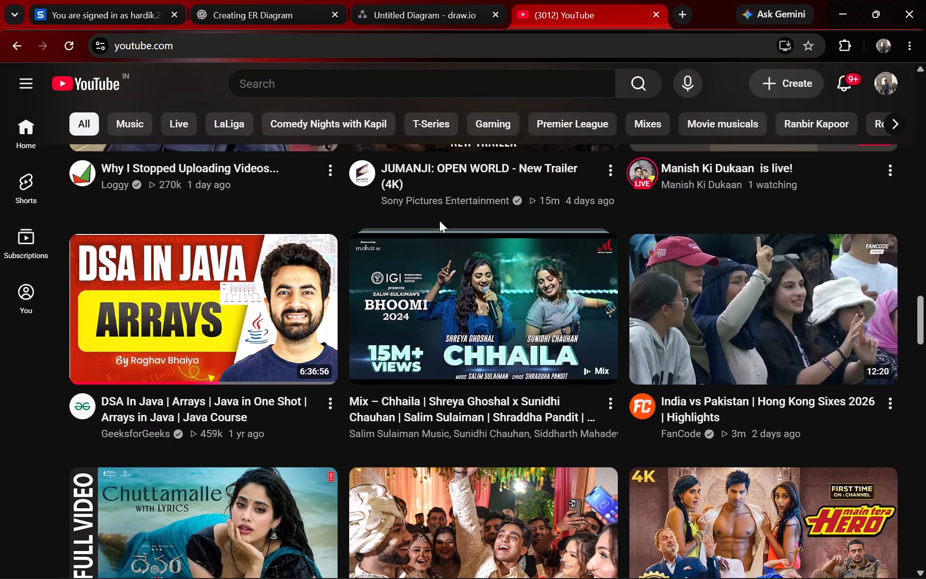
scroll(439, 221, down, 1)
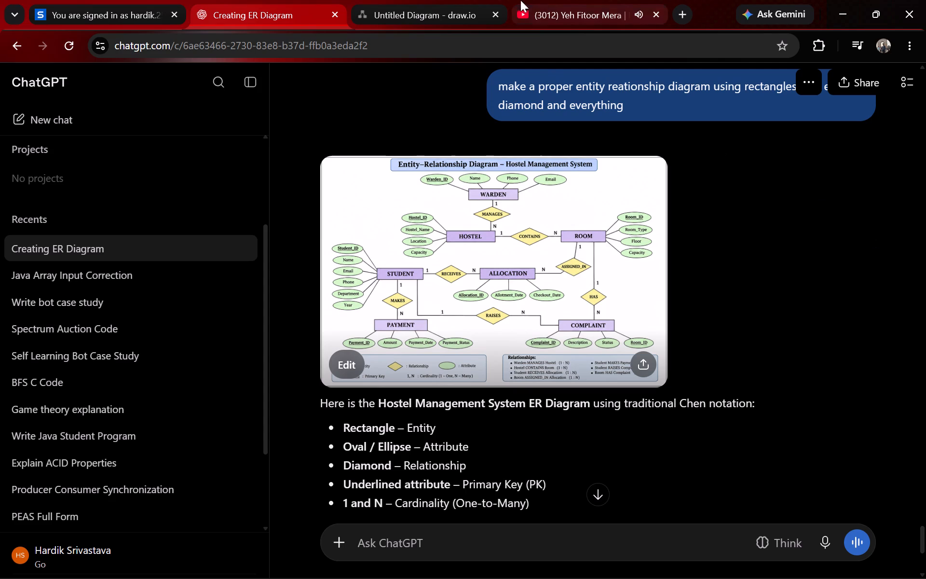
Switch to the blank draw.io diagram, add an ellipse and place it at about 210, 220.
drag(389, 0, 399, 2)
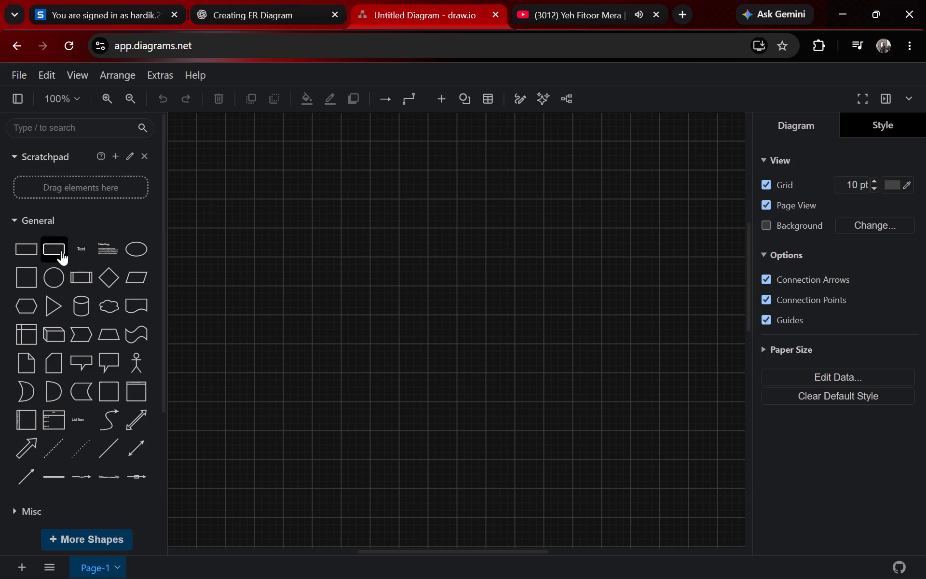
click(133, 254)
drag(437, 328, 328, 297)
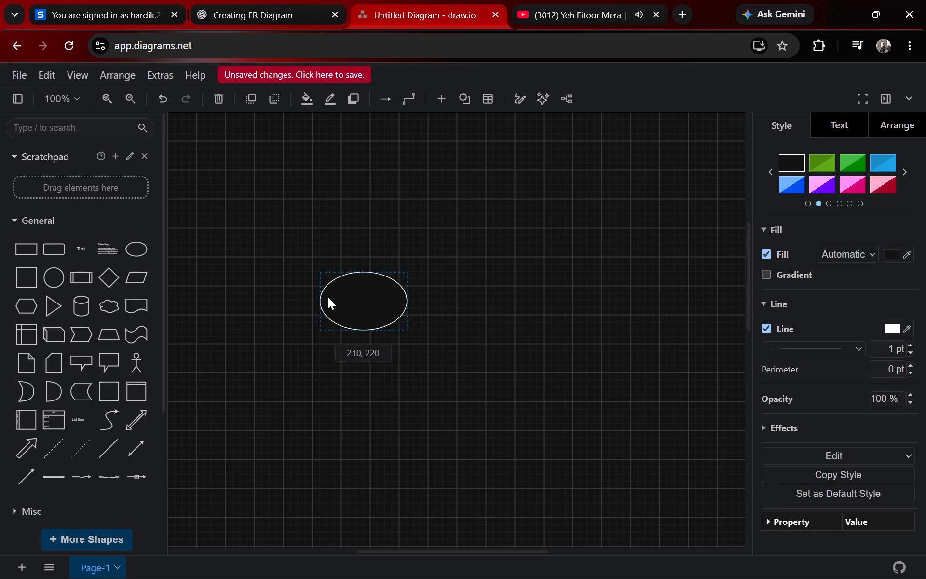
Move the blank ellipse near the page's left edge and resize it to about 110 x 40.
drag(328, 297, 204, 280)
drag(184, 280, 206, 284)
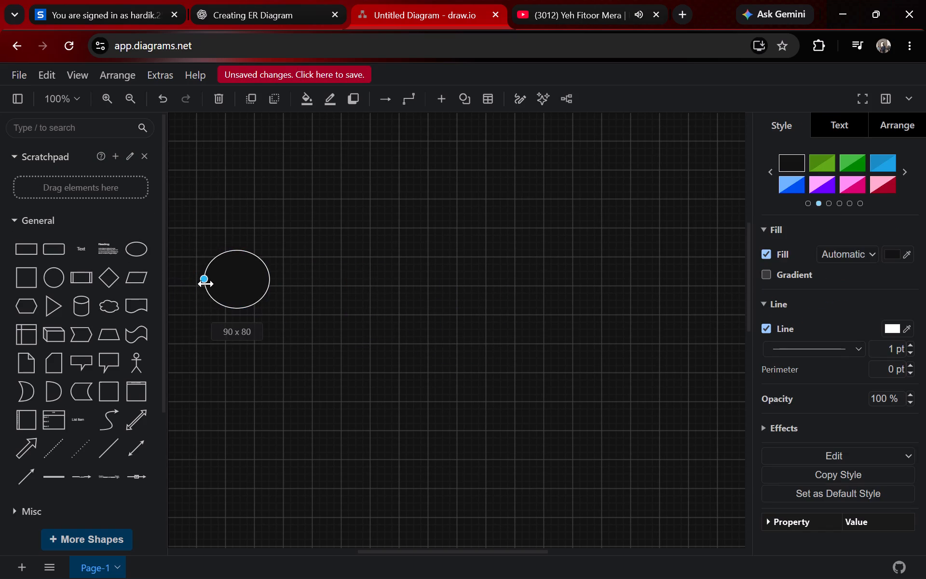
drag(206, 284, 190, 284)
drag(229, 252, 234, 275)
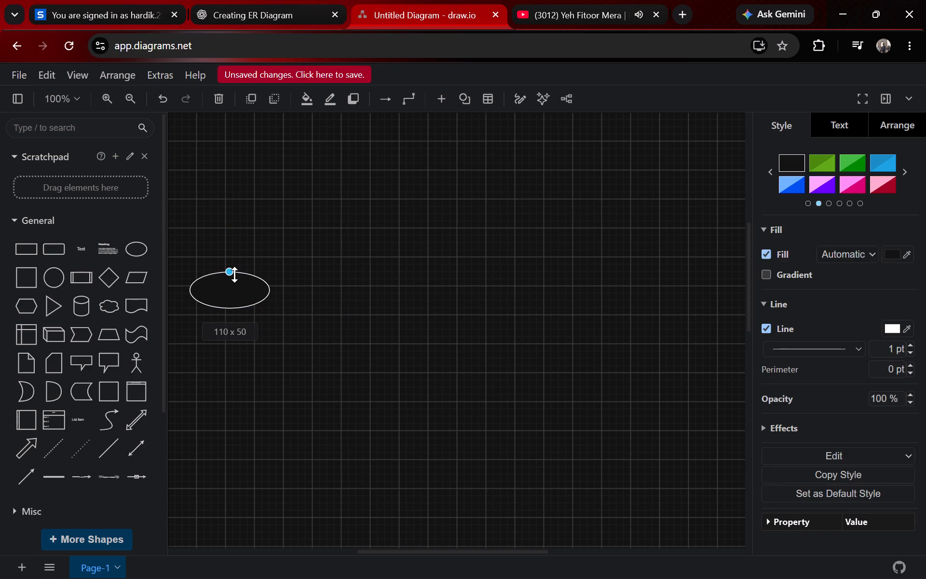
drag(234, 275, 236, 280)
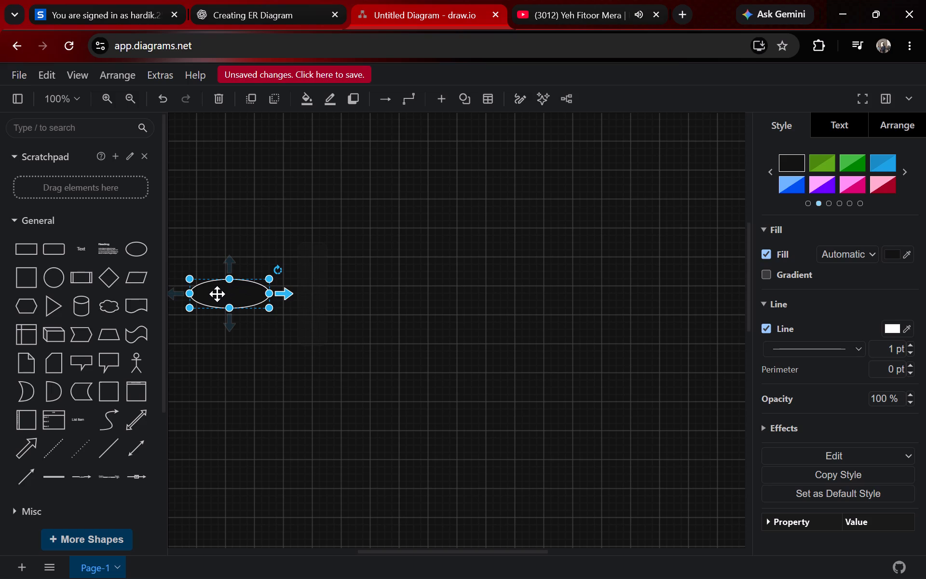
Label the resized ellipse "Student_ID".
double_click(218, 295)
double_click(218, 300)
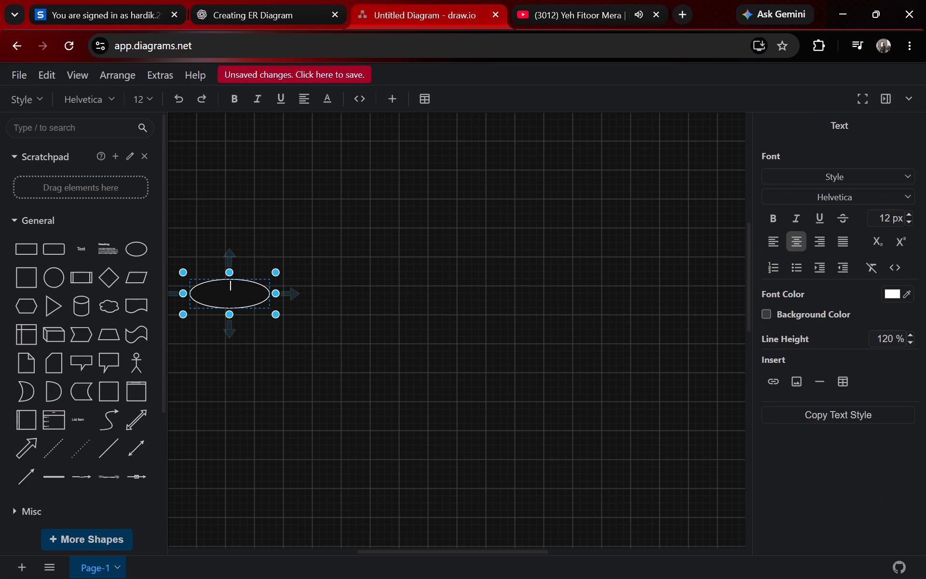
key(shift+s)
text(tudent)
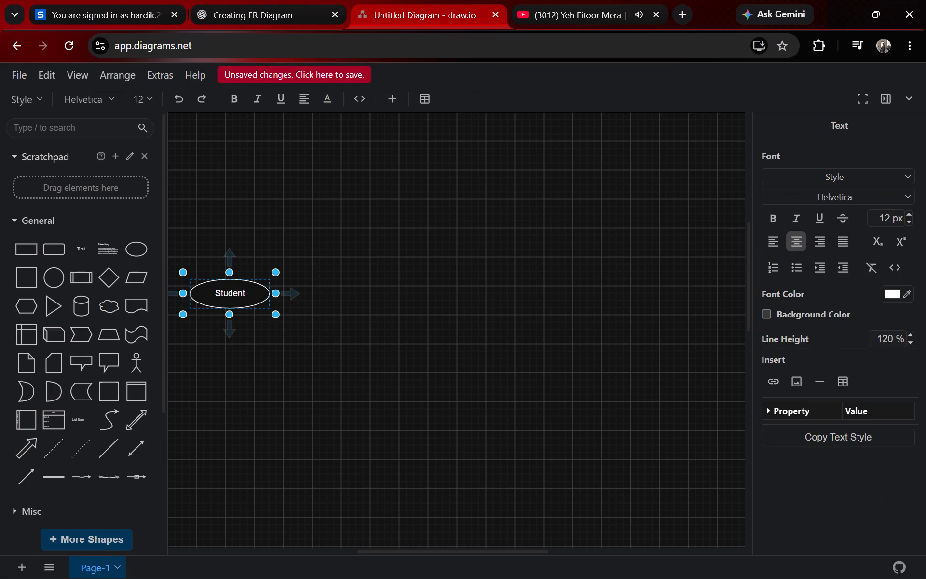
key(shift+underscore)
text(ID)
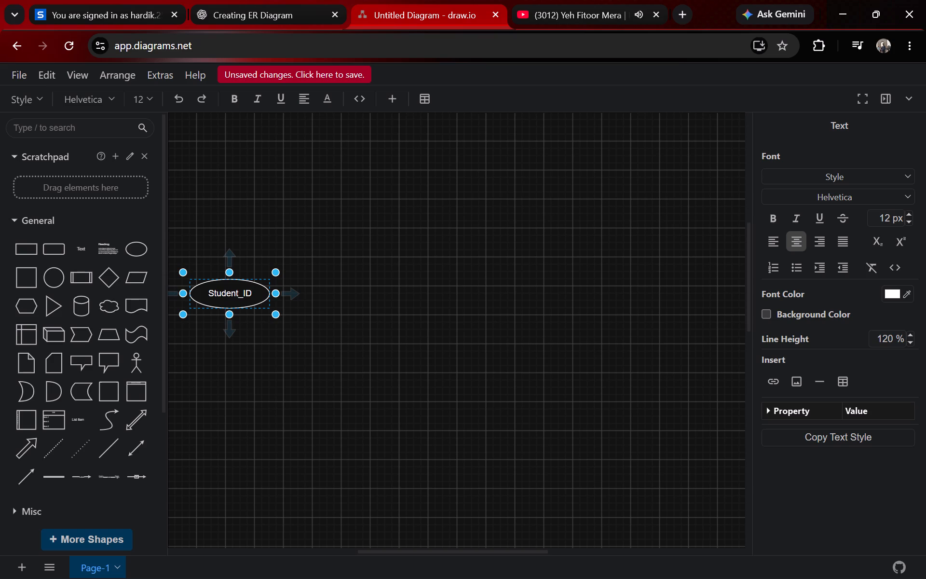
Add a second ellipse, flatten it to about 120 x 40 and place it just below Student_ID at 30, 280.
click(141, 255)
drag(458, 315, 233, 330)
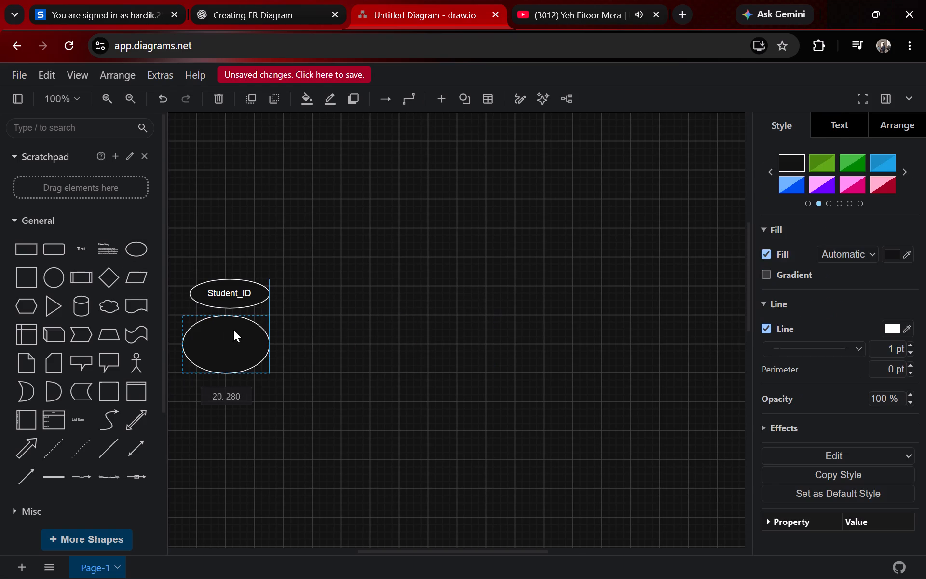
drag(233, 330, 226, 328)
drag(232, 329, 238, 331)
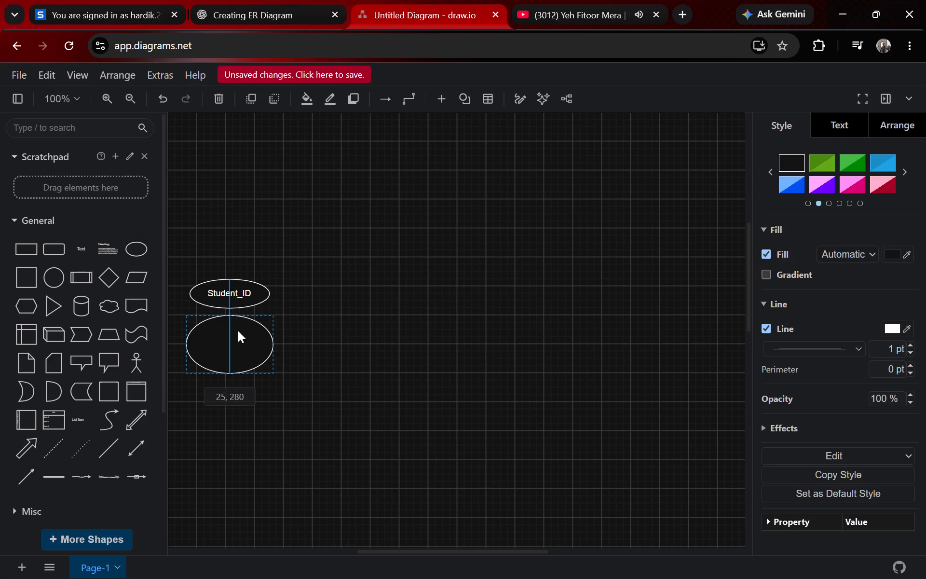
drag(238, 331, 238, 330)
drag(233, 322, 231, 317)
drag(230, 320, 231, 326)
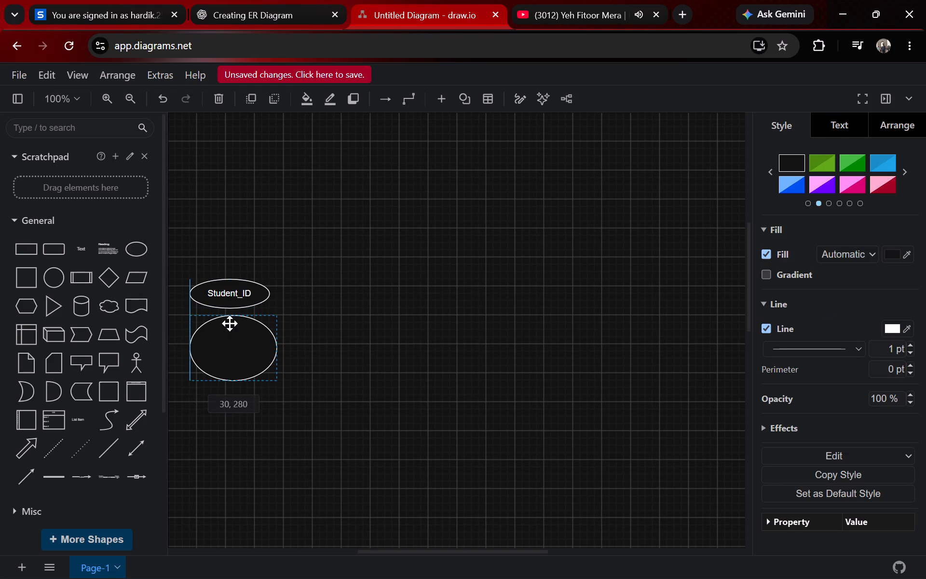
drag(230, 317, 230, 348)
drag(218, 372, 225, 345)
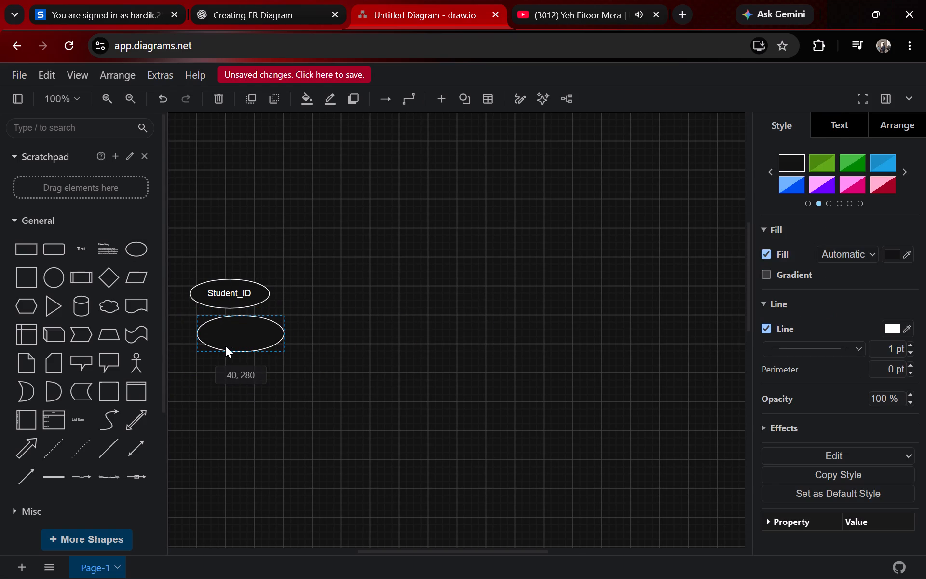
drag(225, 345, 219, 348)
drag(231, 330, 232, 335)
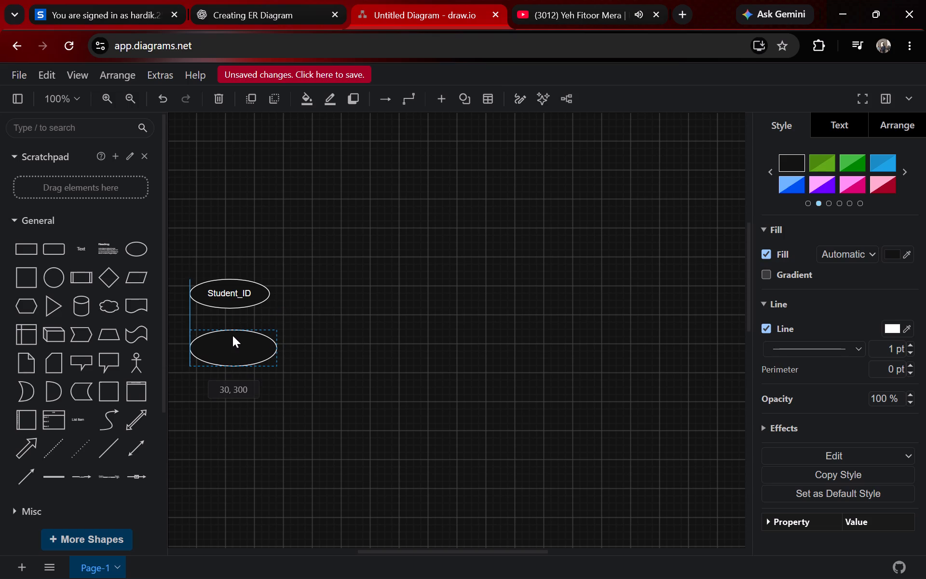
drag(232, 335, 232, 337)
drag(230, 329, 231, 337)
drag(229, 347, 230, 329)
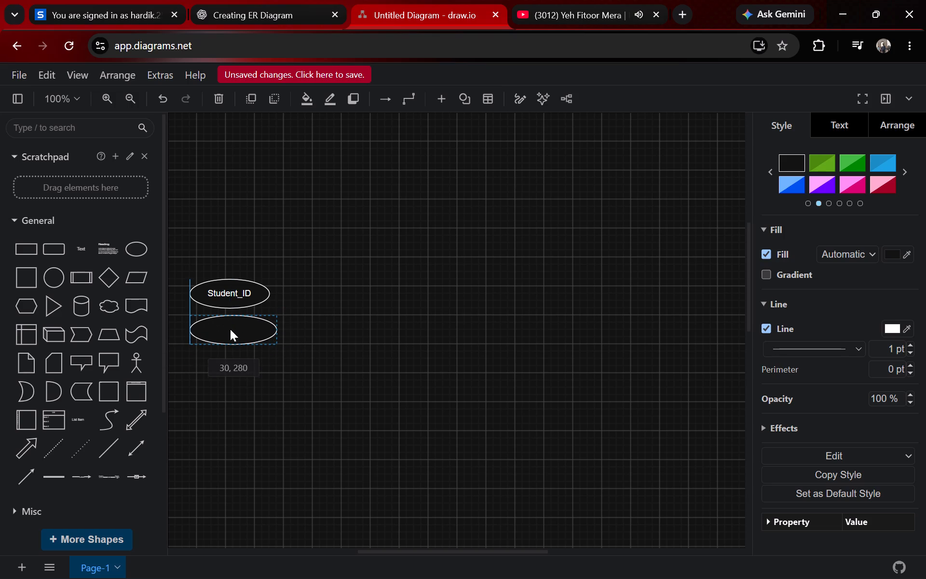
drag(230, 329, 230, 329)
Label the ellipse below Student_ID "Name".
double_click(224, 332)
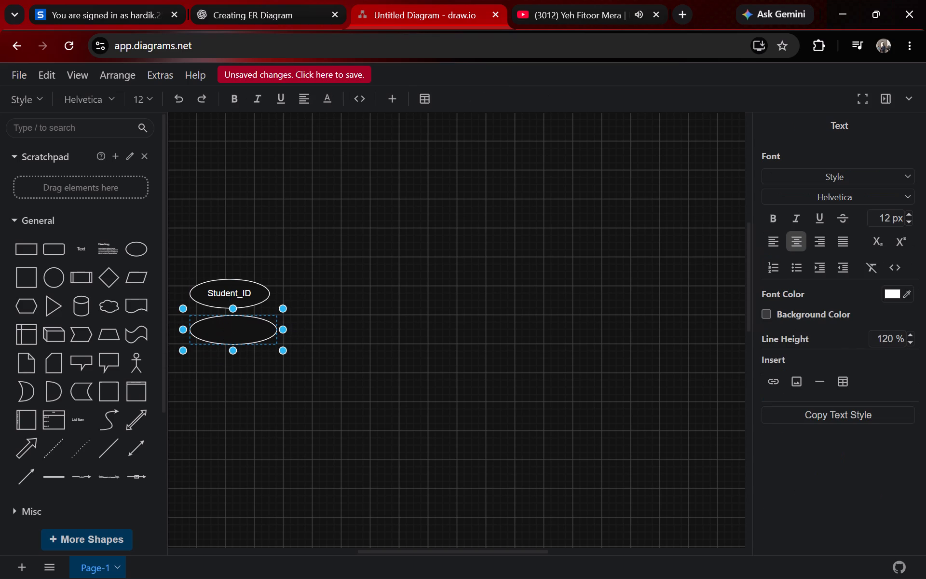
text(Name)
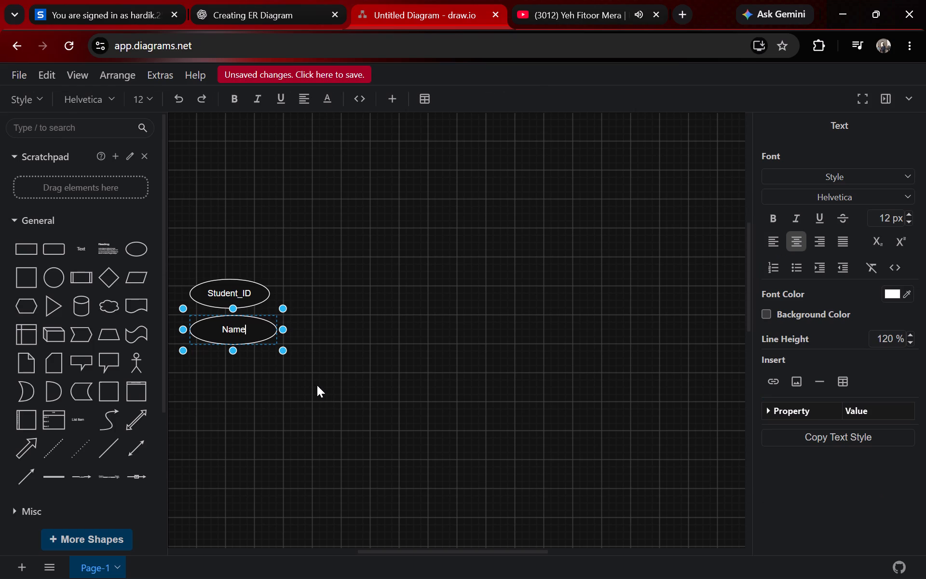
click(317, 385)
Add a third ellipse, flatten it to about 120 x 40 and place it below Name at 30, 340.
click(132, 254)
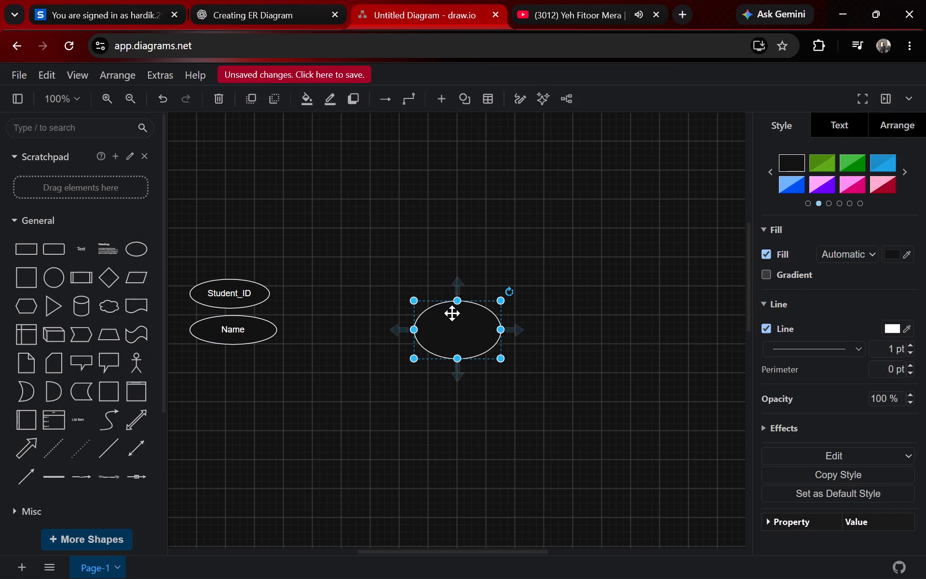
drag(453, 316, 229, 364)
drag(229, 353, 230, 352)
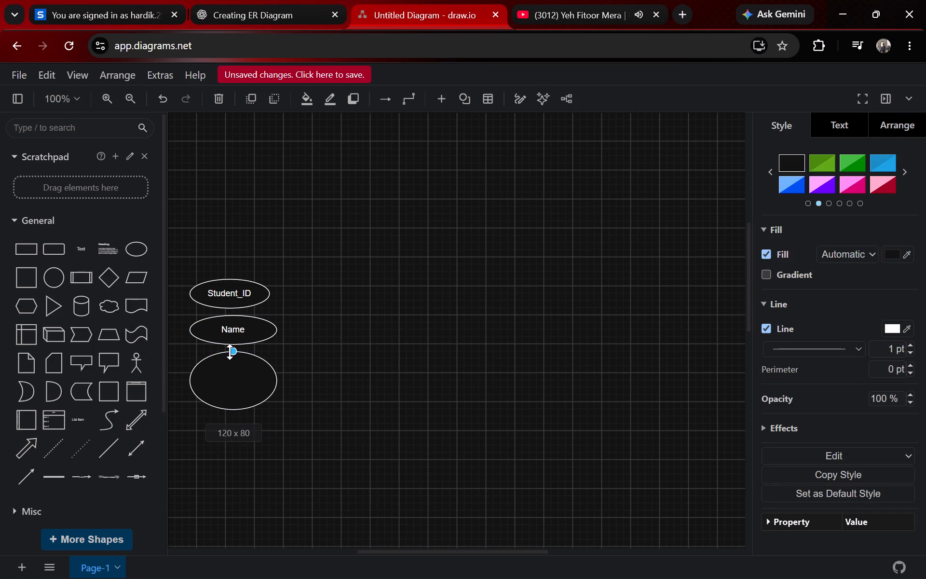
drag(230, 352, 228, 381)
drag(228, 398, 232, 374)
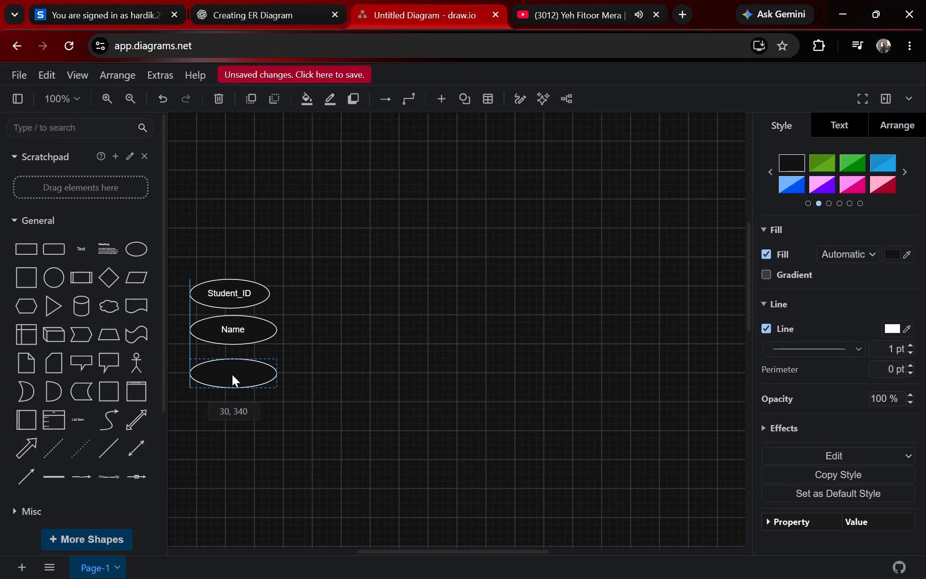
drag(232, 374, 230, 375)
Label the third ellipse "Email" and move it up closer beneath the Name ellipse.
double_click(227, 374)
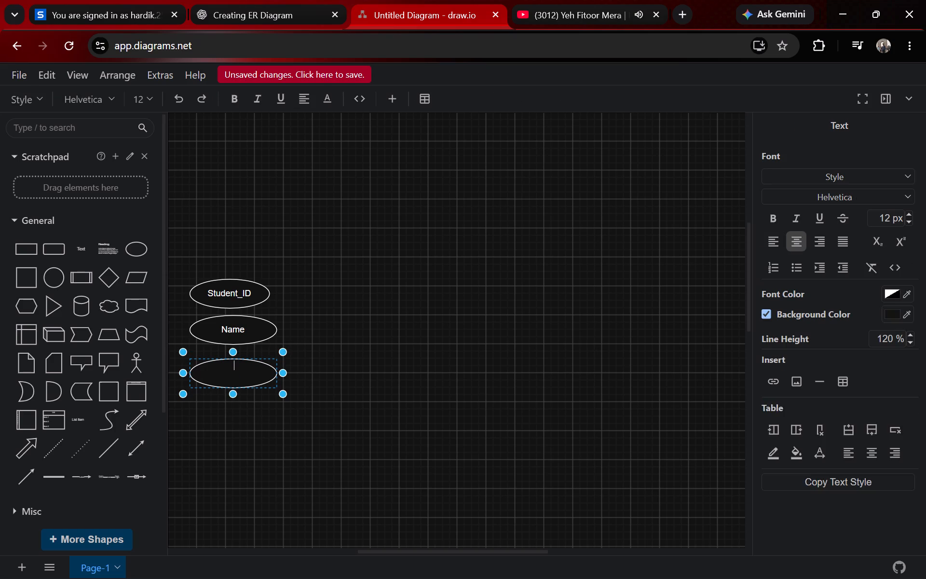
text(Ea)
key(BackSpace)
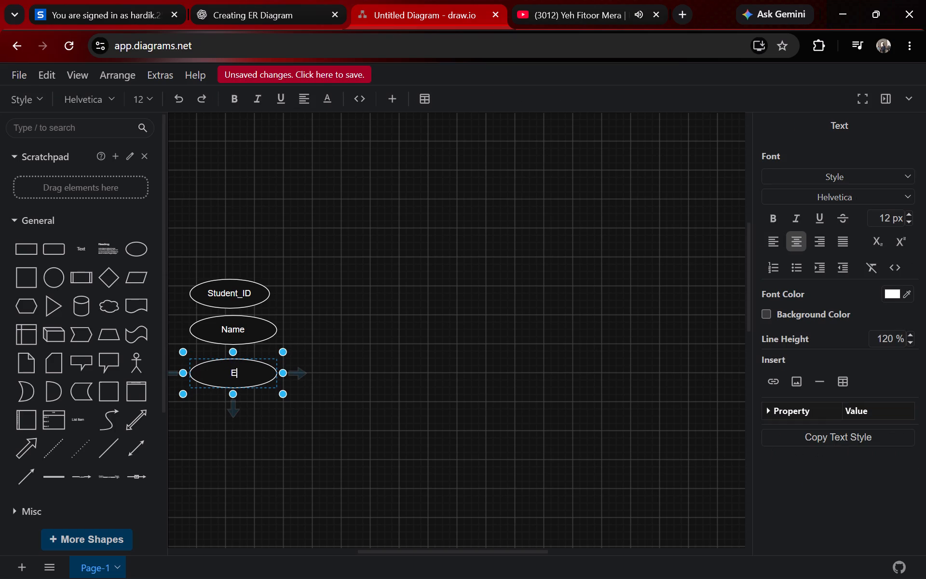
text(mail)
key(Return)
click(343, 418)
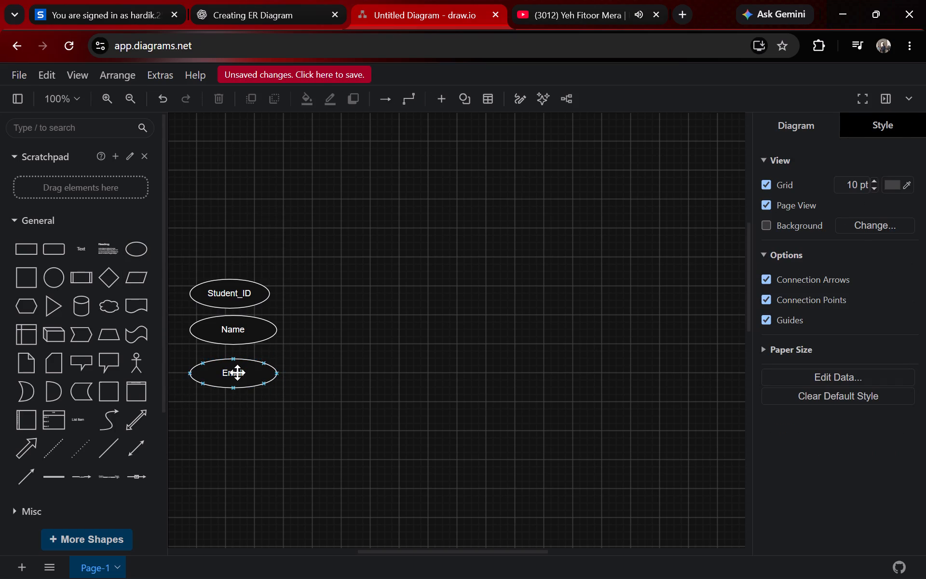
drag(238, 373, 235, 365)
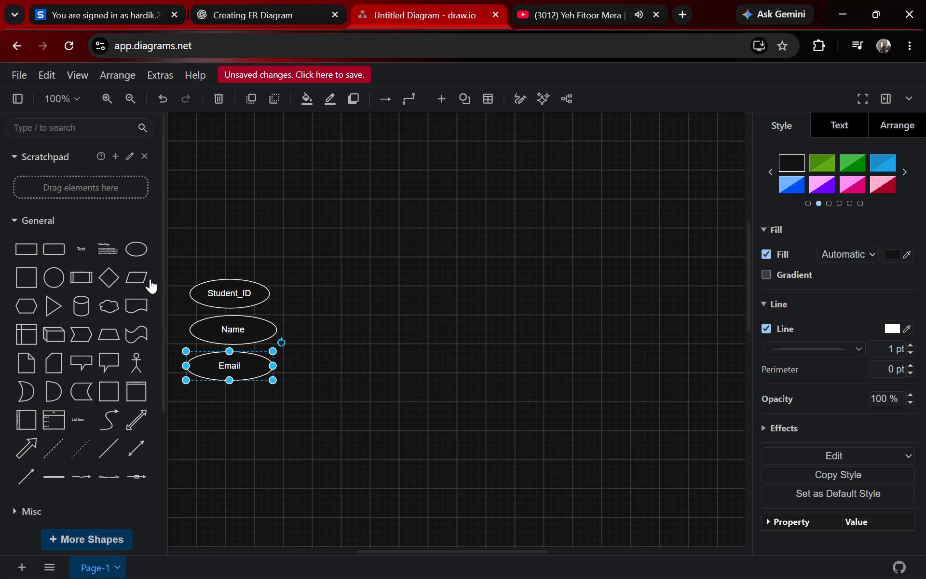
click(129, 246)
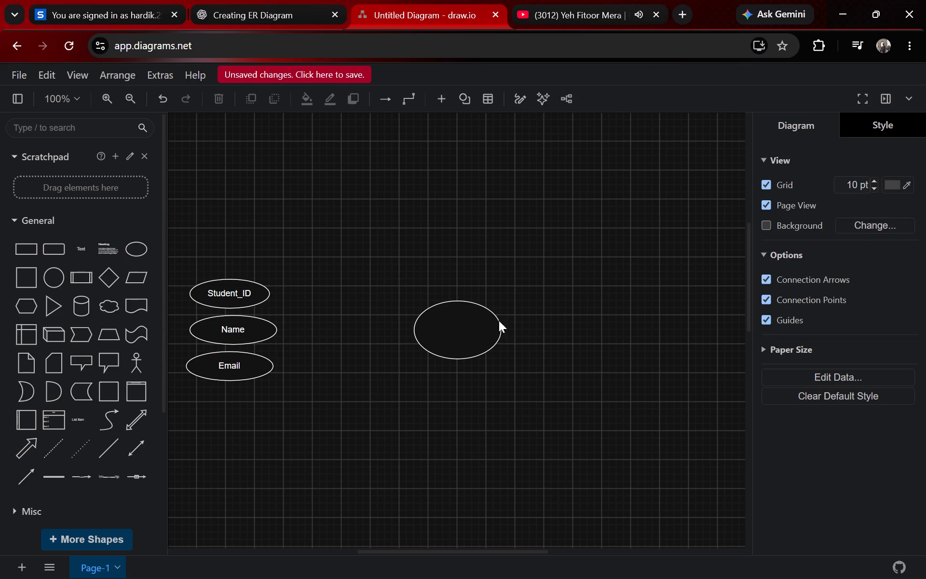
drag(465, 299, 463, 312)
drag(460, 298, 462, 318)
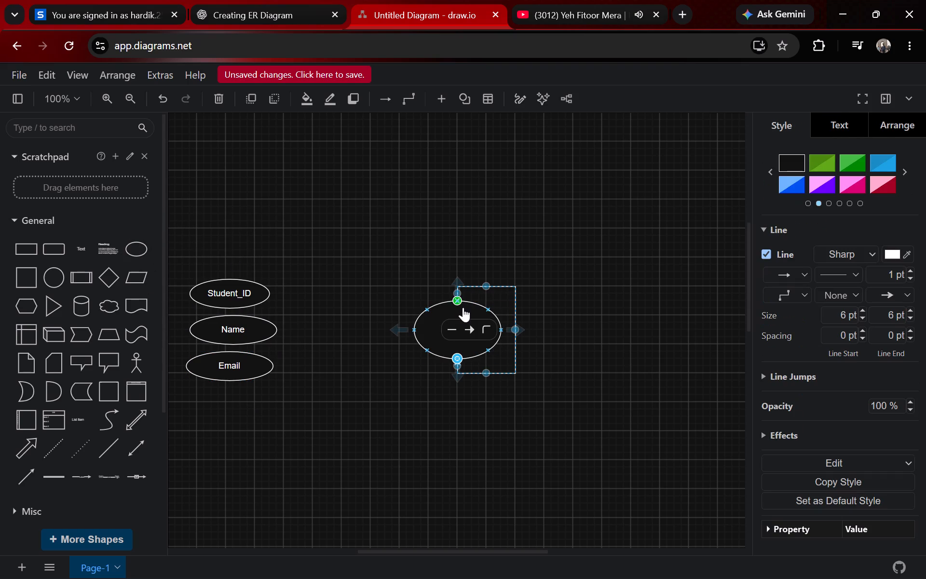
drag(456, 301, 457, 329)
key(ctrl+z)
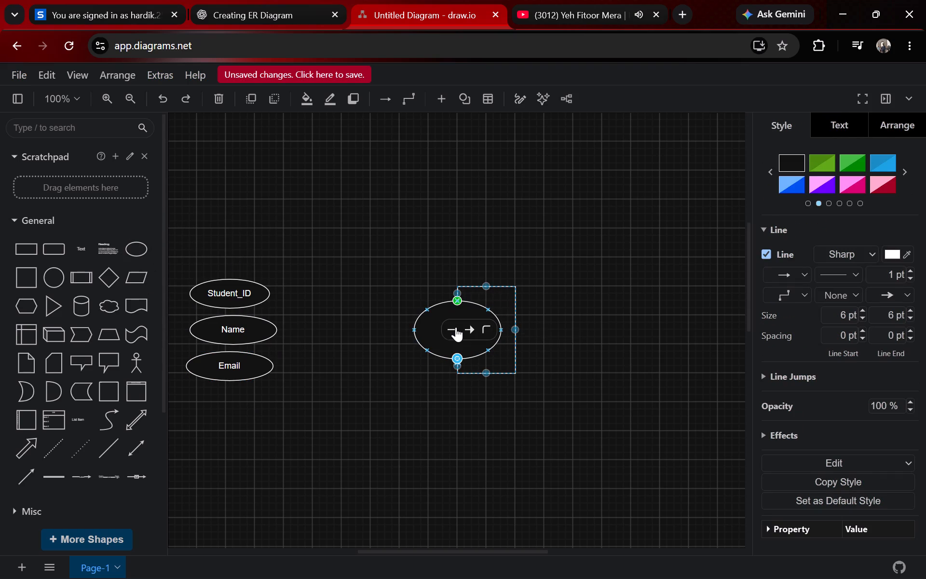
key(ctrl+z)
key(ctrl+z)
Add a fourth ellipse, place it just below Email and size it to about 120 x 40.
click(136, 251)
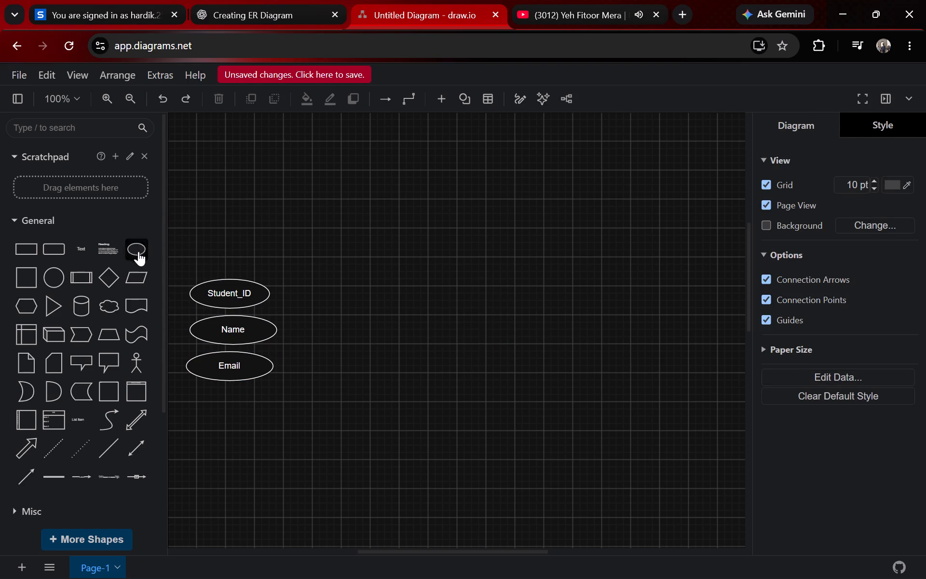
drag(459, 302, 460, 331)
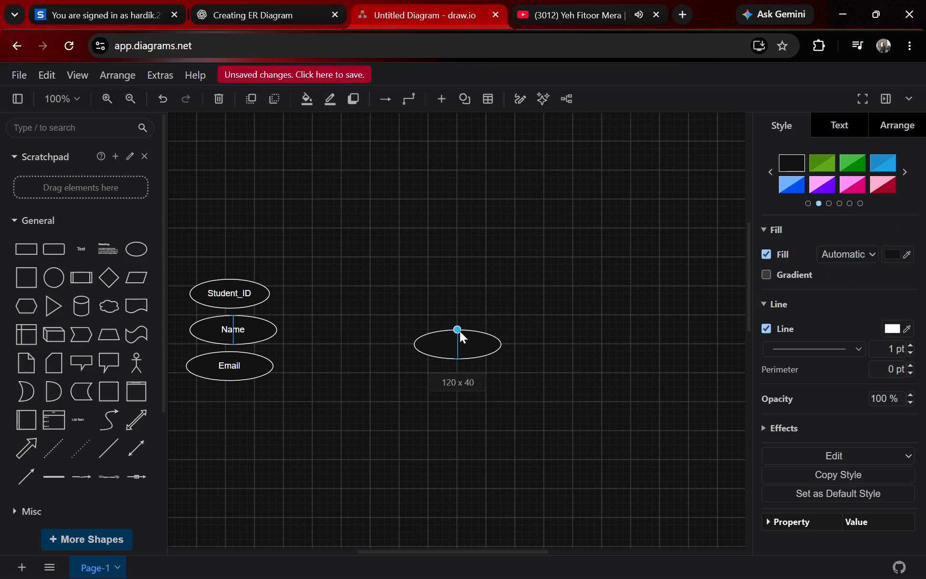
drag(460, 331, 460, 335)
drag(454, 351, 230, 404)
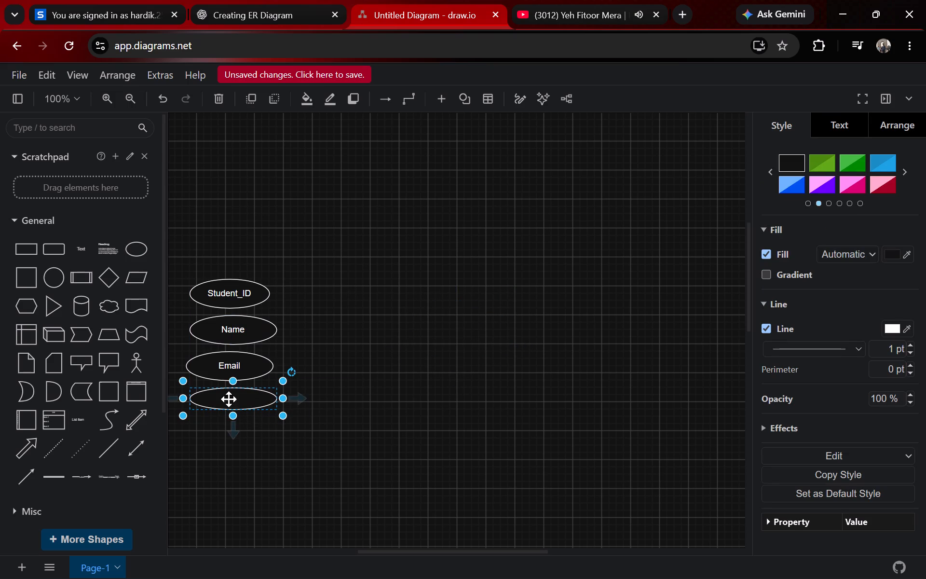
click(230, 389)
click(235, 414)
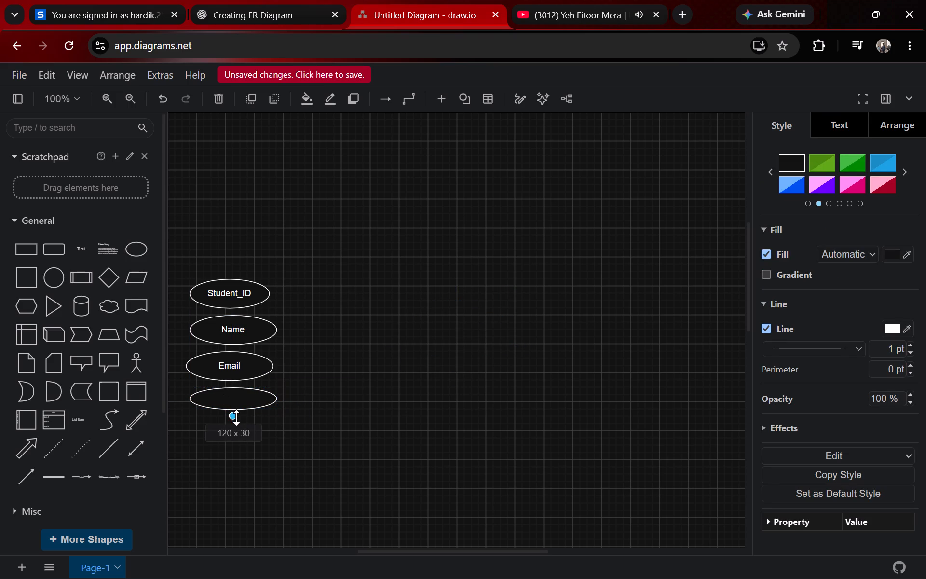
Label the ellipse below Email "Phone".
double_click(231, 402)
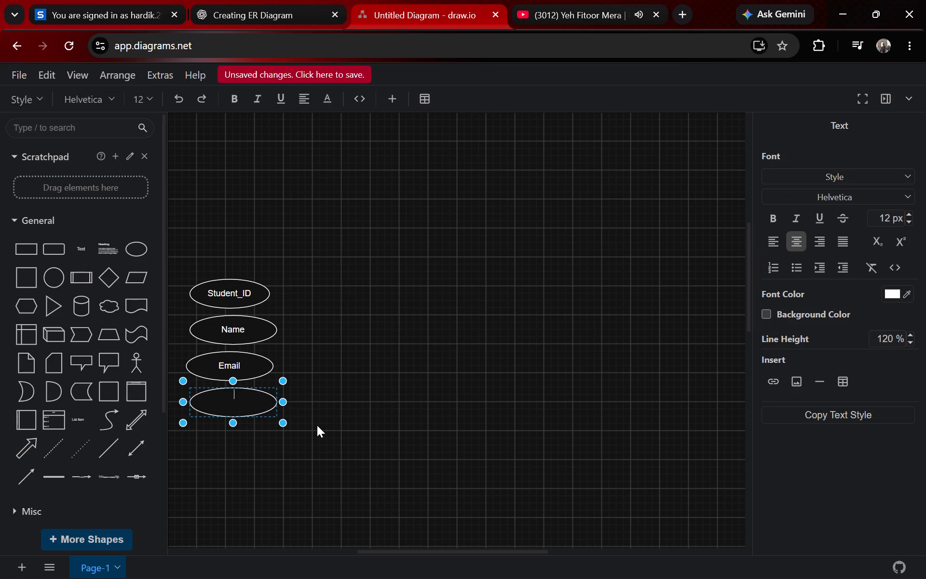
text(Phoo)
key(BackSpace)
text(ne)
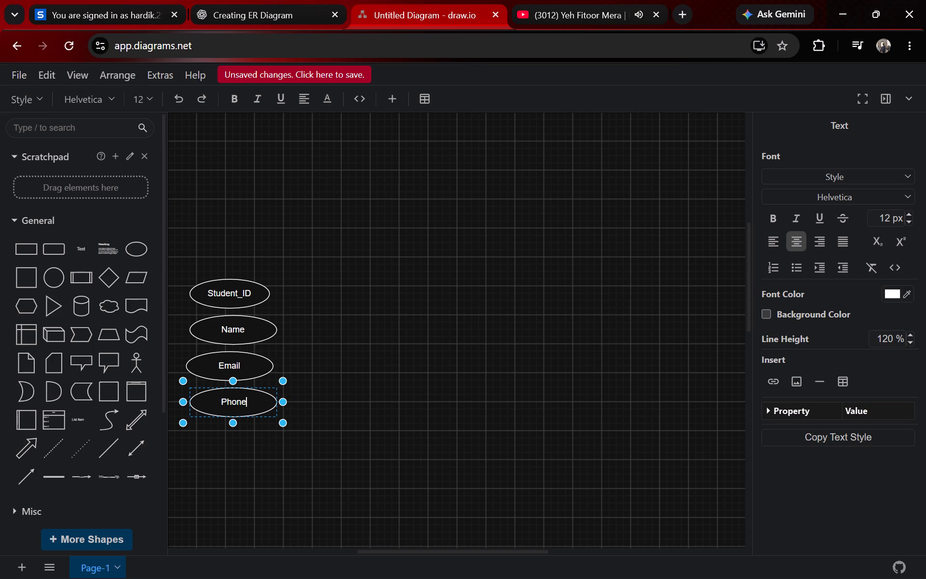
click(328, 417)
Add a fifth ellipse, flatten it to about 120 x 40, place it below Phone at 30, 440 and label it "Year".
click(138, 255)
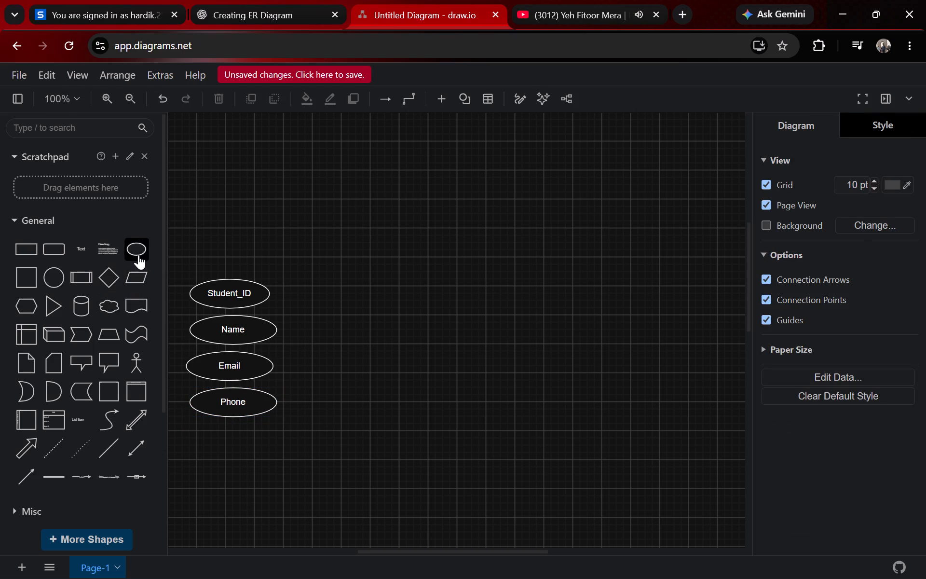
drag(454, 299, 456, 324)
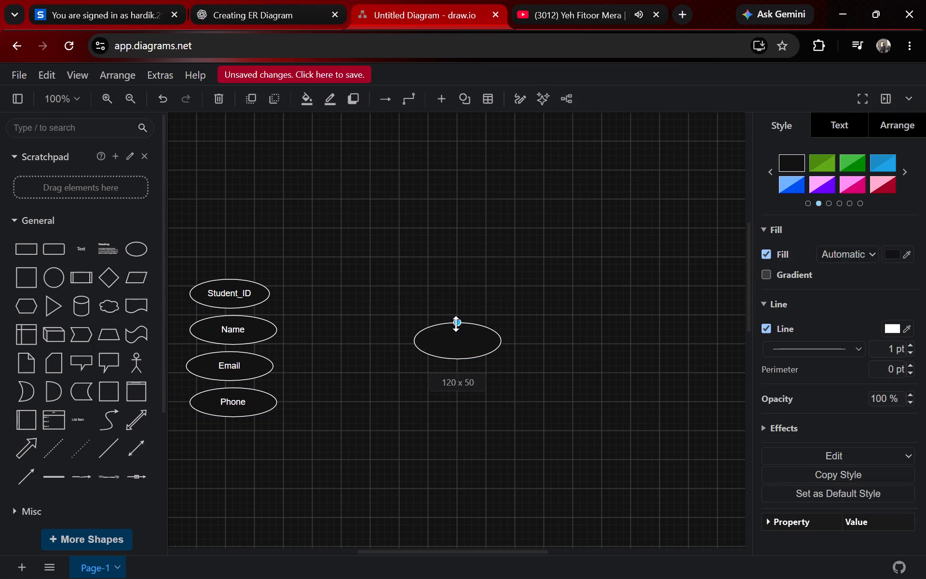
drag(456, 324, 456, 329)
drag(450, 347, 226, 448)
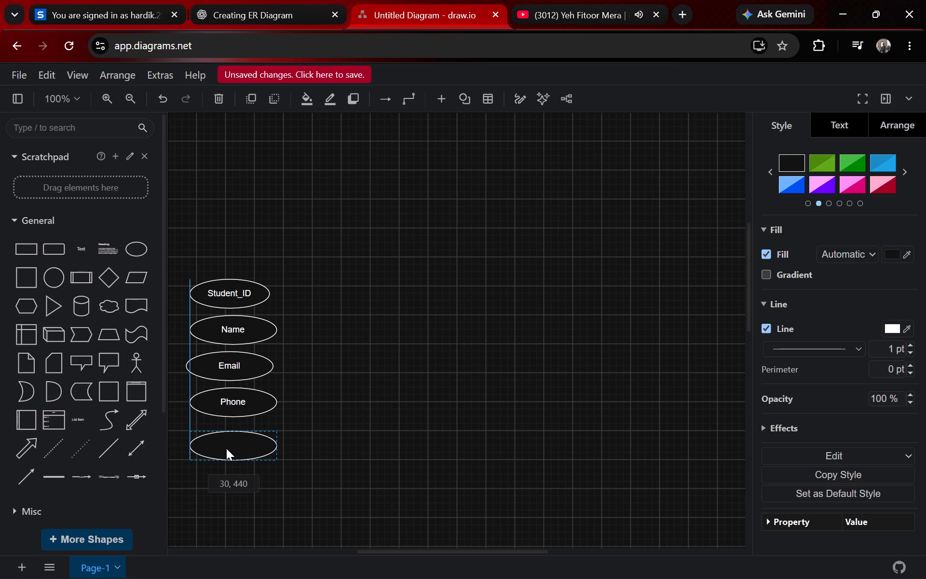
drag(226, 448, 226, 448)
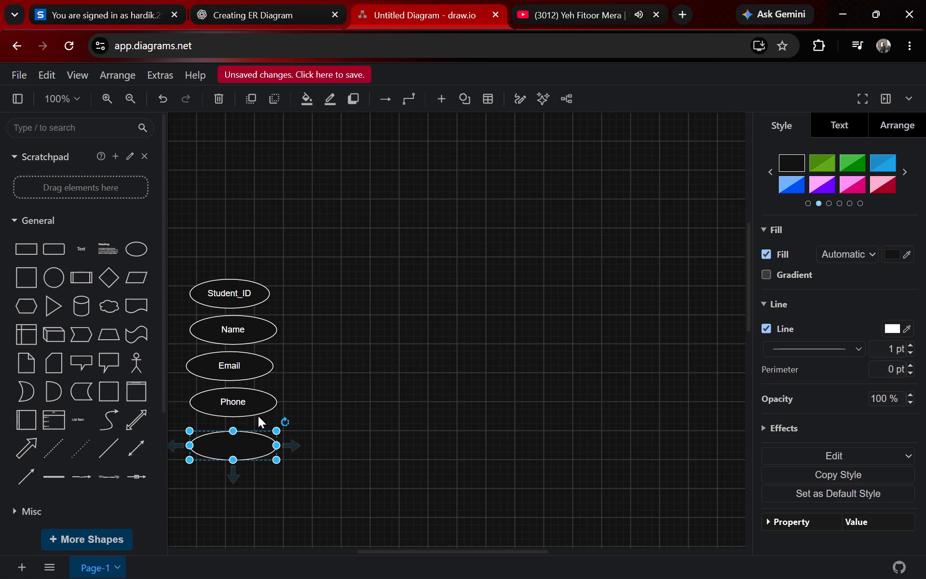
double_click(224, 447)
text(Year)
click(378, 509)
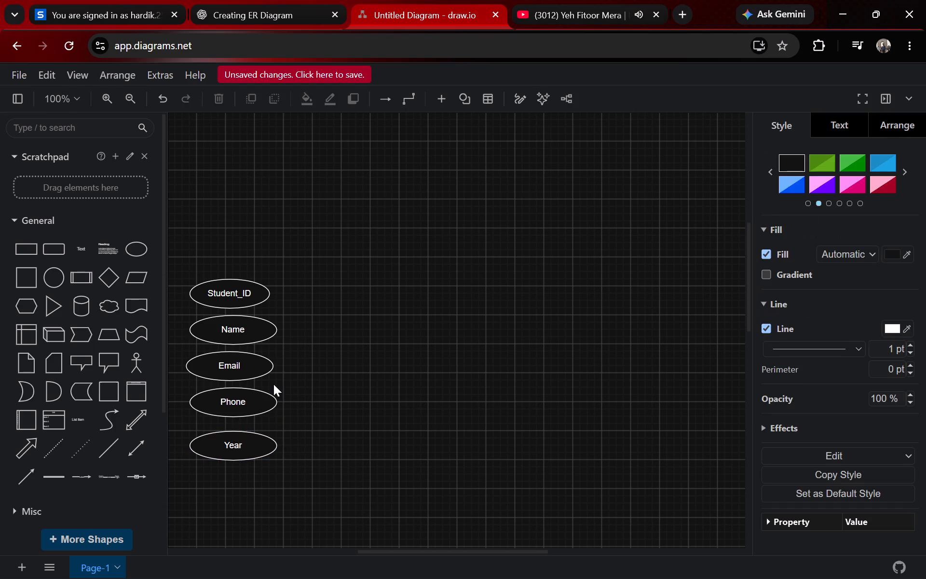
Add a rectangle beside the Email ellipse at about 230, 320 and label it "STUDENT".
click(30, 247)
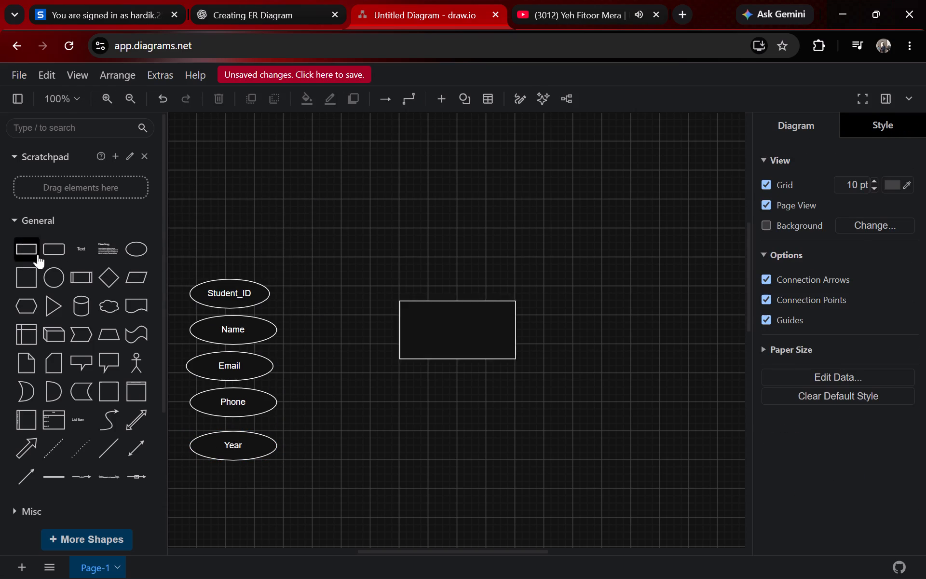
drag(439, 324, 362, 361)
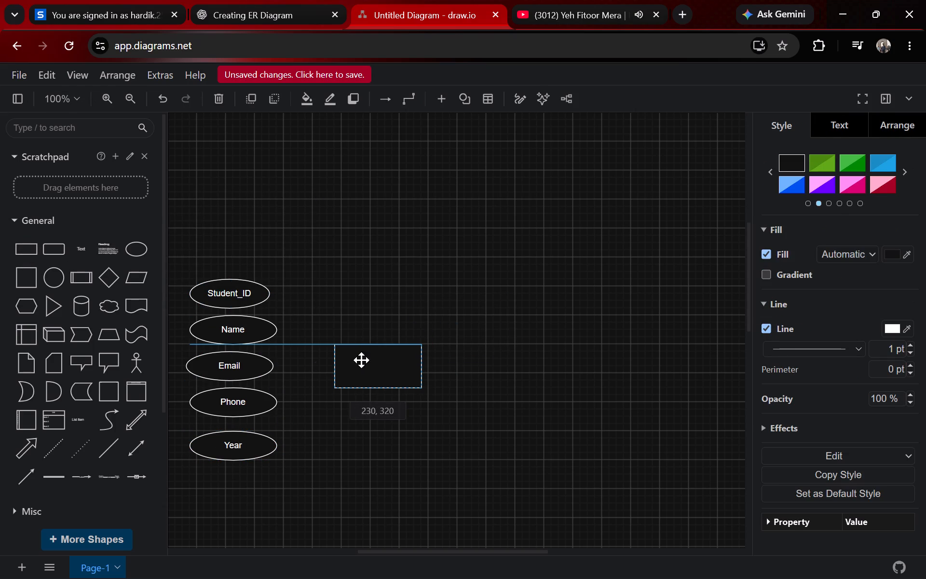
double_click(366, 368)
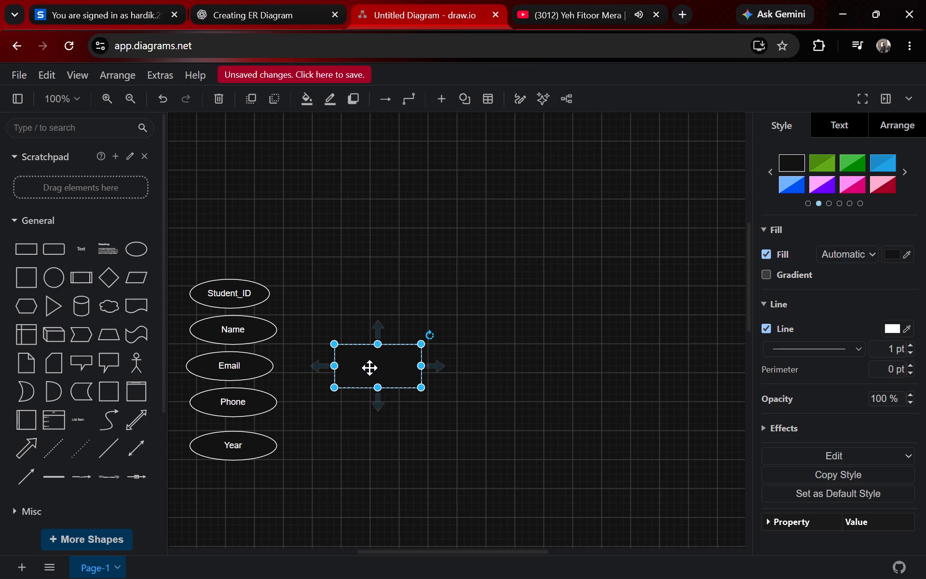
double_click(368, 366)
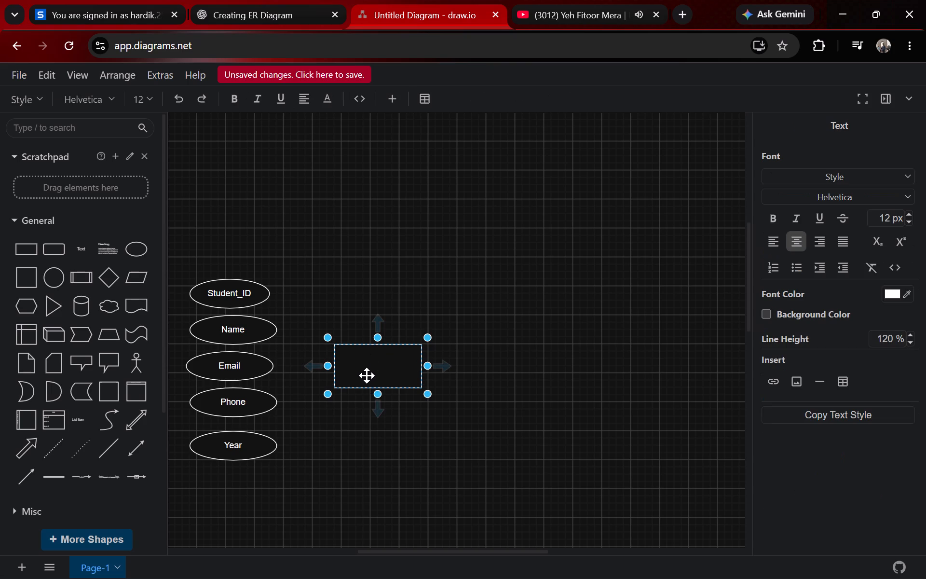
text(STUDNE)
key(BackSpace)
key(BackSpace)
text(ENT)
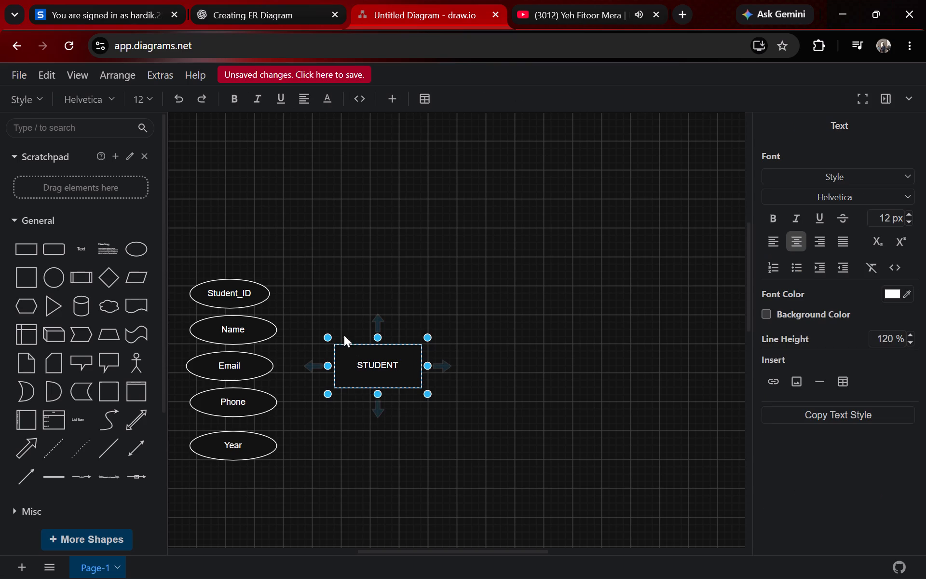
click(398, 367)
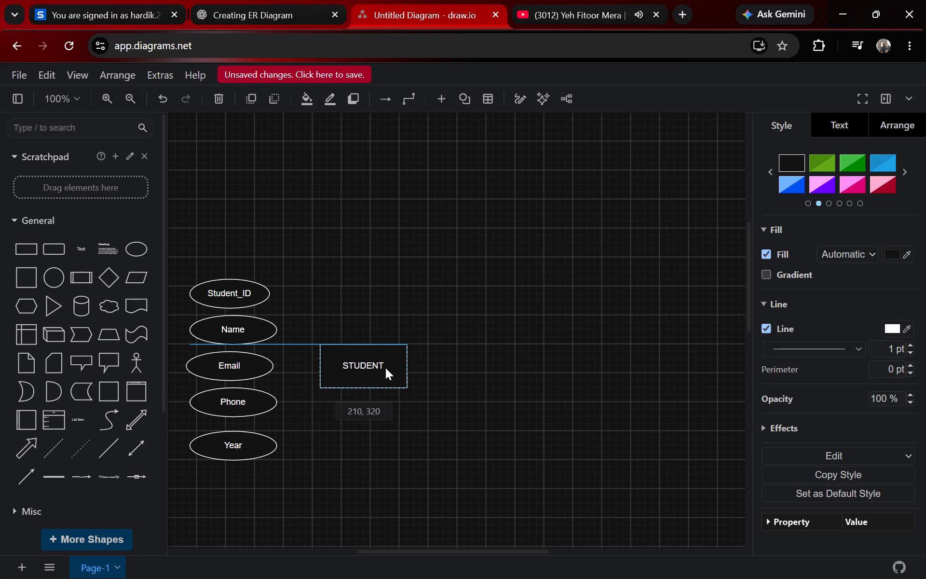
click(379, 365)
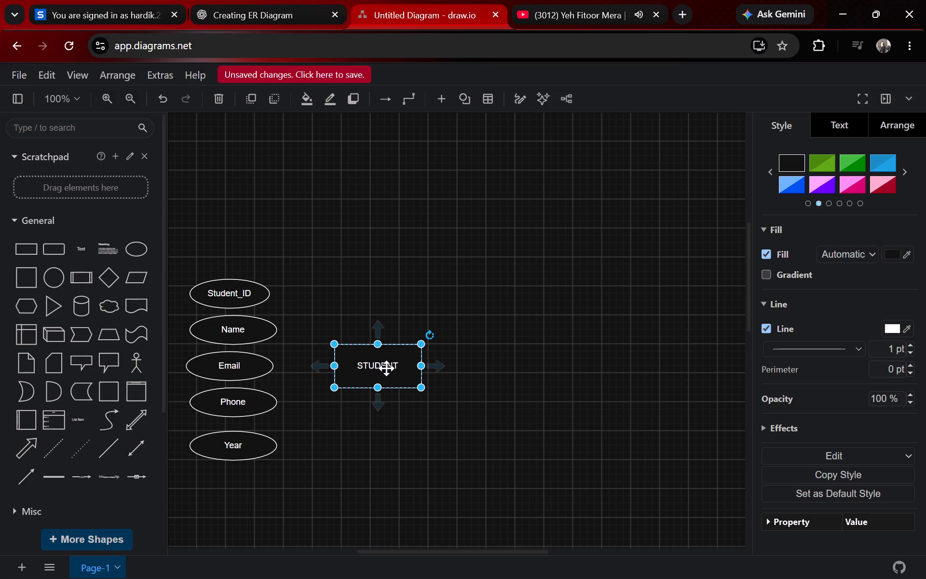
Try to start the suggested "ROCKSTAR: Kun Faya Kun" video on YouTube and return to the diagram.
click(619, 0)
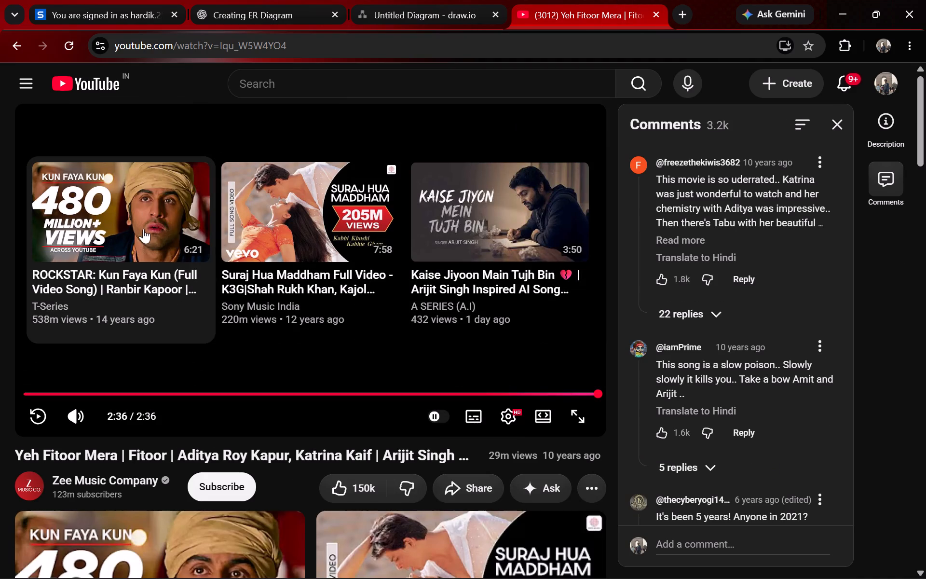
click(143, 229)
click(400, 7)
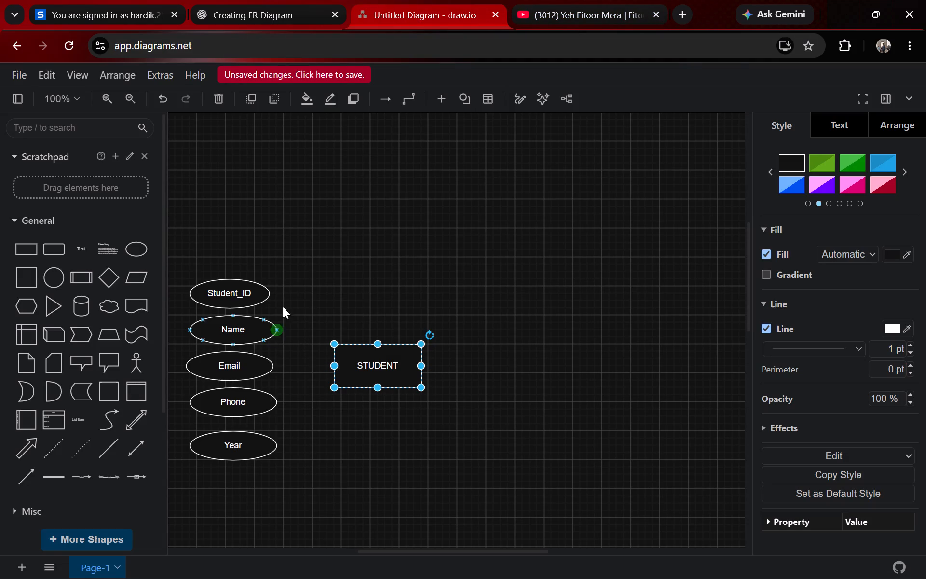
Connect the Student_ID ellipse to the STUDENT rectangle's left edge and select the connector.
drag(269, 294, 320, 361)
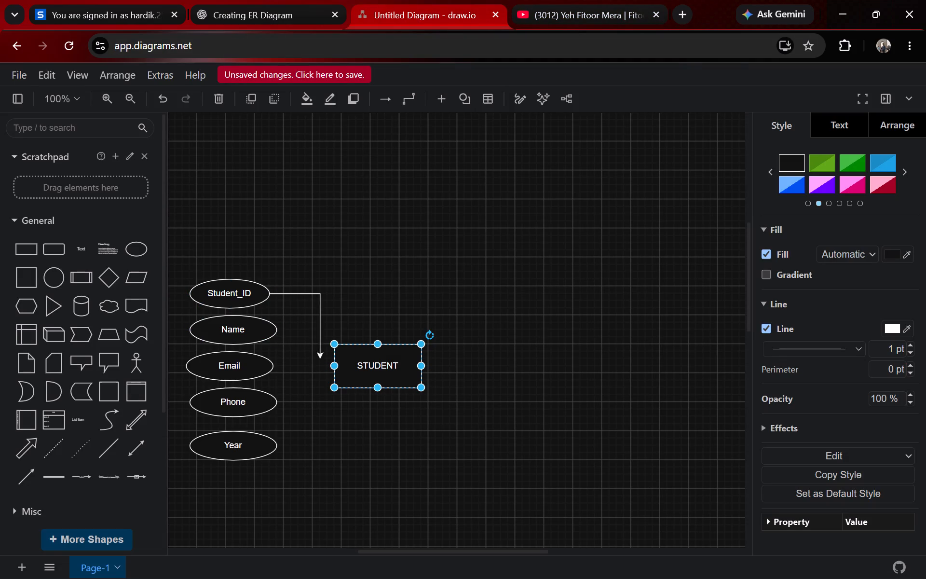
drag(320, 361, 331, 356)
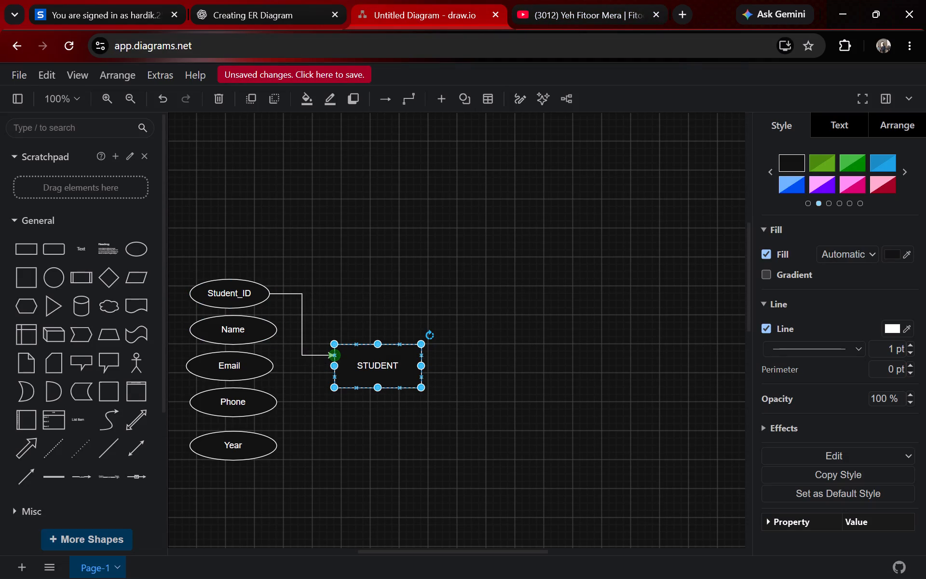
drag(331, 356, 333, 356)
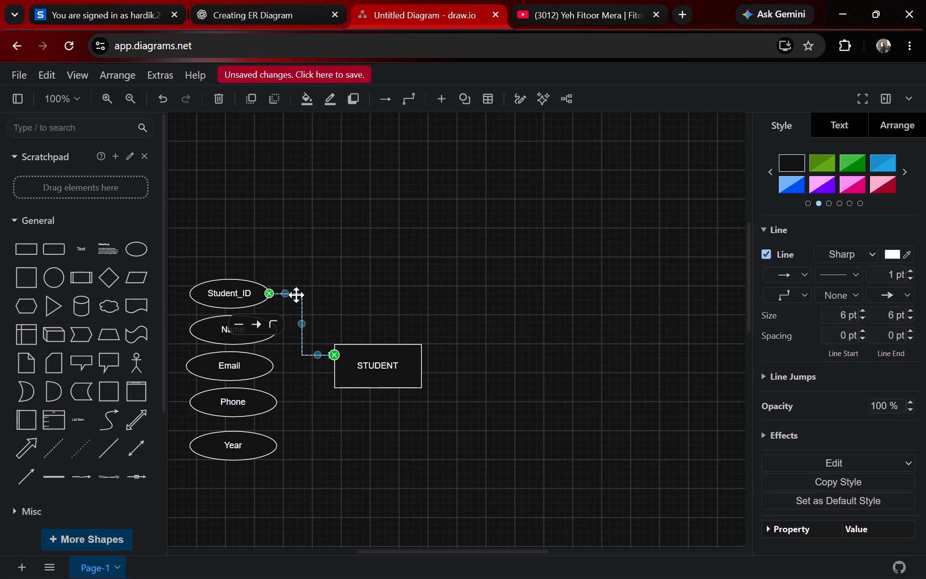
click(272, 291)
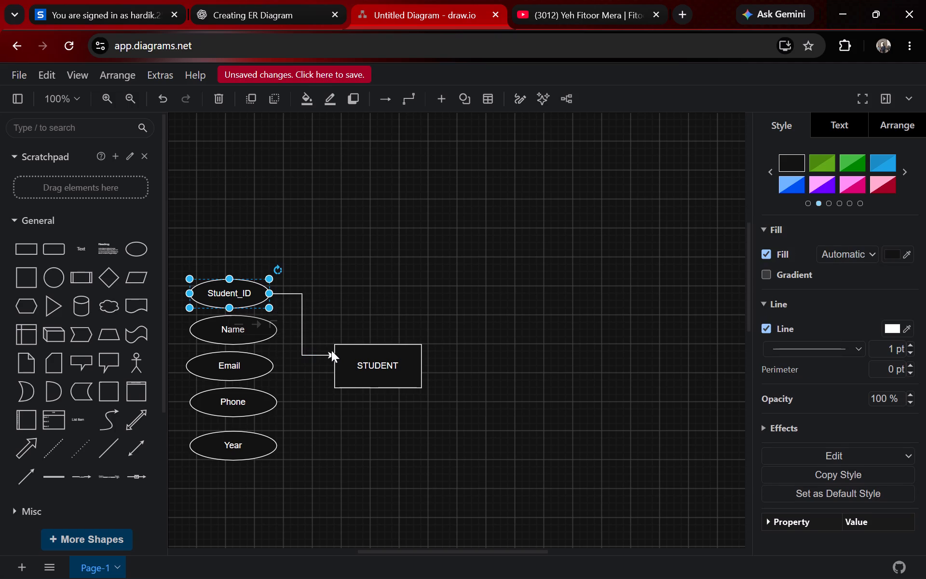
click(332, 350)
click(321, 351)
click(316, 353)
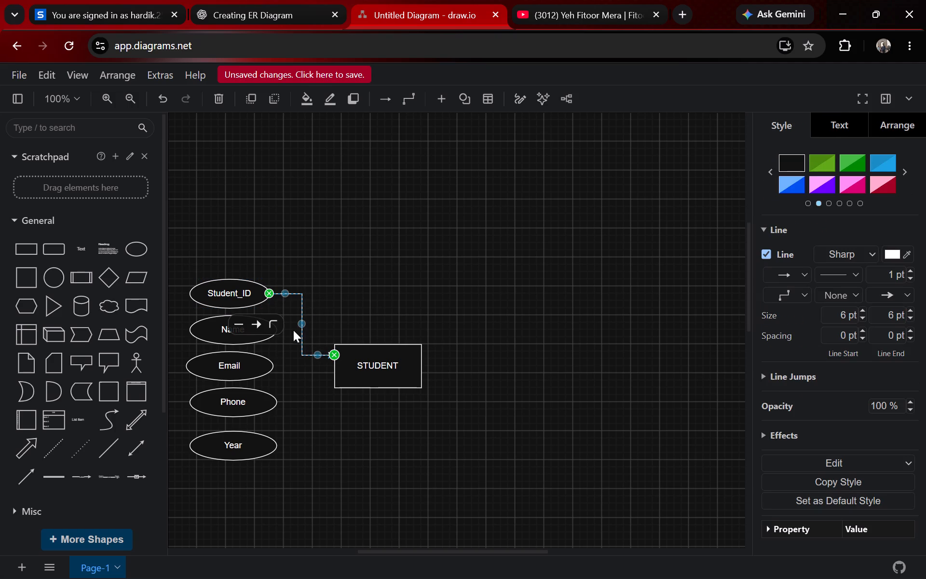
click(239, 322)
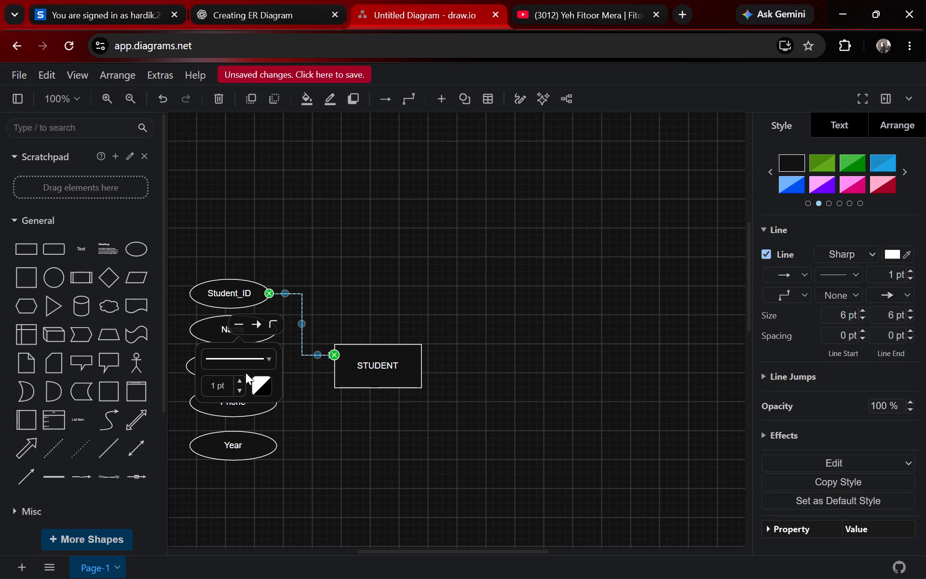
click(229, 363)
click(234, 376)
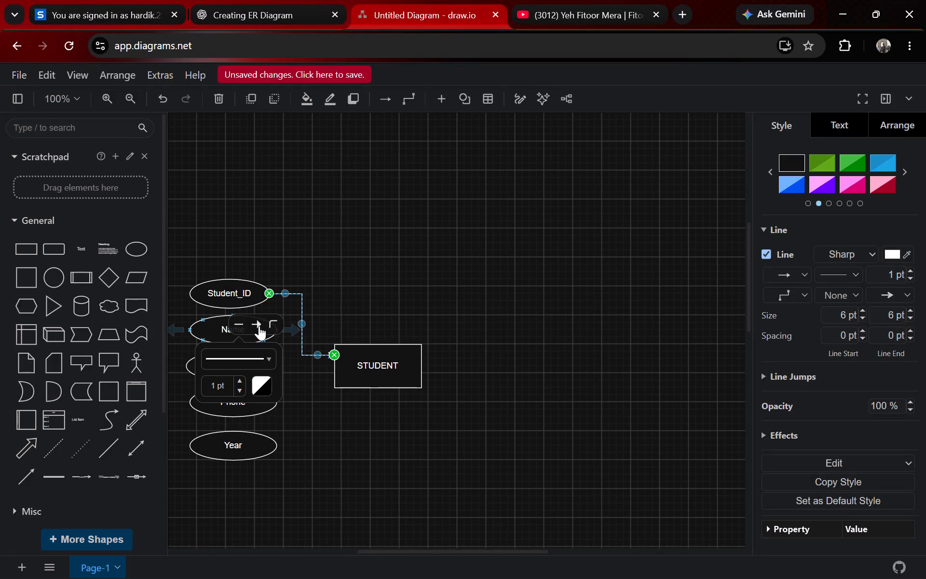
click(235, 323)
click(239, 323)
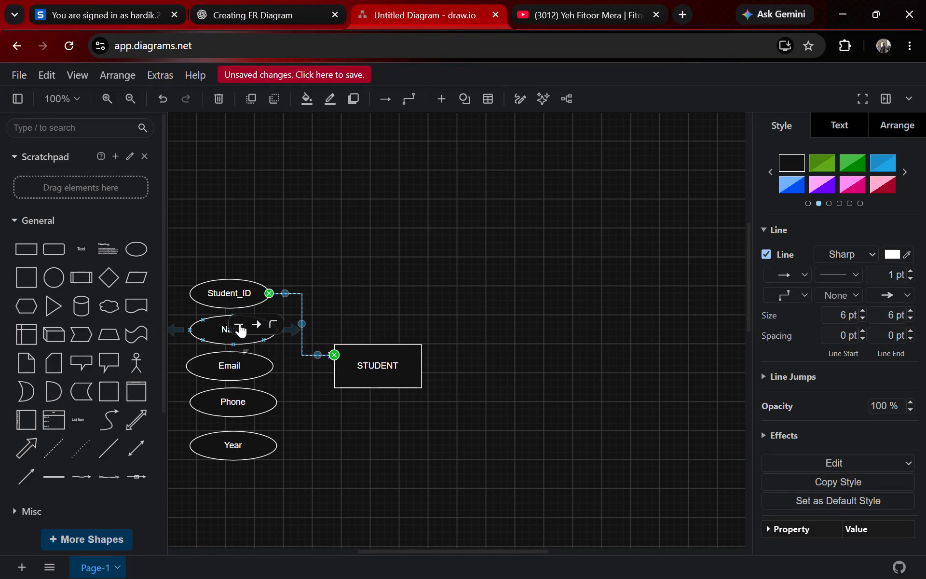
Change the connector between Student_ID and STUDENT to a straight line.
click(267, 324)
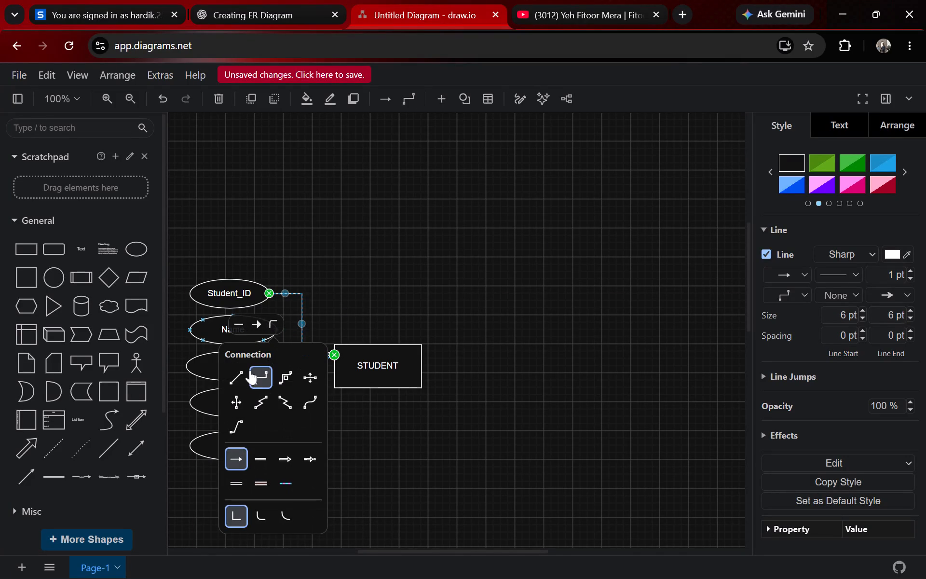
click(226, 376)
click(375, 285)
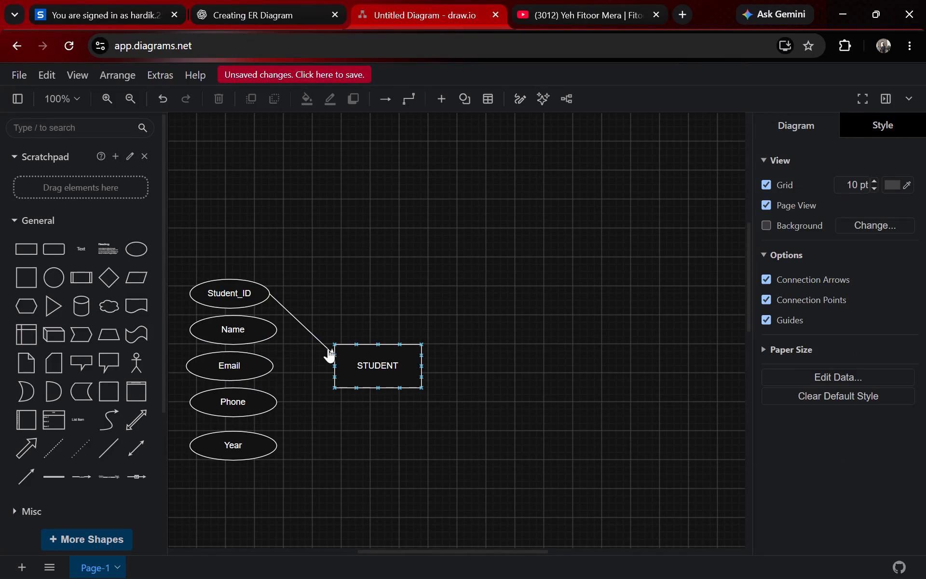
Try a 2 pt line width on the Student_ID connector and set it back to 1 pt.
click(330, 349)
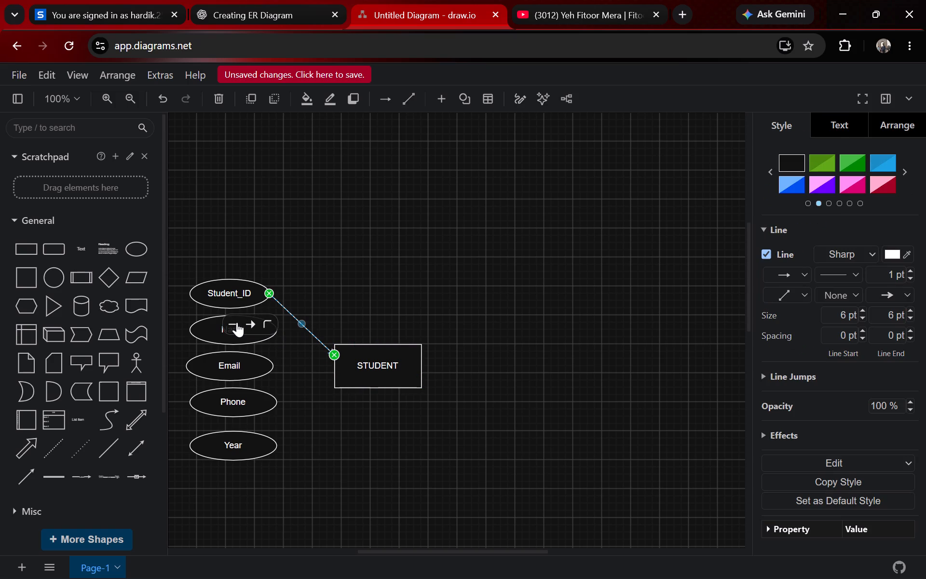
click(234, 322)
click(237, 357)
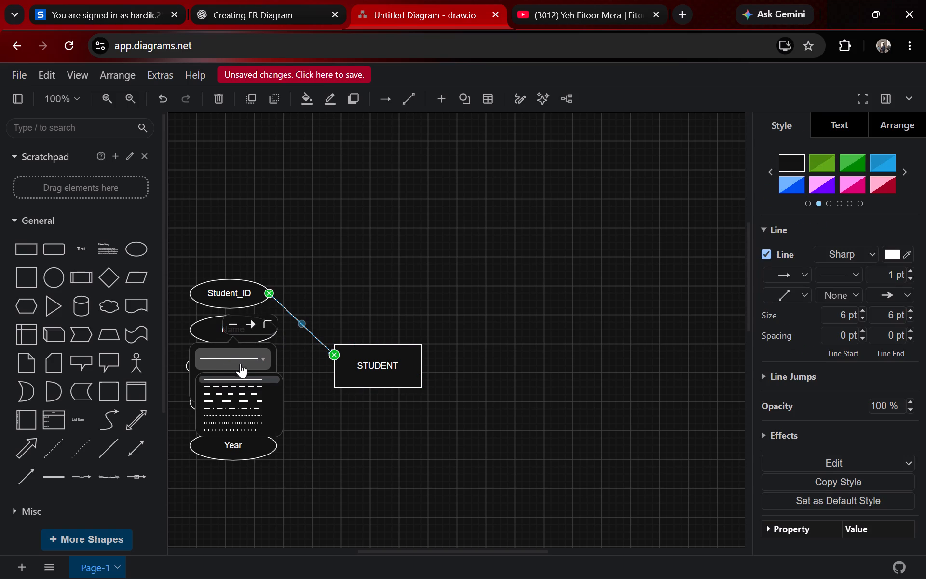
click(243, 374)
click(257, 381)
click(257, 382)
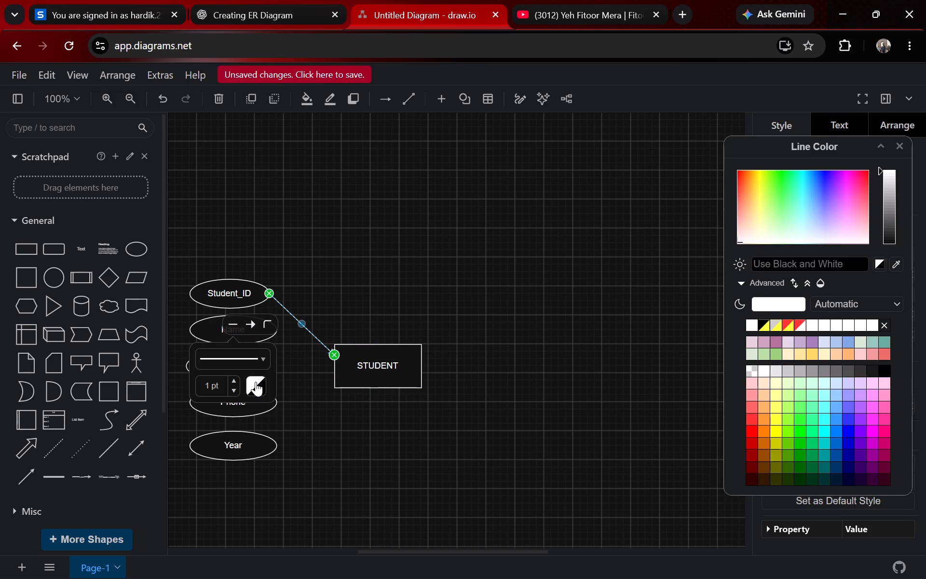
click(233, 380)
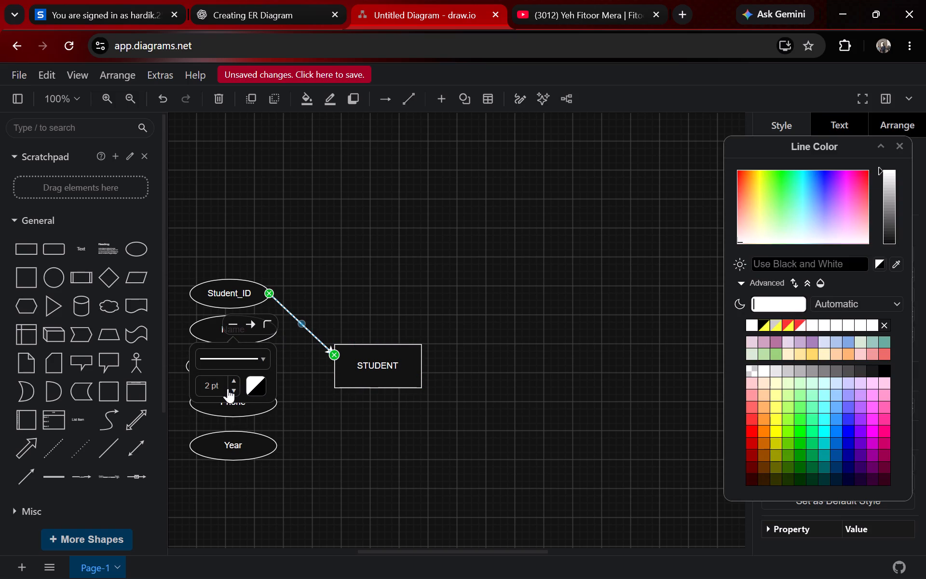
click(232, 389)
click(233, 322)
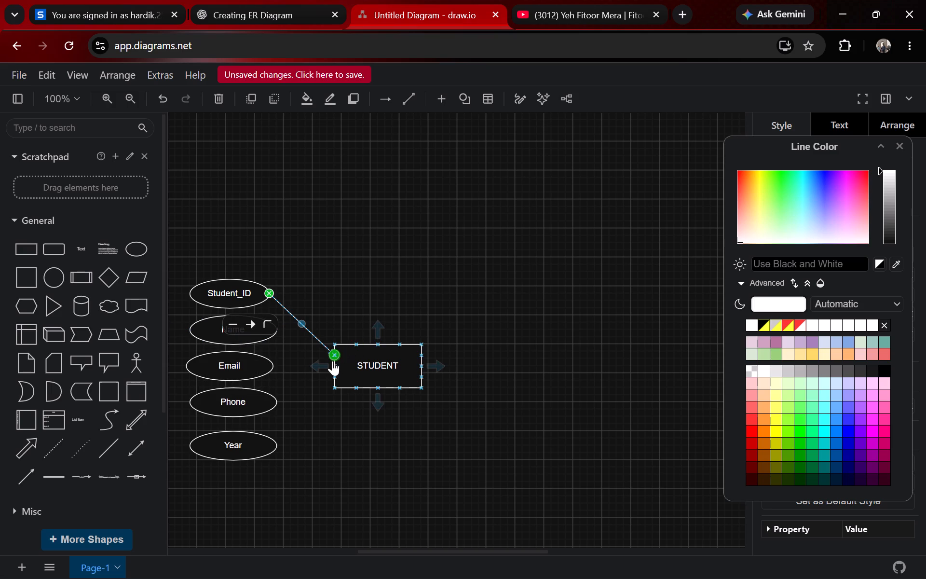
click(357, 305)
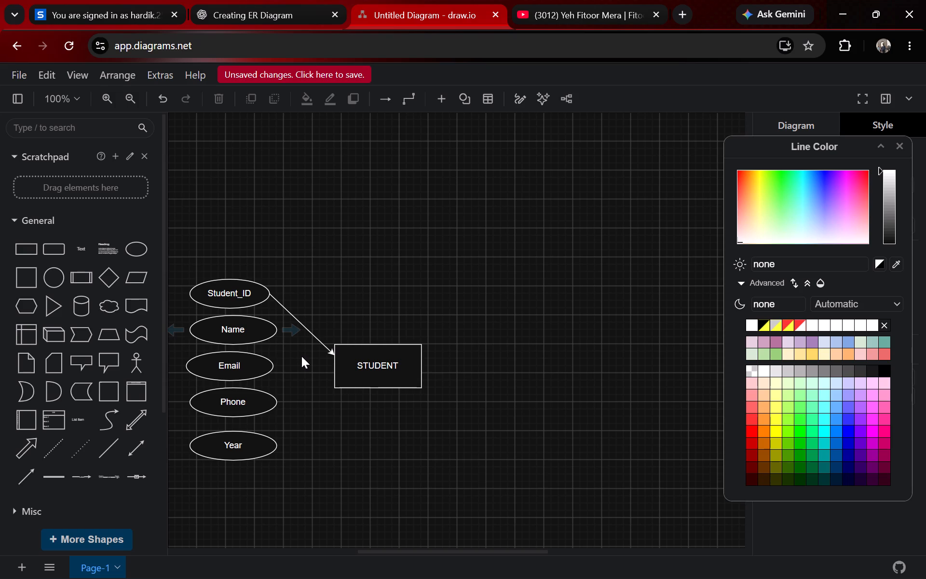
Switch to YouTube and play the suggested "ROCKSTAR: Kun Faya Kun" video.
click(550, 4)
click(147, 226)
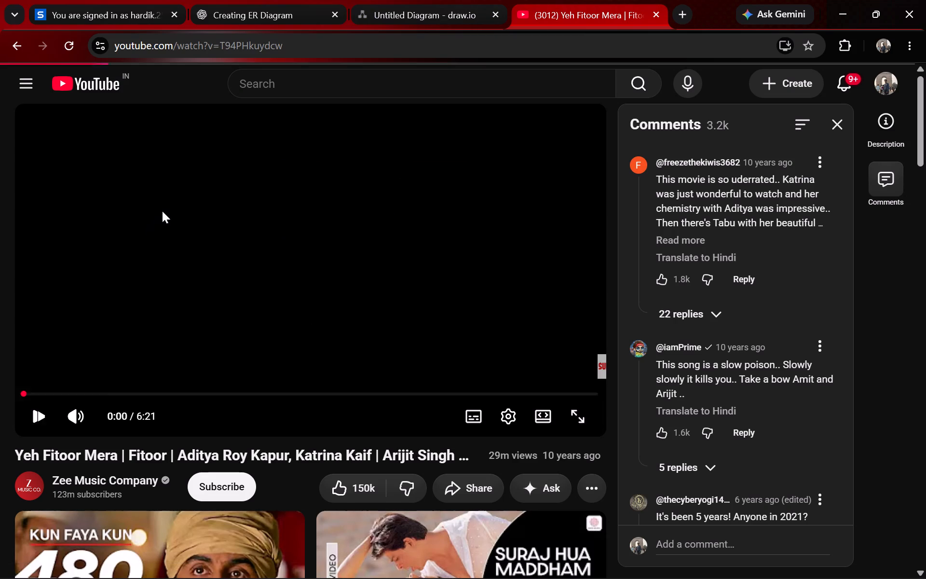
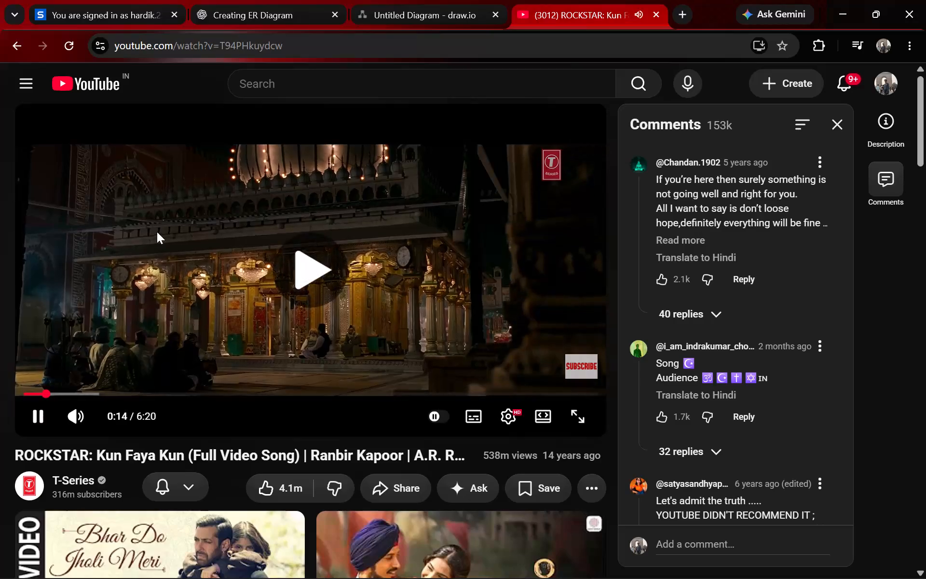
Return to the draw.io diagram and remove the arrowhead from the connector between Student_ID and STUDENT.
click(324, 0)
click(464, 0)
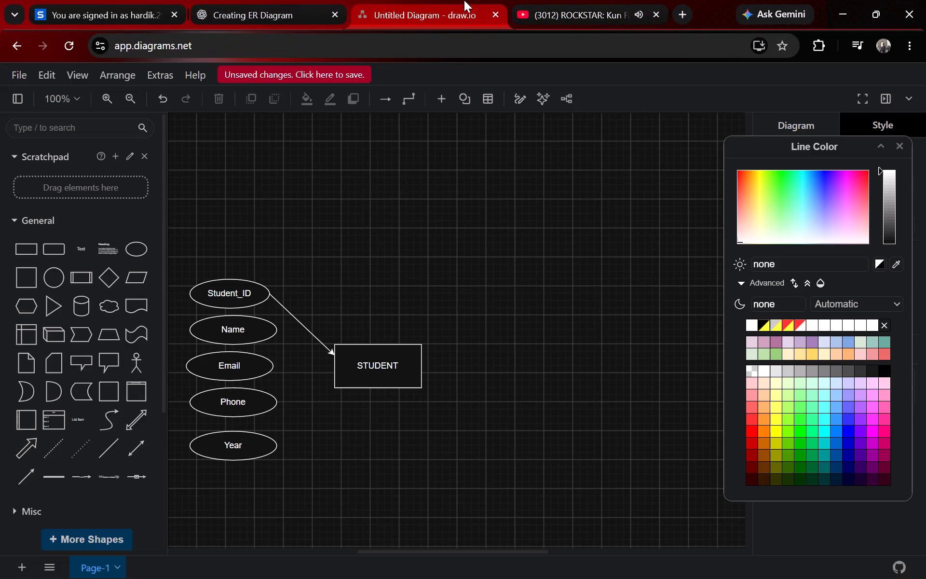
click(330, 350)
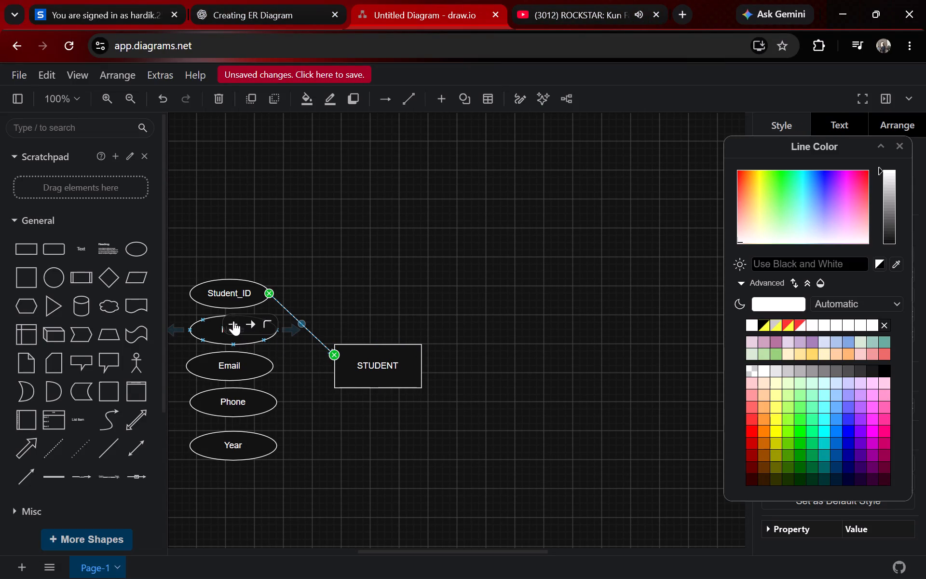
click(233, 321)
click(623, 0)
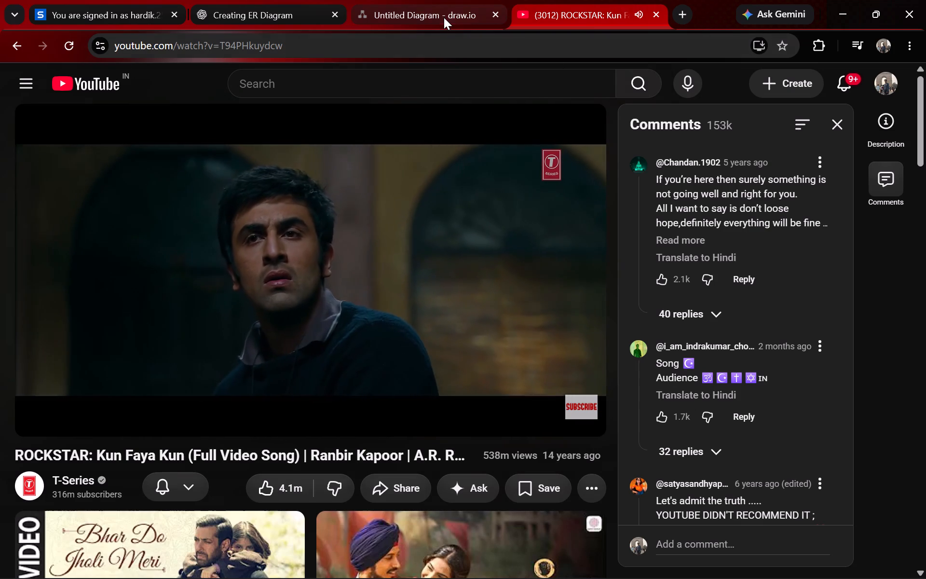
click(436, 7)
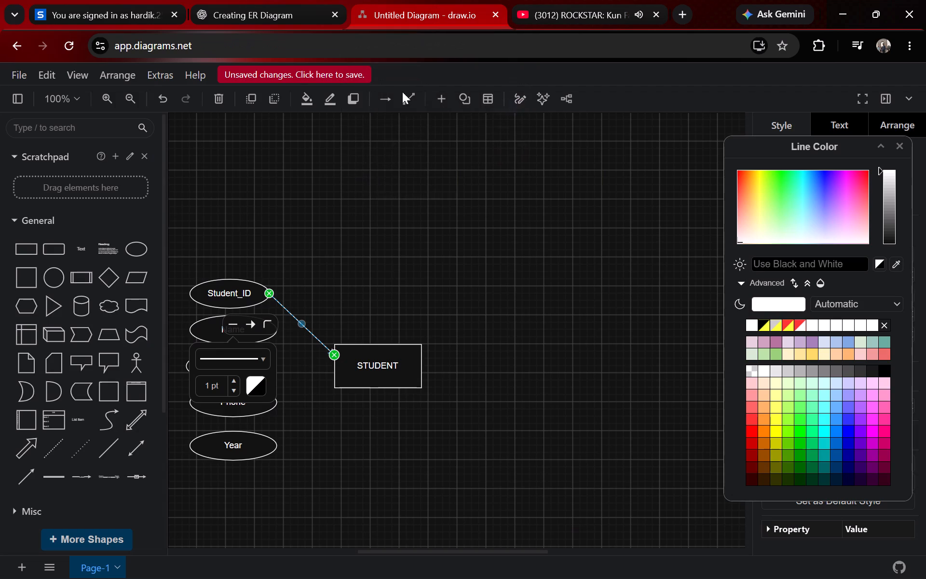
click(255, 320)
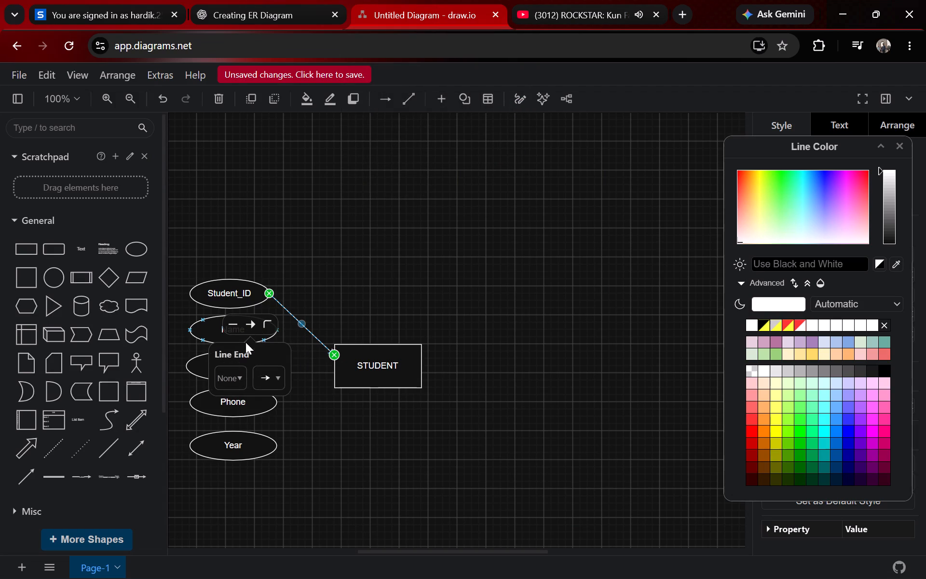
click(266, 374)
click(274, 330)
drag(340, 455, 338, 450)
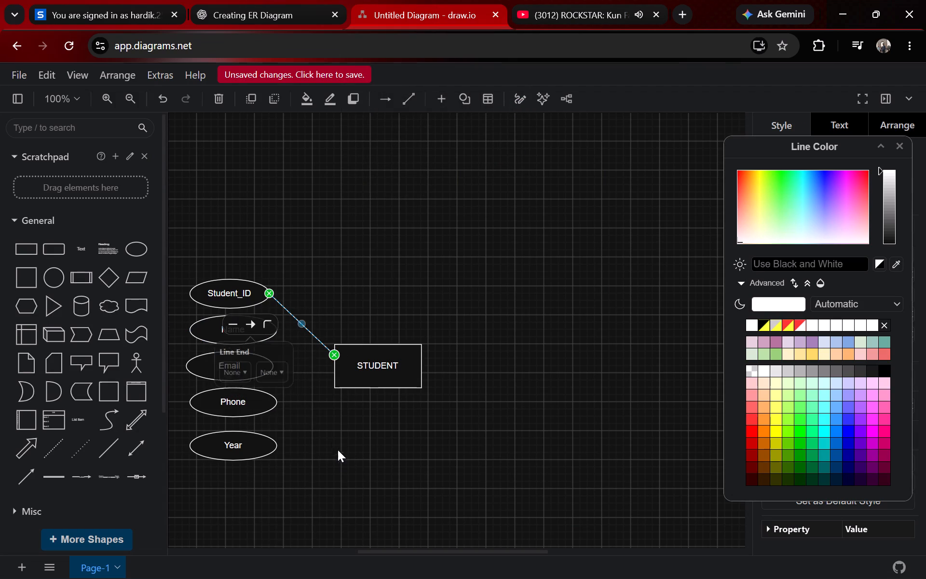
drag(338, 450, 336, 447)
Connect the Name ellipse to the midpoint of STUDENT's left edge with a straight line that has no arrowhead.
drag(278, 330, 284, 333)
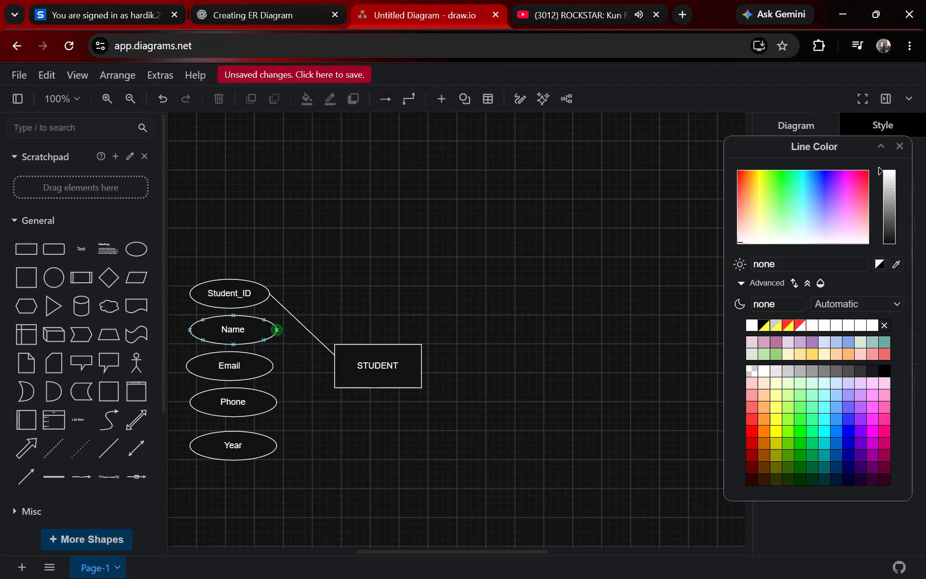
drag(284, 333, 332, 361)
click(323, 304)
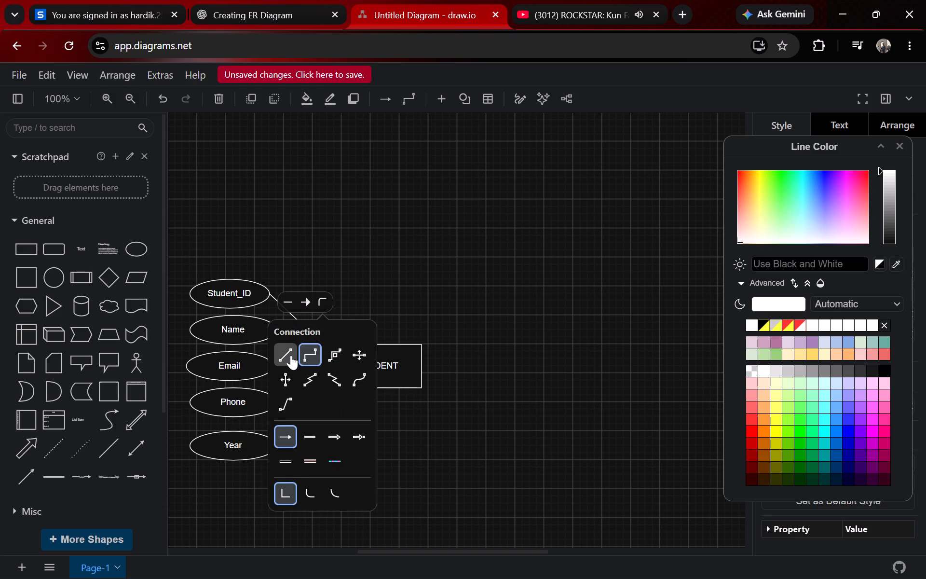
click(291, 355)
click(318, 386)
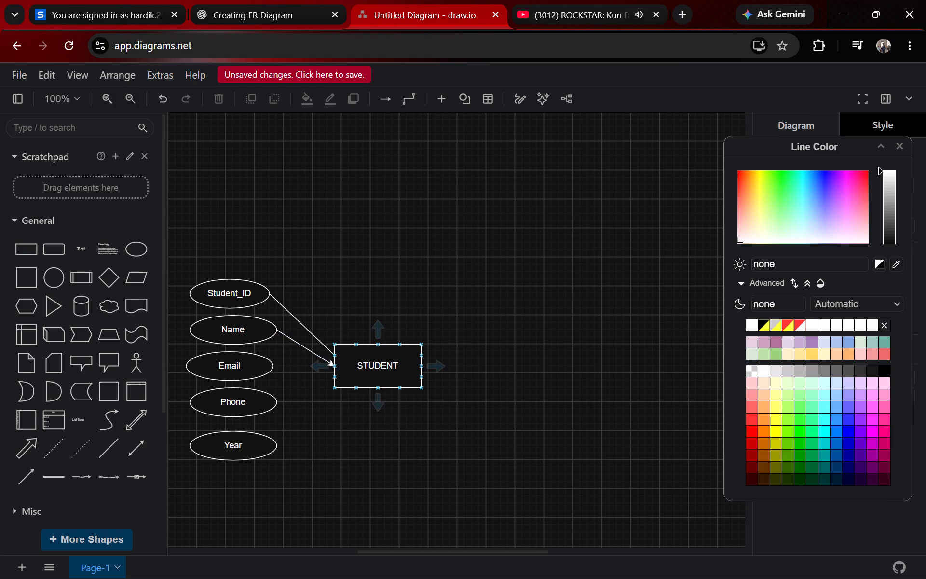
click(320, 354)
click(323, 301)
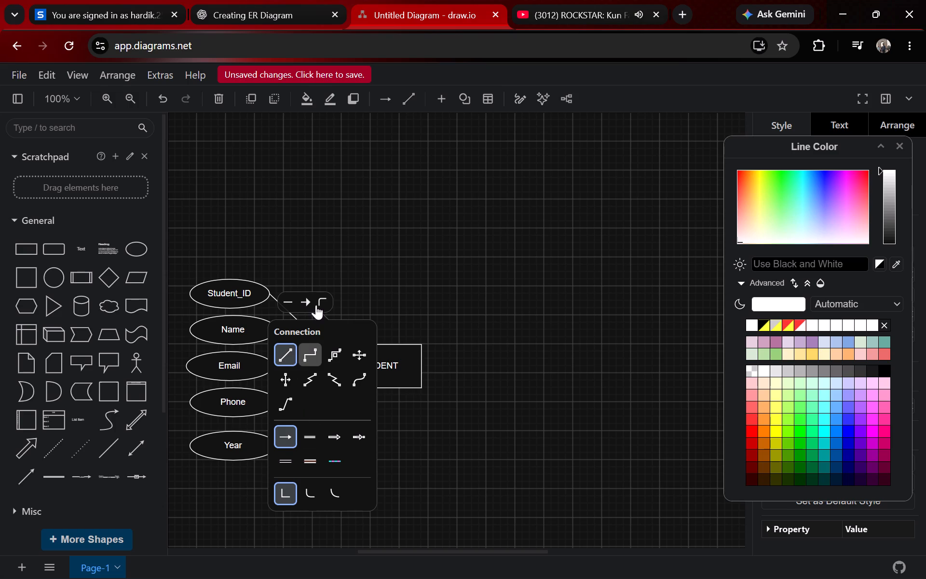
click(371, 276)
click(328, 360)
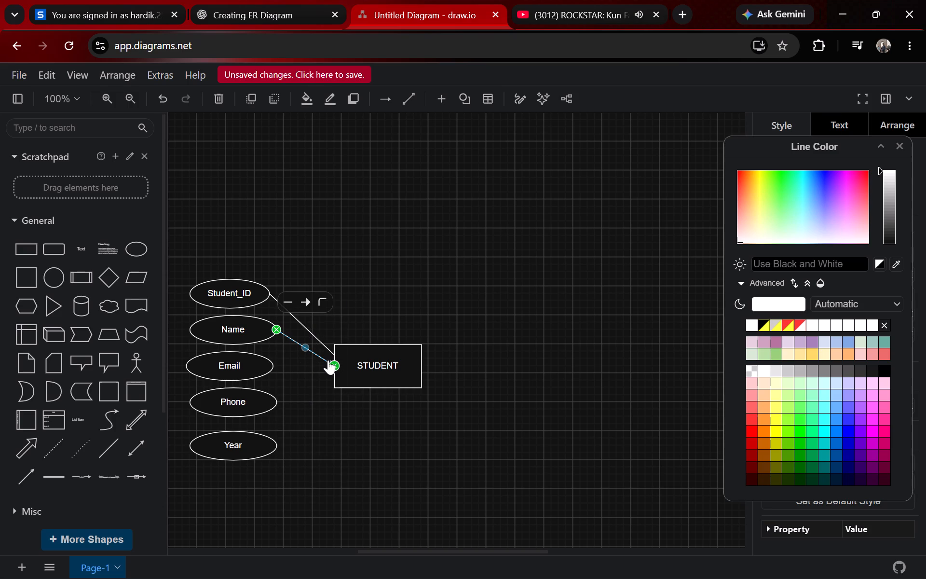
click(308, 300)
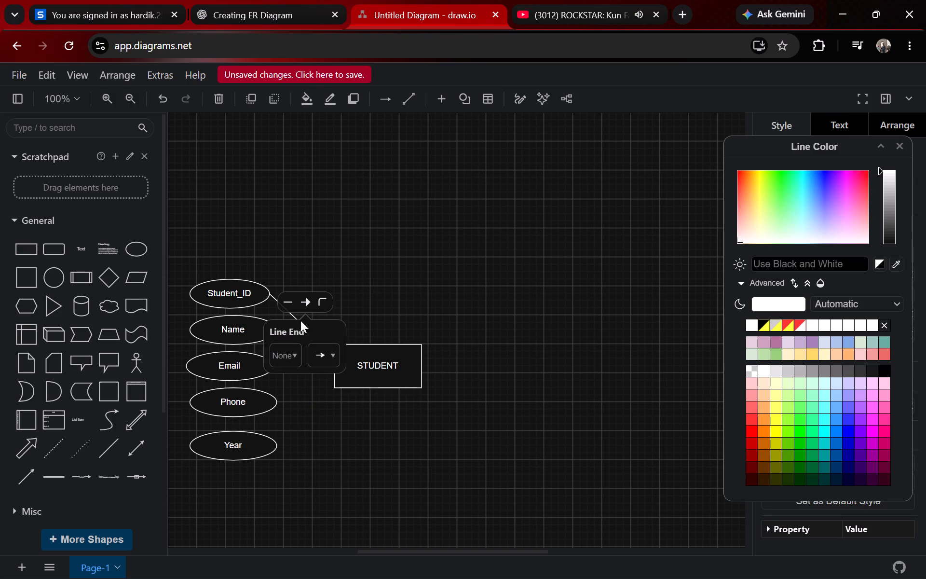
click(322, 357)
click(336, 326)
click(349, 460)
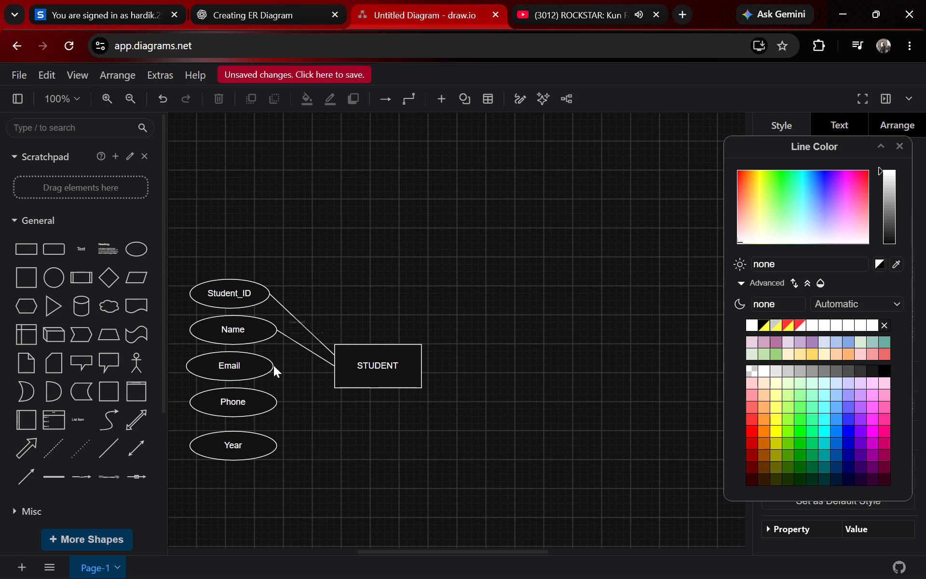
Connect the Email ellipse to the midpoint of STUDENT's left edge with a line that has no arrowhead.
drag(272, 365, 345, 373)
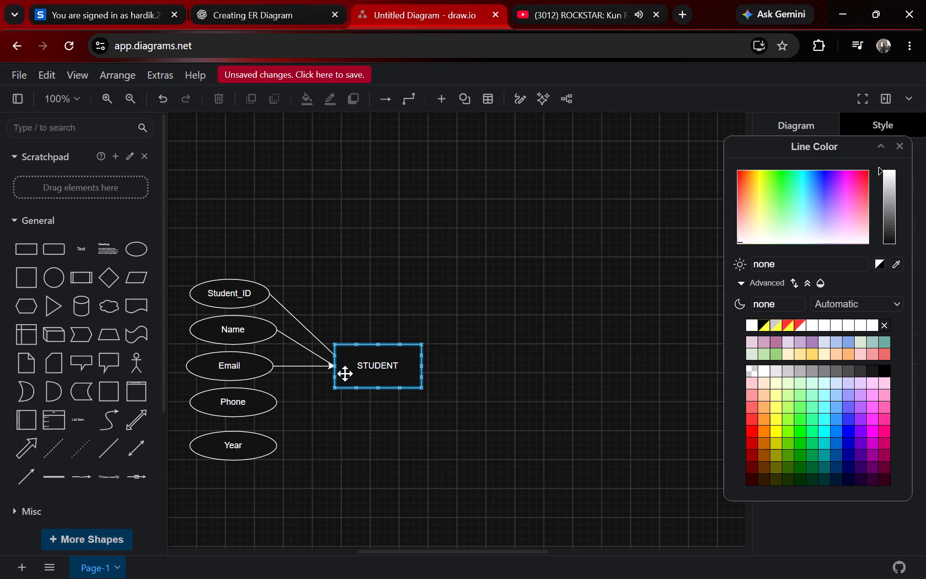
drag(345, 373, 340, 372)
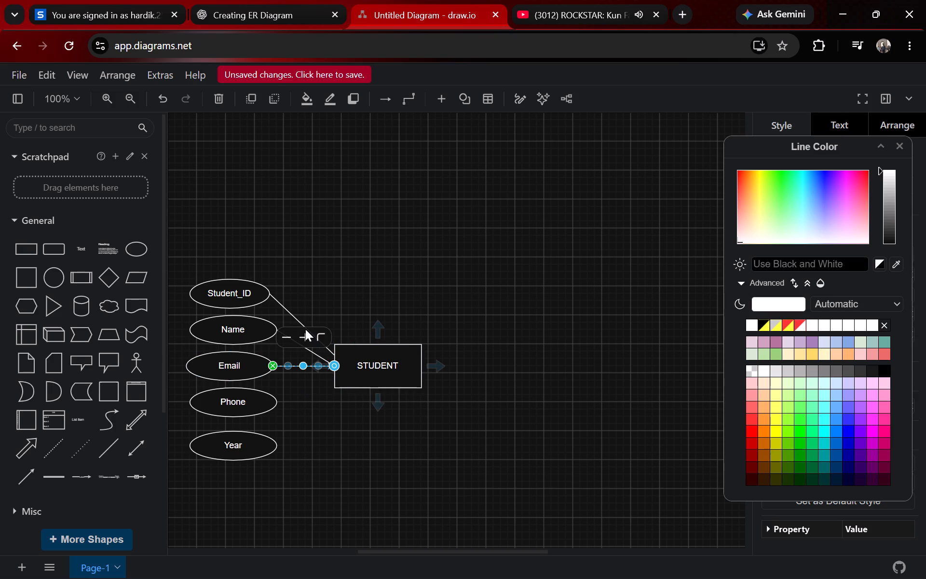
click(305, 329)
click(303, 338)
drag(326, 371, 326, 385)
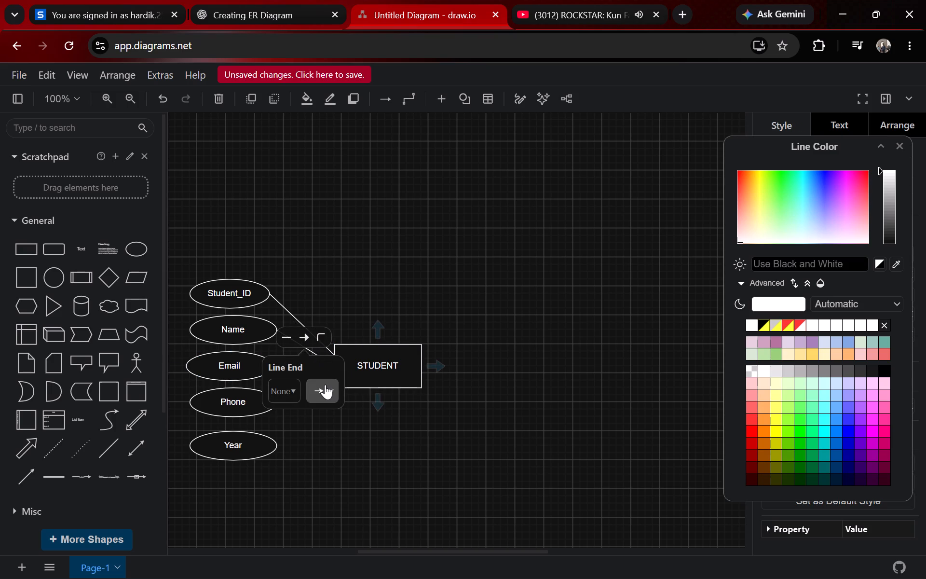
click(325, 385)
click(331, 331)
click(339, 427)
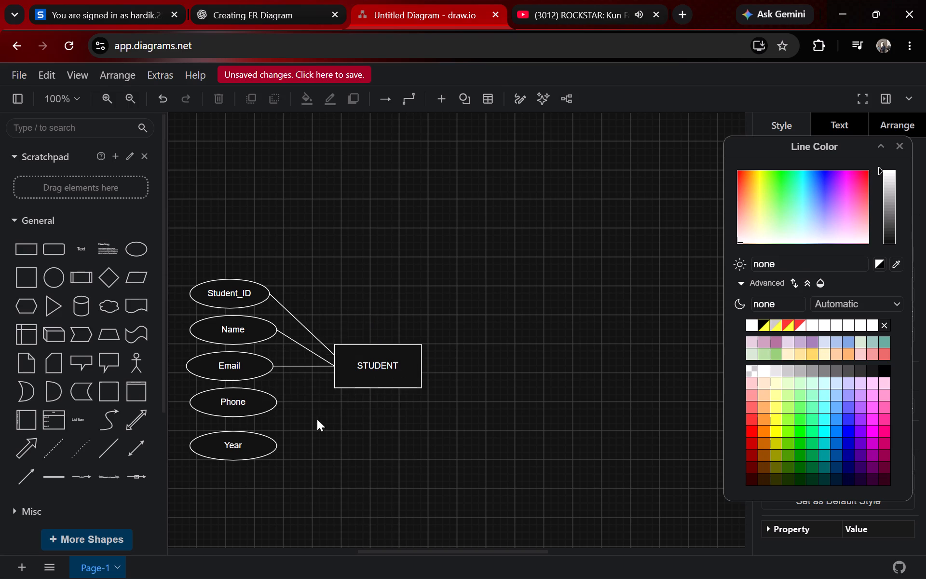
Connect the Phone ellipse to the midpoint of STUDENT's left edge with a straight line that has no arrowhead.
drag(276, 402, 337, 373)
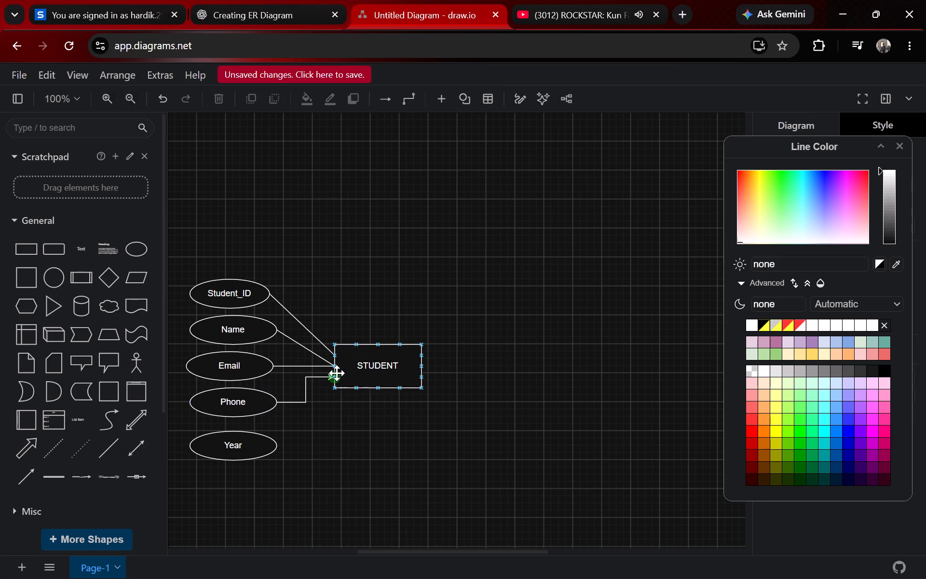
drag(337, 373, 333, 370)
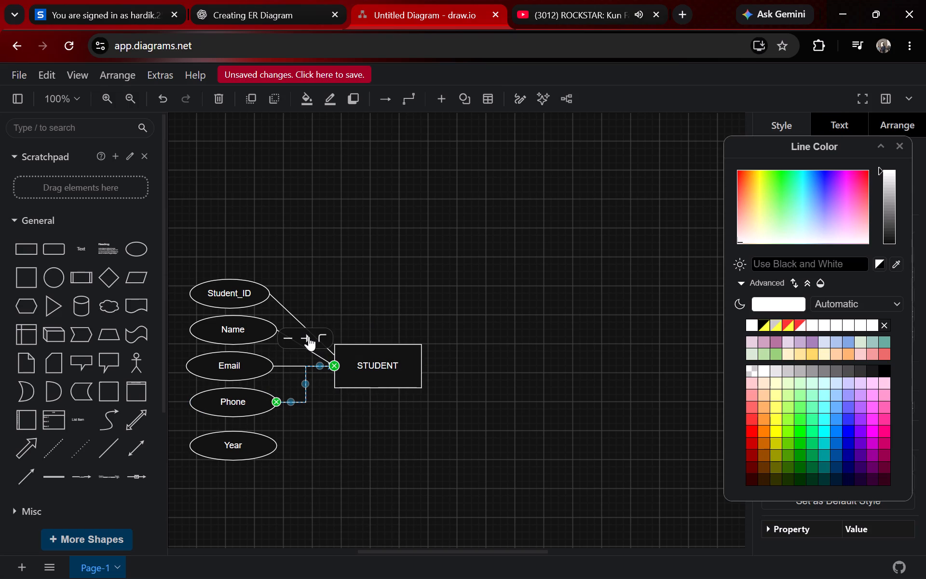
click(309, 336)
click(325, 390)
click(330, 334)
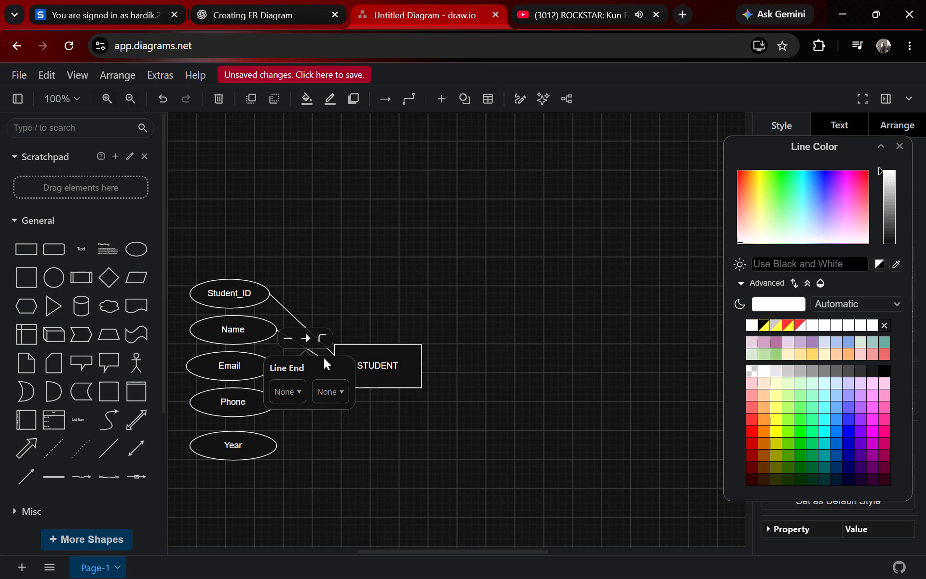
drag(324, 452, 322, 444)
click(307, 384)
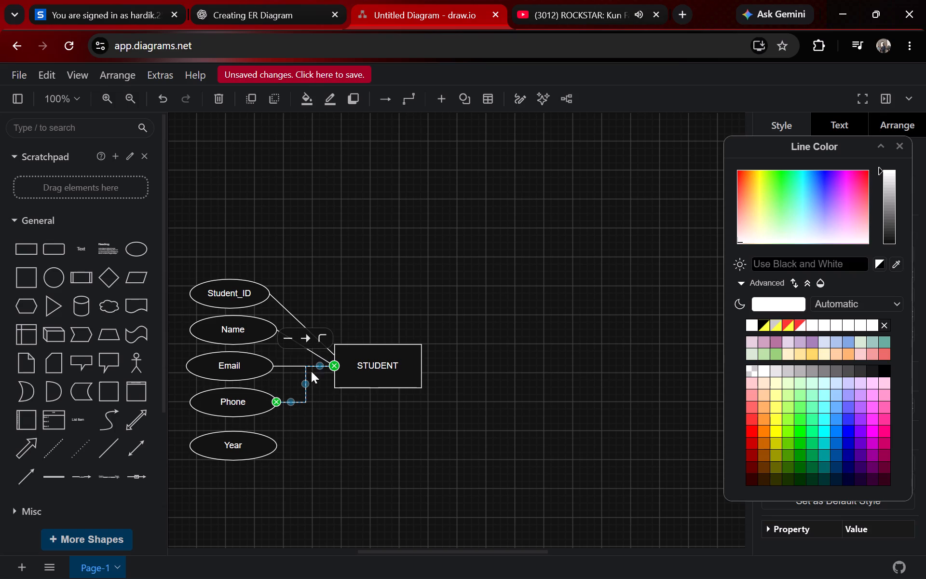
click(317, 345)
click(322, 335)
click(279, 171)
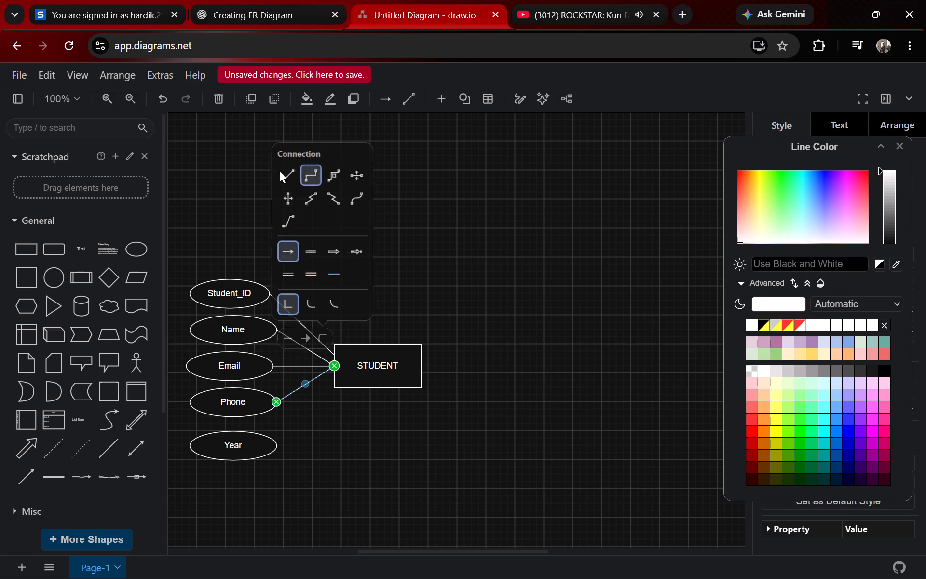
click(333, 472)
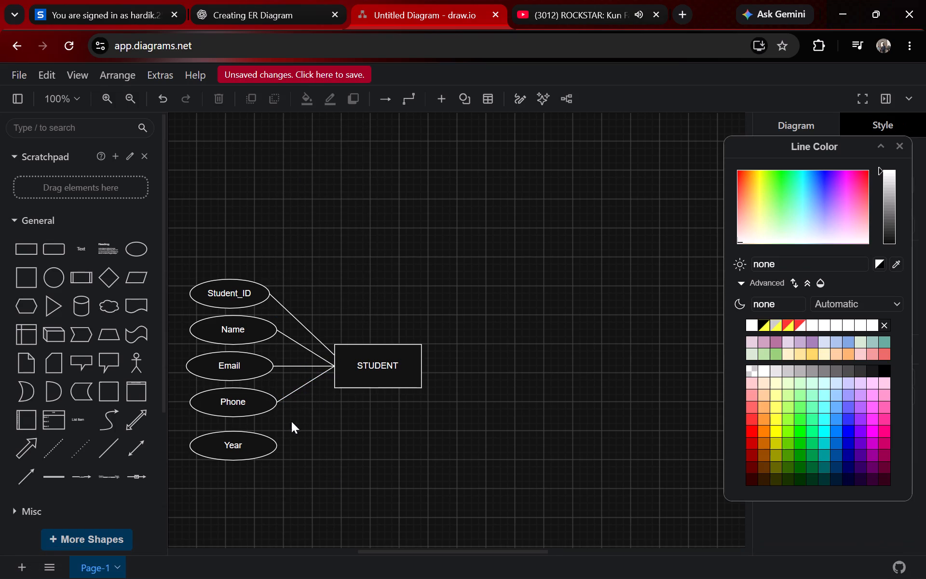
Connect the Year ellipse to the midpoint of STUDENT's left edge with a straight line that has no arrowhead.
drag(276, 443, 327, 386)
drag(327, 386, 332, 369)
click(278, 404)
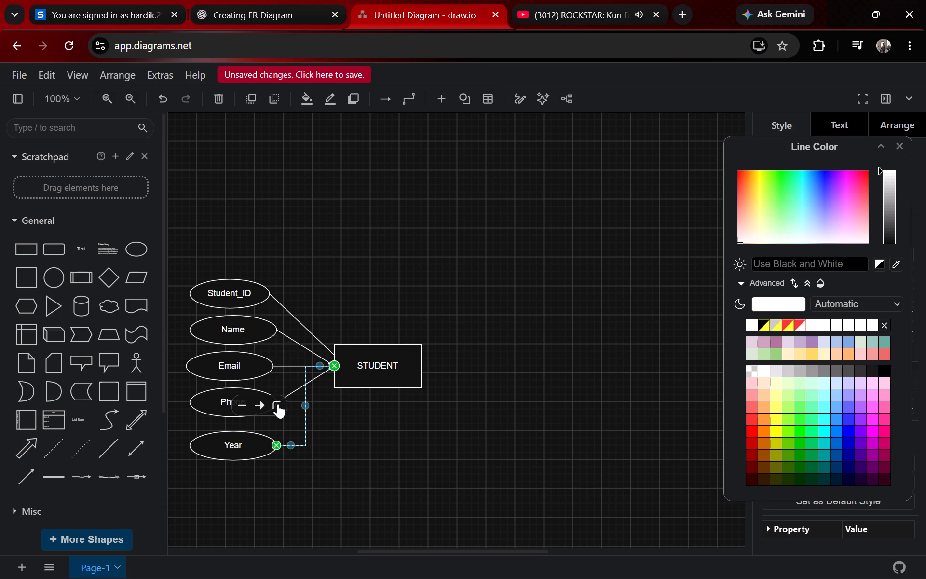
drag(233, 215, 232, 223)
click(233, 228)
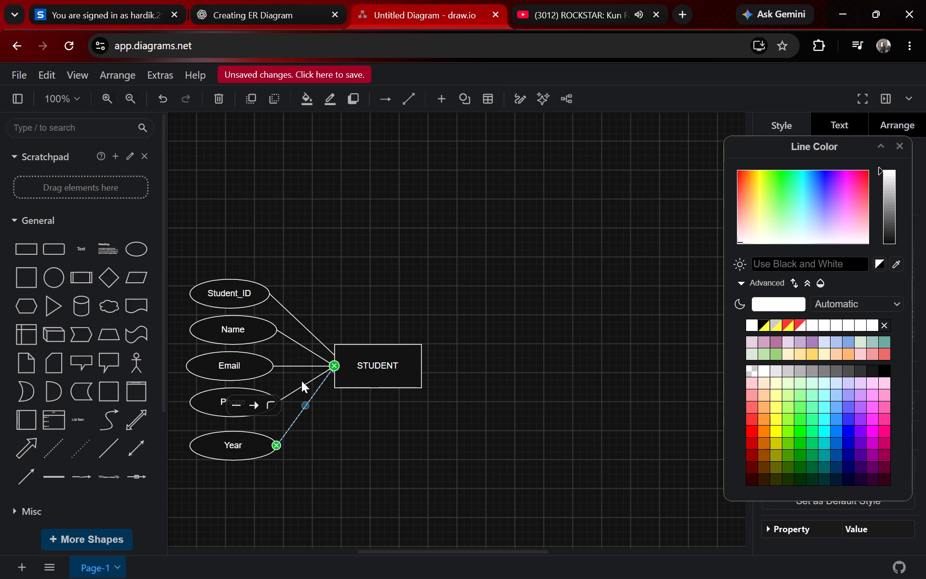
click(314, 387)
click(323, 379)
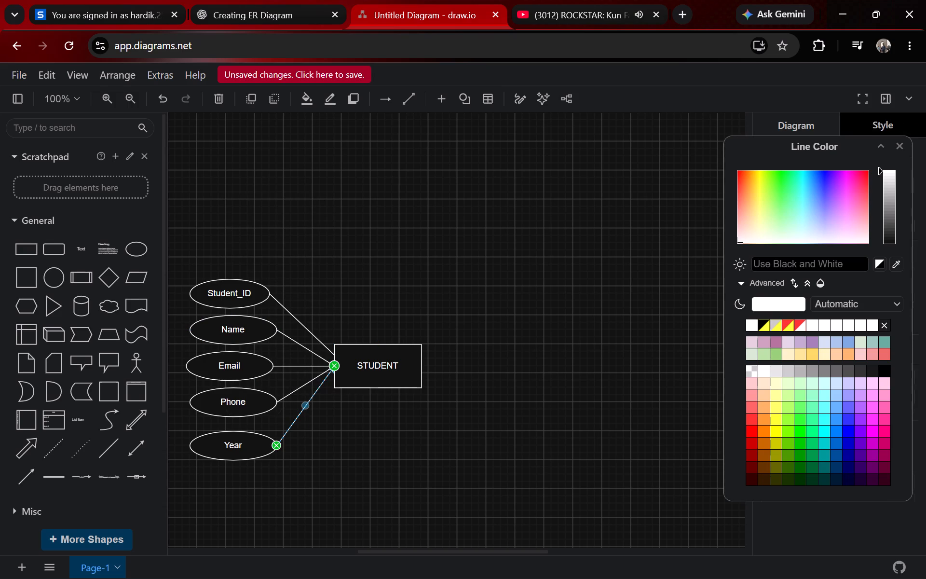
click(323, 385)
click(256, 405)
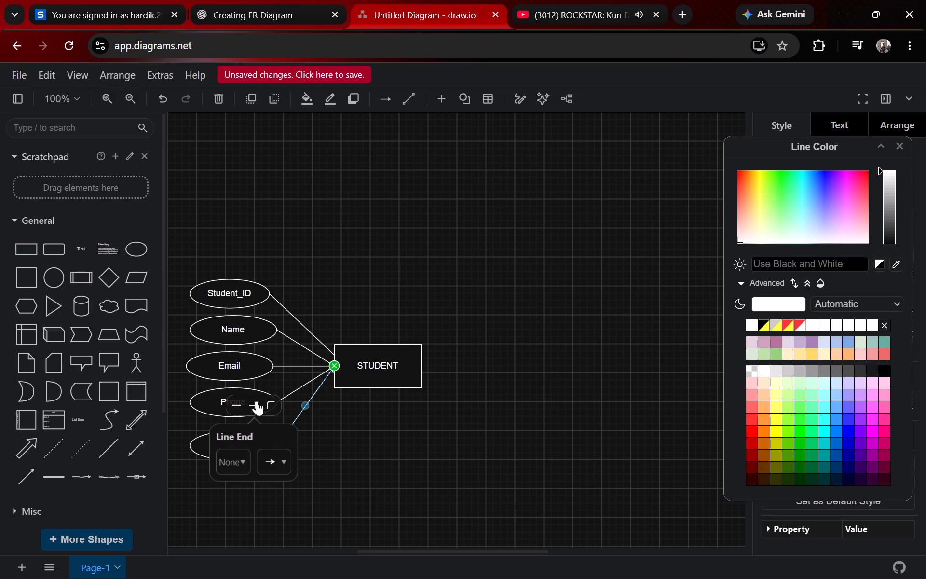
click(271, 455)
click(277, 329)
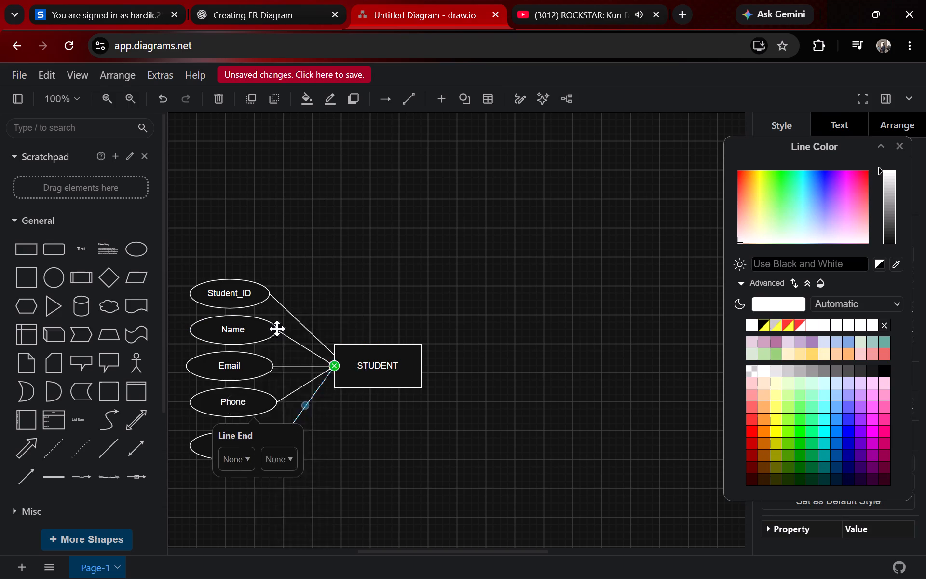
Move the Student_ID connector's end on STUDENT to the midpoint of the rectangle's left edge, where the other attribute lines meet.
click(303, 326)
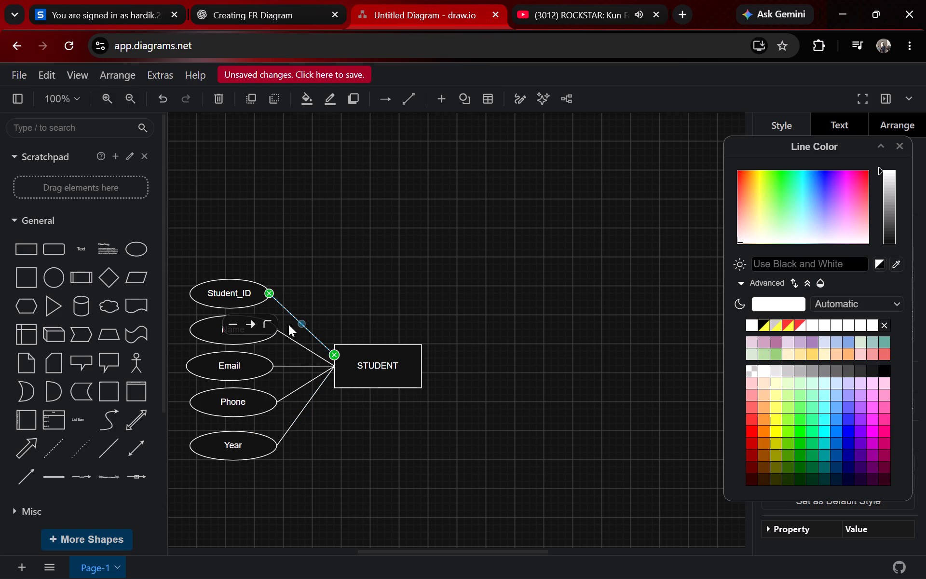
click(332, 352)
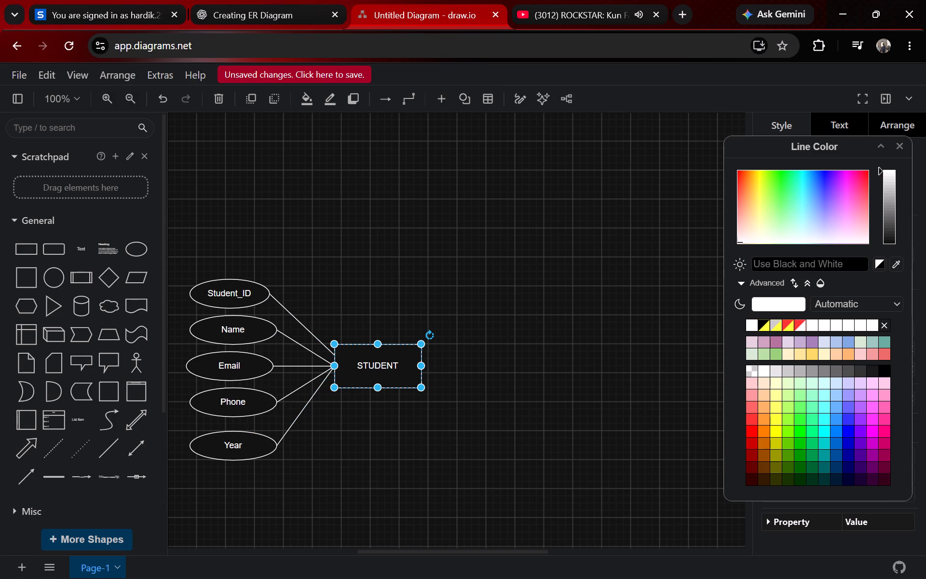
drag(315, 335, 331, 366)
click(333, 301)
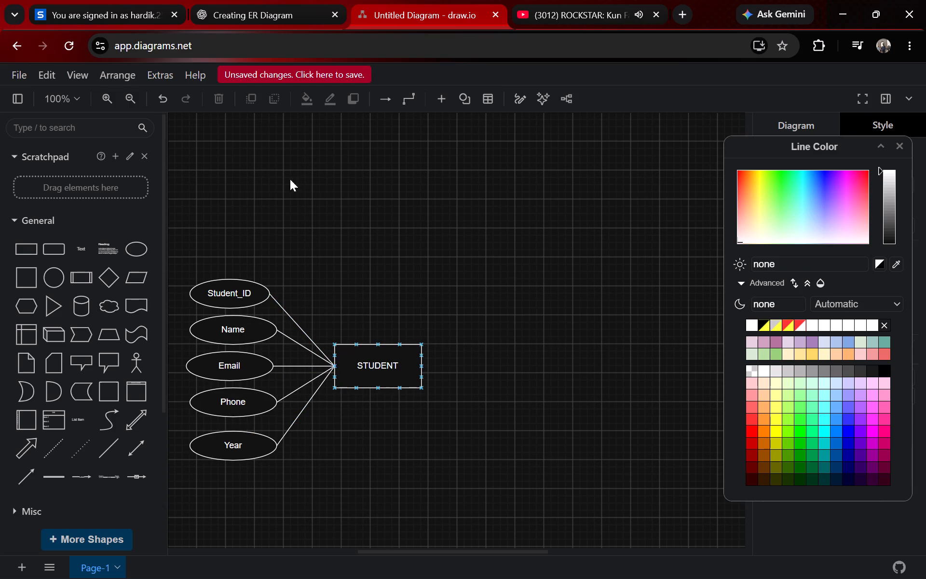
click(253, 7)
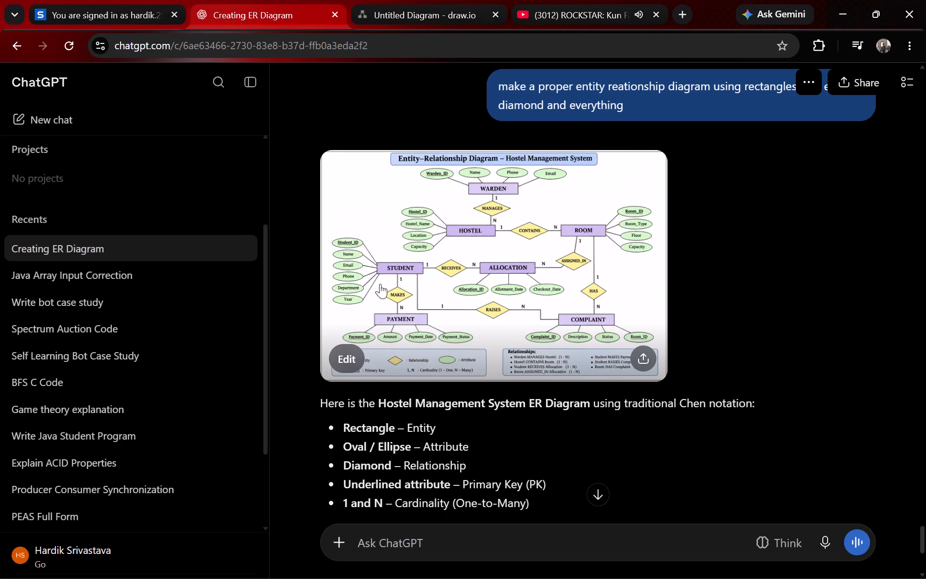
click(429, 10)
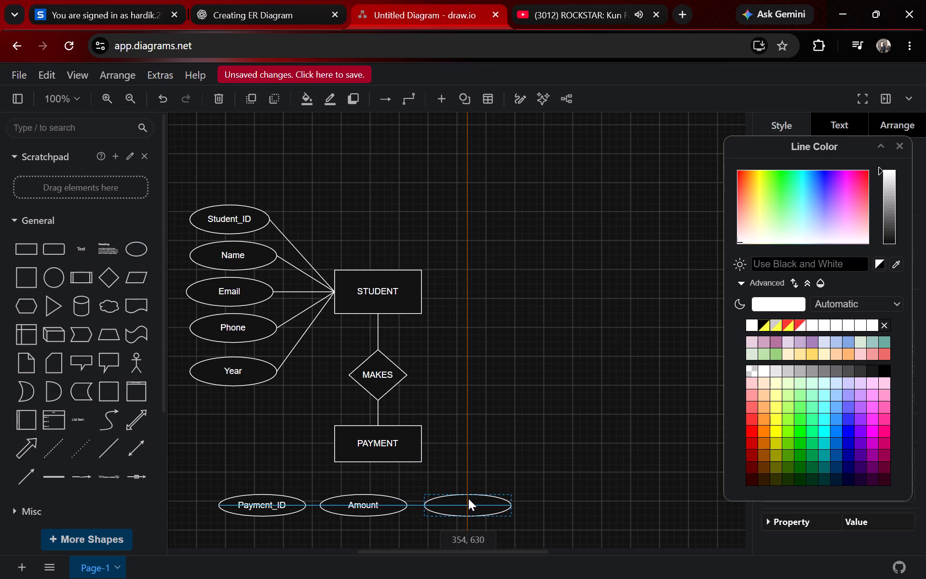
drag(468, 498, 461, 502)
Shift Payment_ID, Amount and the empty ellipse leftward into one level, closely spaced row below PAYMENT.
drag(272, 506, 267, 506)
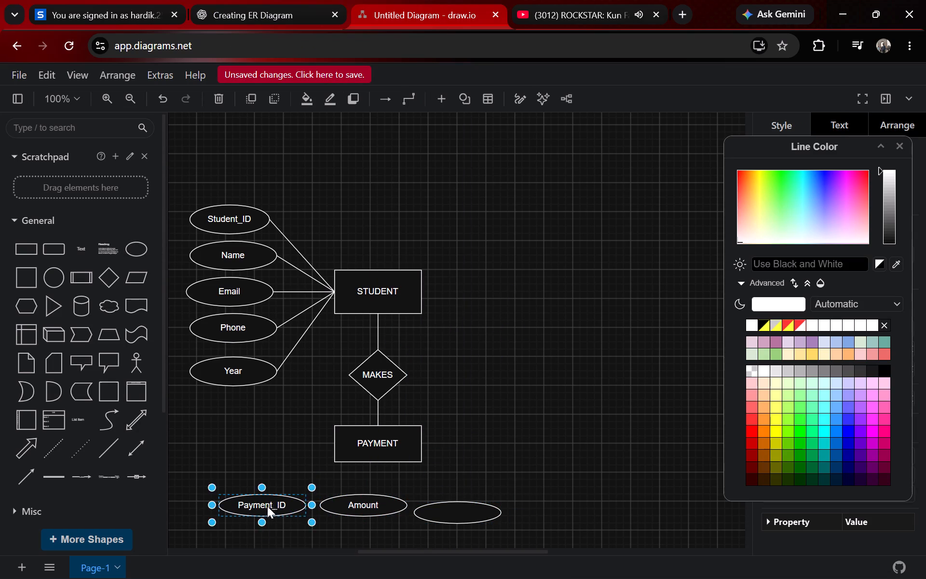
drag(267, 506, 249, 506)
drag(353, 507, 339, 507)
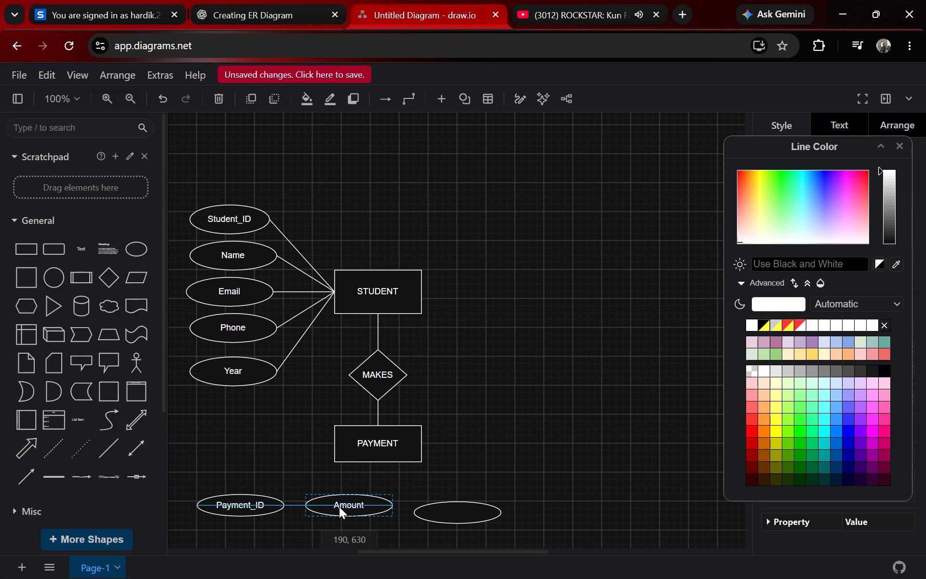
drag(339, 507, 327, 507)
drag(455, 513, 441, 510)
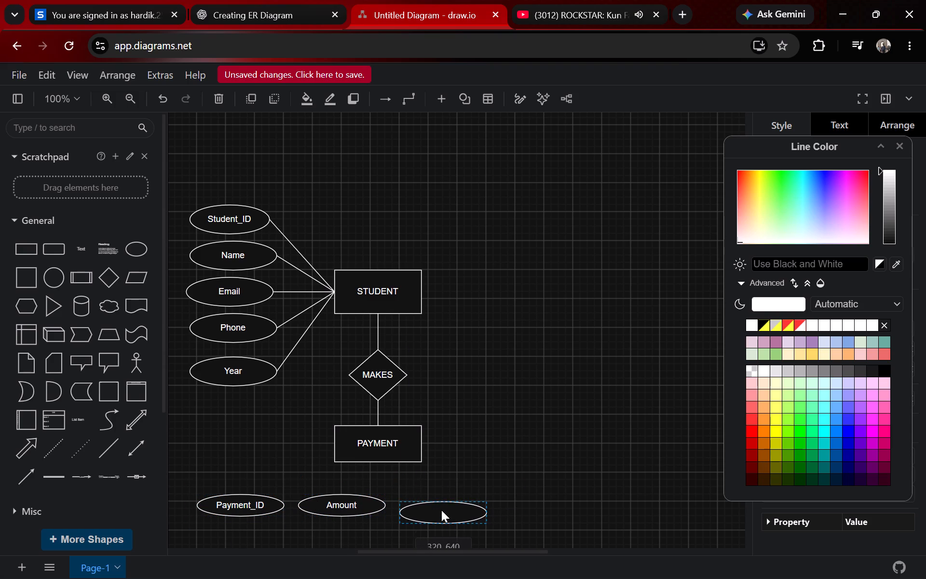
drag(441, 510, 434, 507)
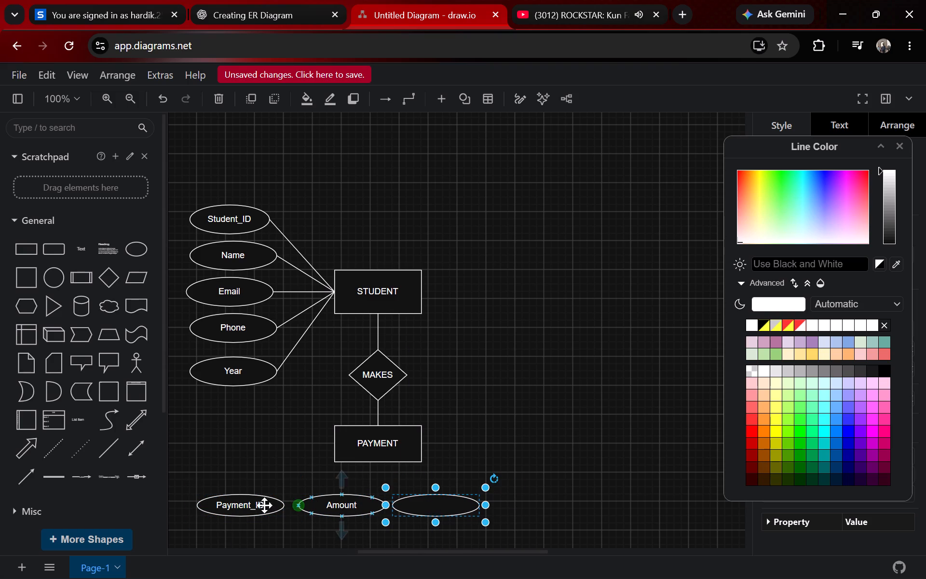
drag(257, 505, 248, 504)
drag(332, 503, 321, 503)
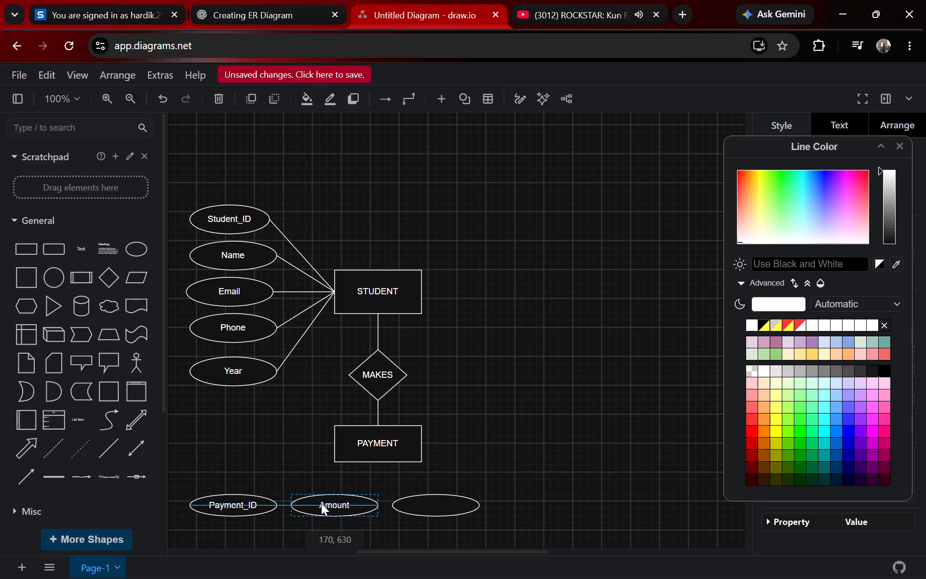
drag(321, 503, 316, 503)
drag(422, 508, 410, 507)
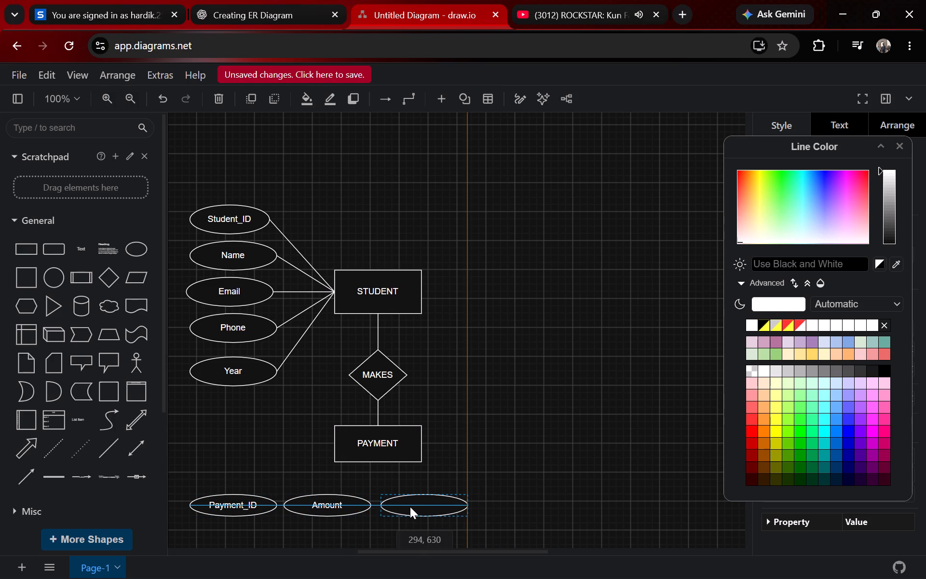
drag(410, 507, 407, 505)
Check the third PAYMENT attribute in the ChatGPT reference, and label the empty ellipse beside Amount as Payment_date.
click(408, 504)
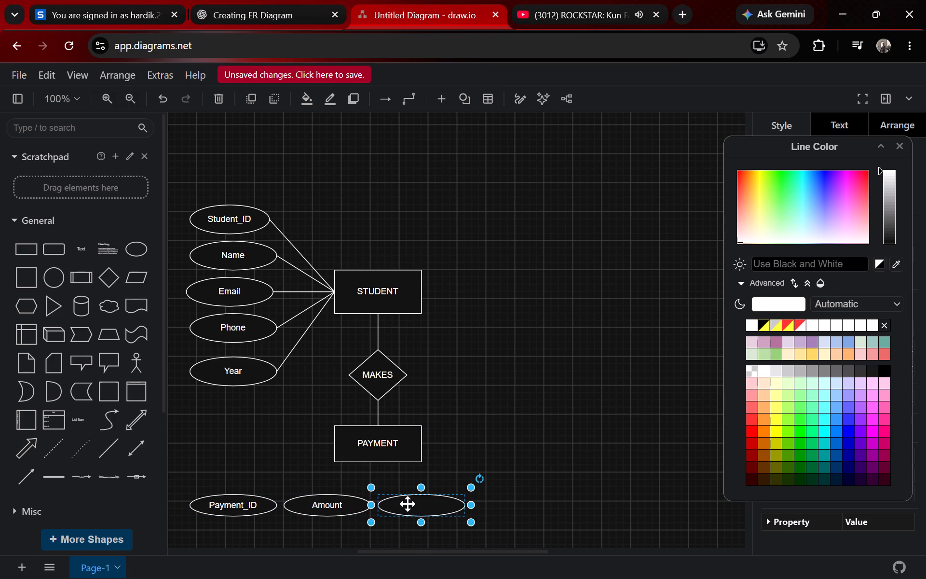
click(408, 504)
double_click(408, 504)
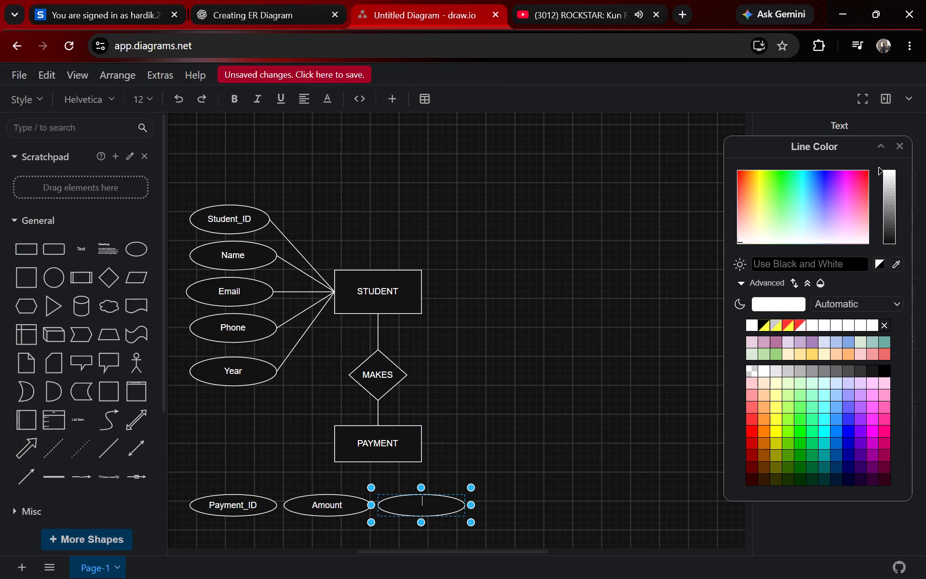
click(294, 0)
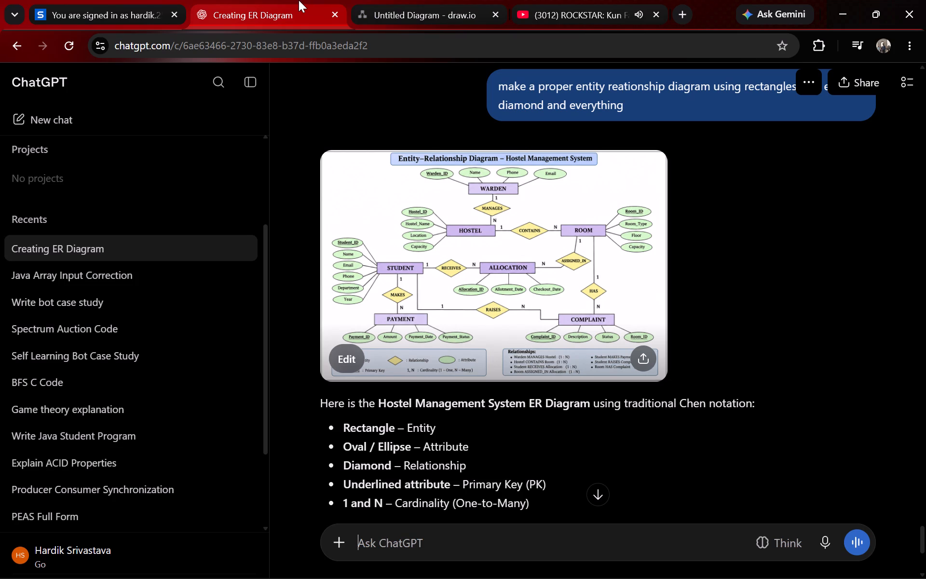
click(393, 0)
text(Payment_date)
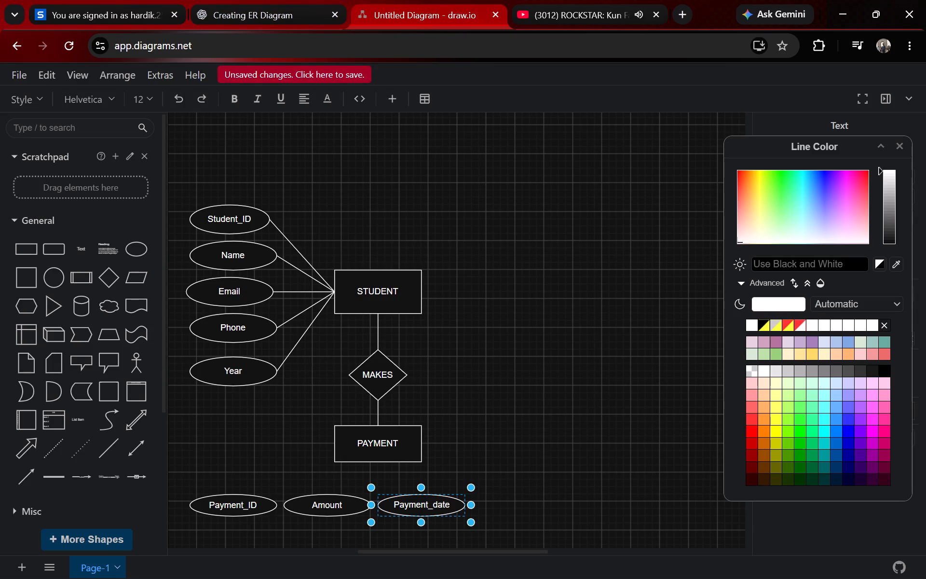
key(Return)
click(574, 295)
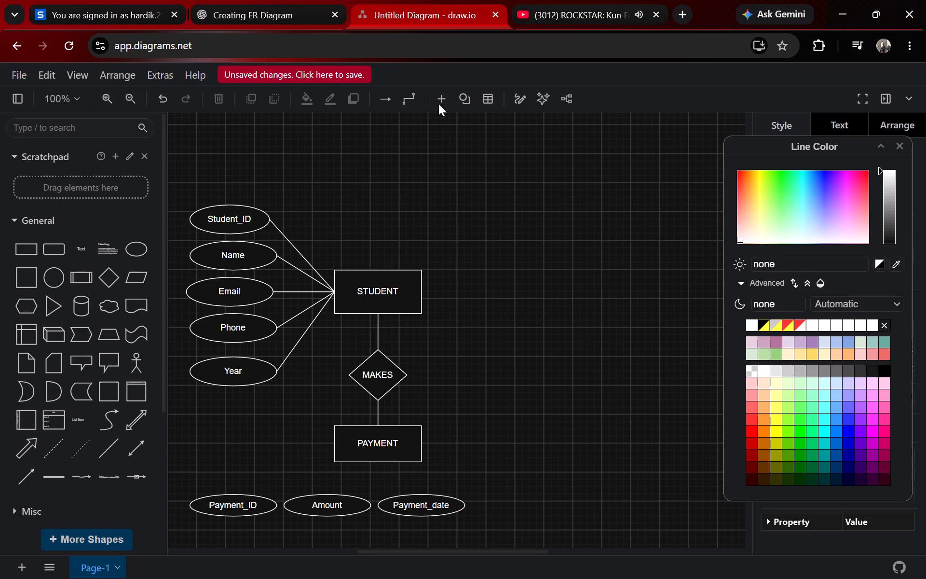
Check the ChatGPT reference, and add a flattened ellipse labelled Payment_Status to the right of Payment_date in draw.io.
click(306, 0)
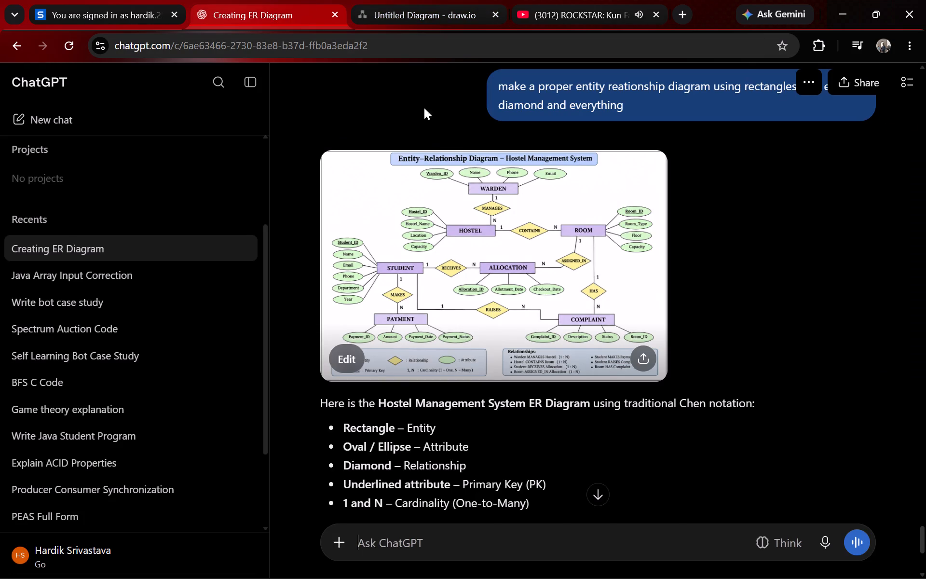
click(403, 0)
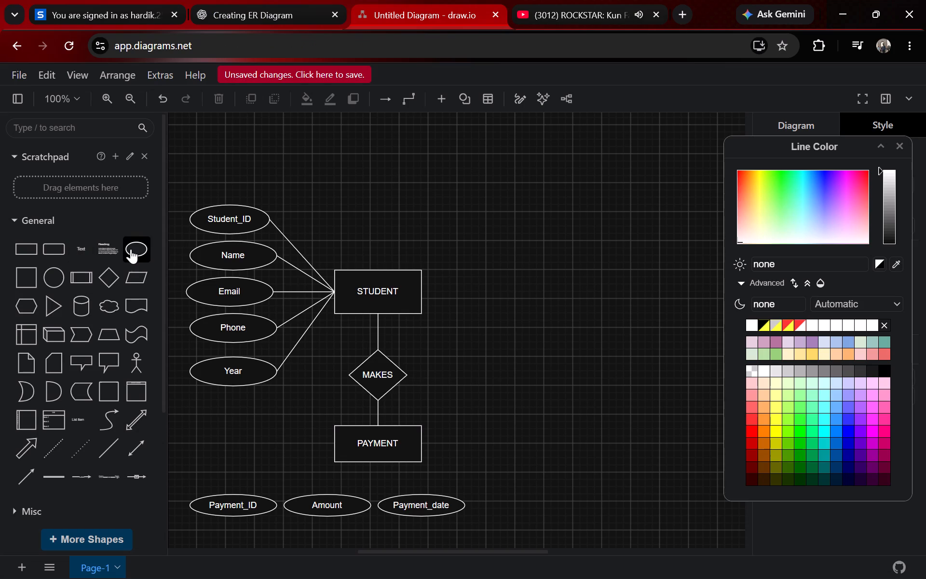
click(133, 248)
drag(457, 299, 462, 357)
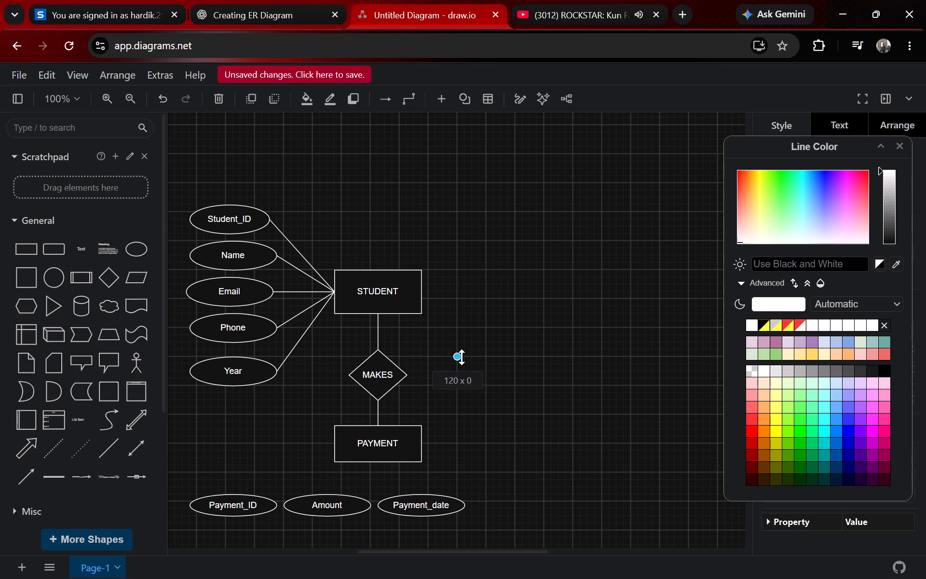
drag(462, 357, 465, 335)
drag(458, 352, 515, 509)
click(507, 503)
click(507, 503)
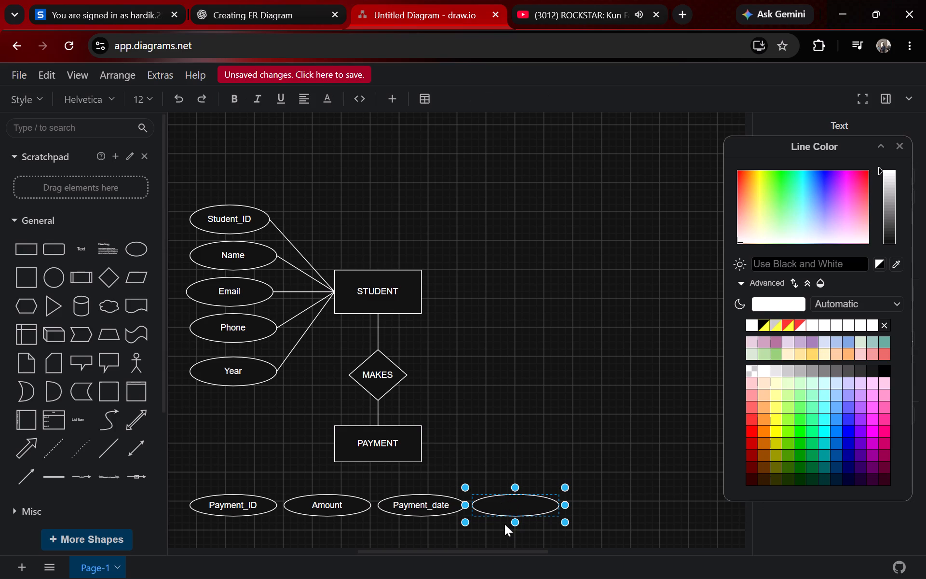
text(Payment_Status)
key(Return)
click(567, 487)
click(432, 470)
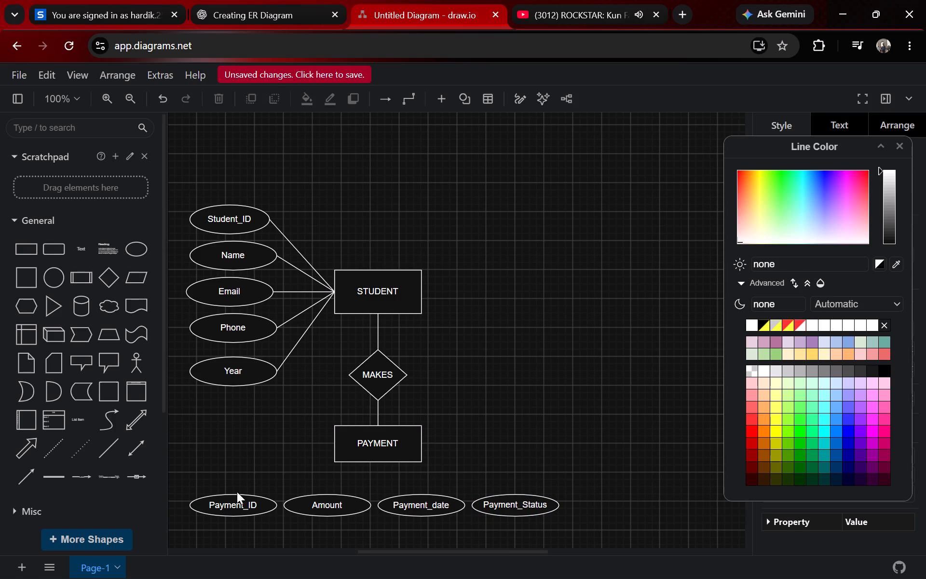
Connect the top of Payment_ID to PAYMENT's bottom centre with a straight line that has no arrowheads.
drag(229, 495, 374, 466)
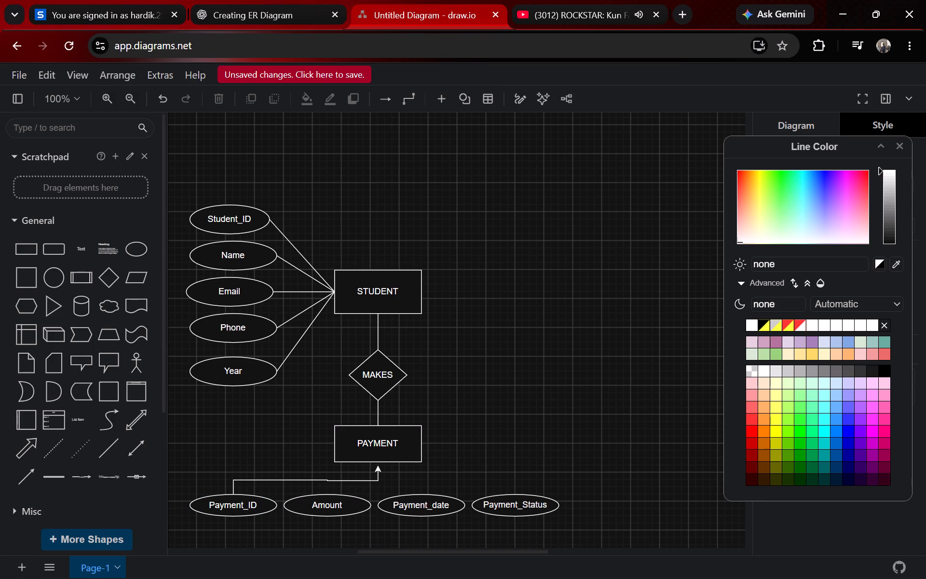
drag(374, 466, 377, 458)
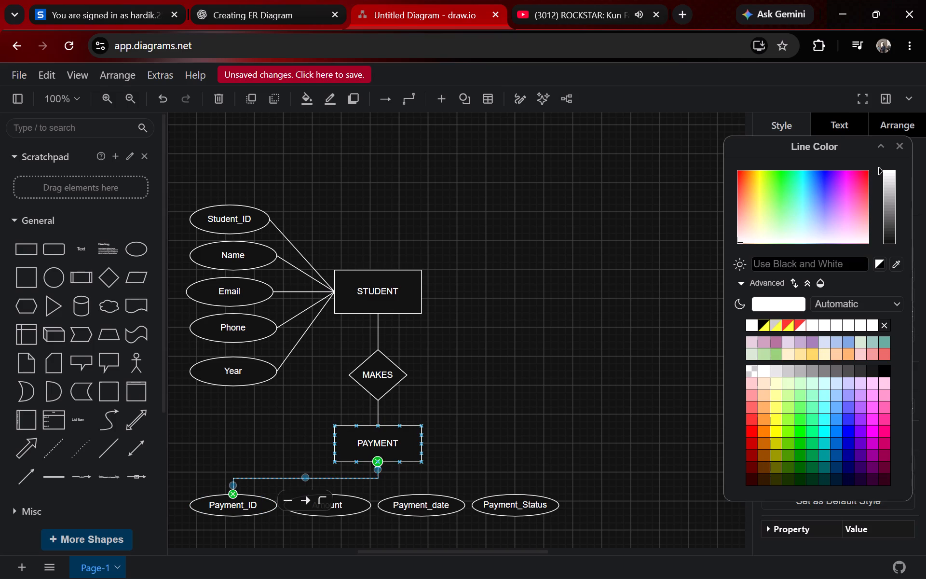
click(302, 499)
click(324, 467)
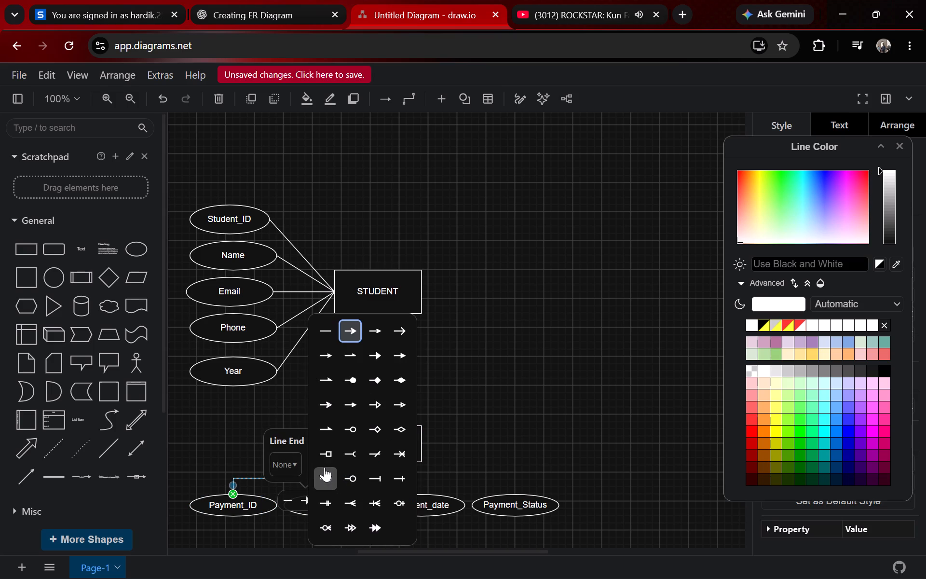
click(329, 328)
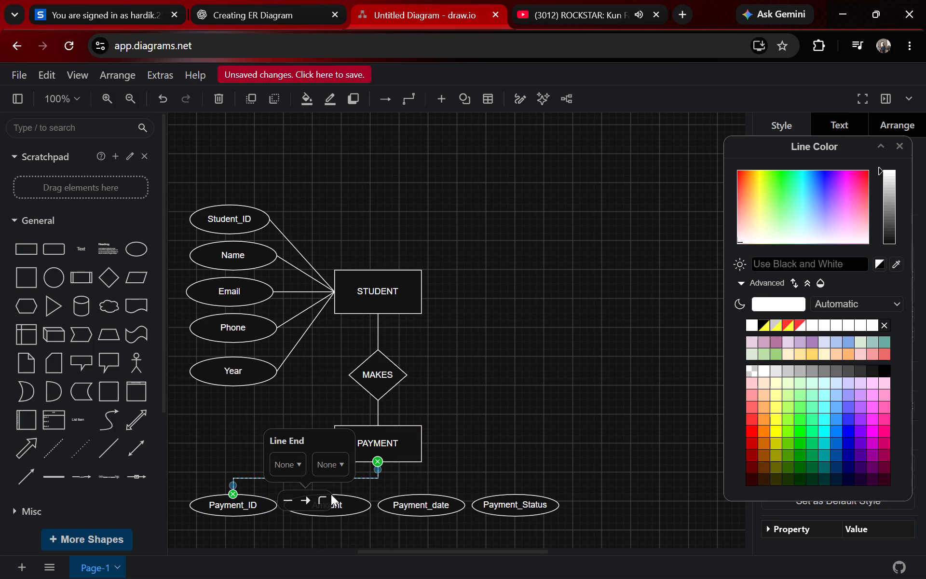
drag(326, 498, 321, 497)
click(289, 322)
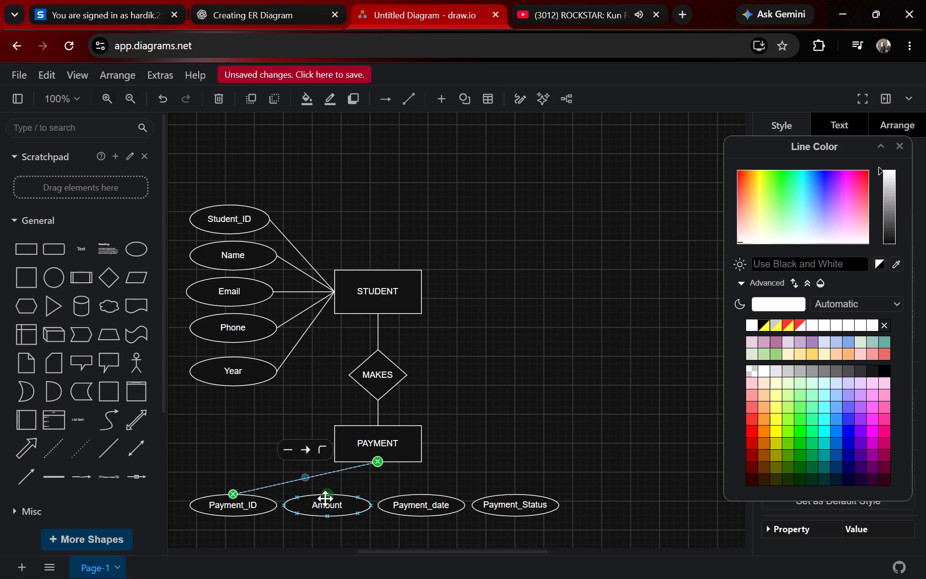
Connect the top of Amount to PAYMENT's bottom centre with a straight line that has no arrowheads.
drag(327, 498, 379, 458)
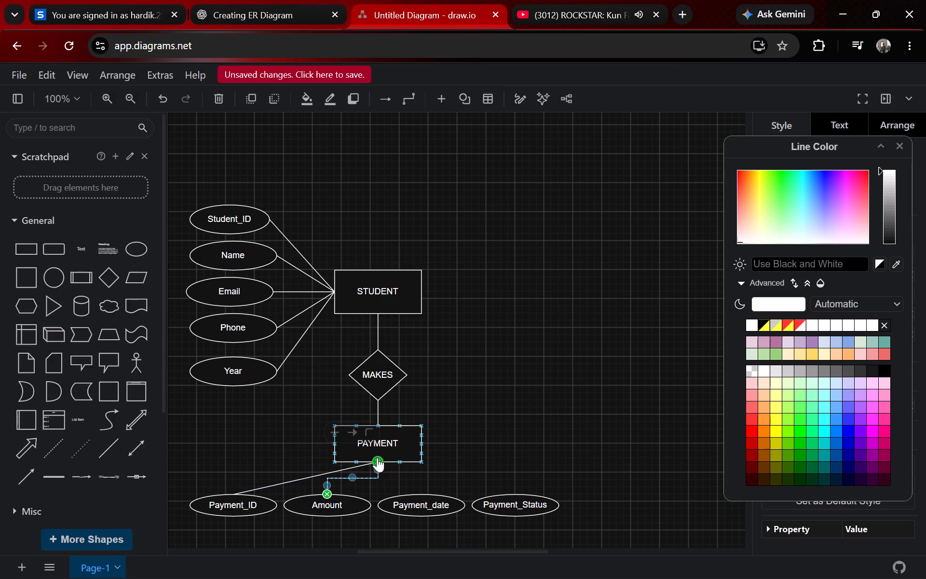
click(370, 433)
click(335, 260)
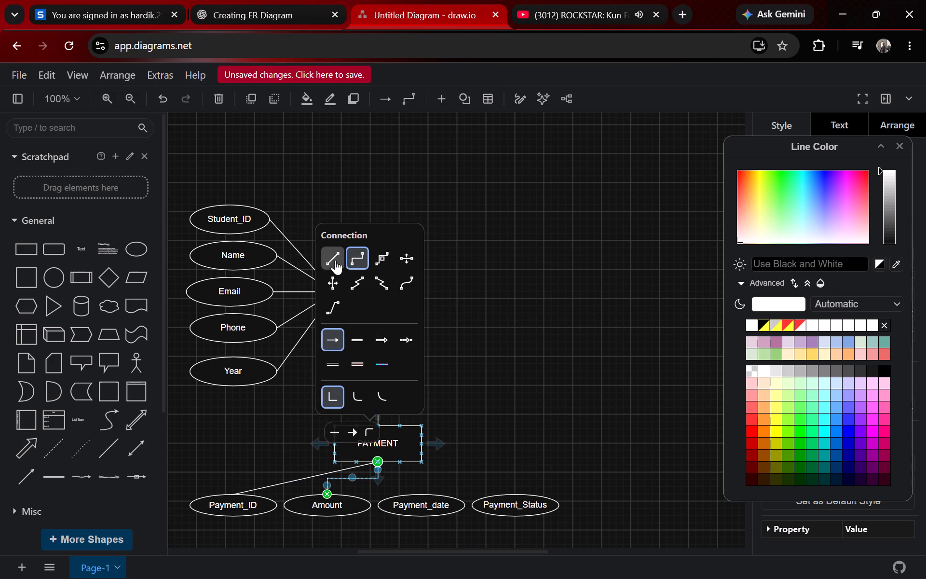
drag(353, 435, 353, 431)
click(369, 482)
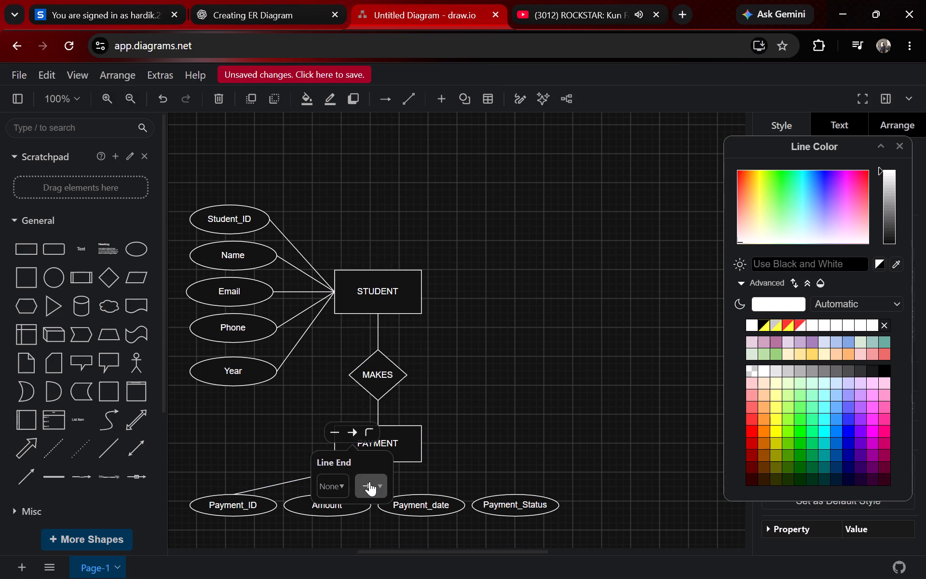
click(368, 333)
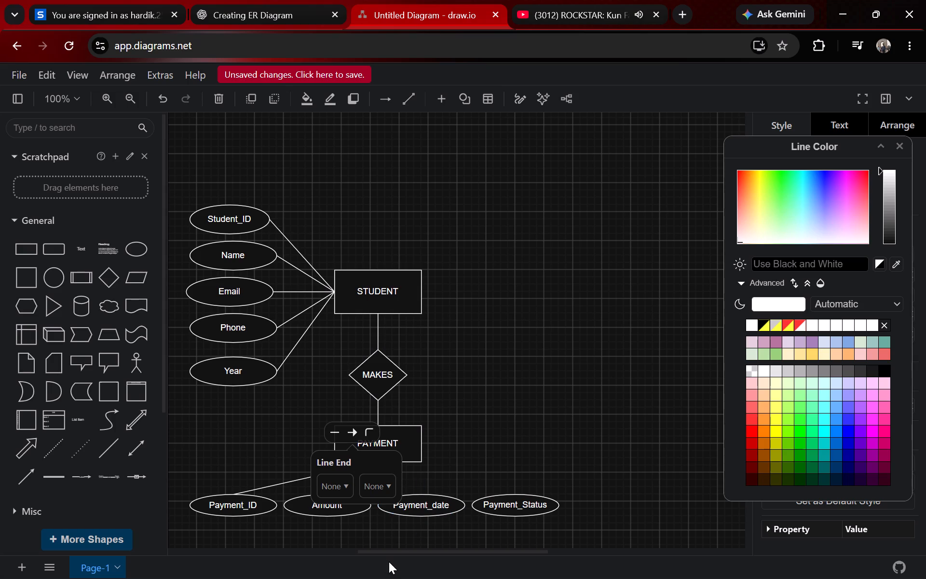
Connect the top of Payment_date to PAYMENT's bottom centre with a straight line that has no arrowheads.
drag(421, 496, 387, 466)
drag(387, 466, 386, 456)
click(575, 409)
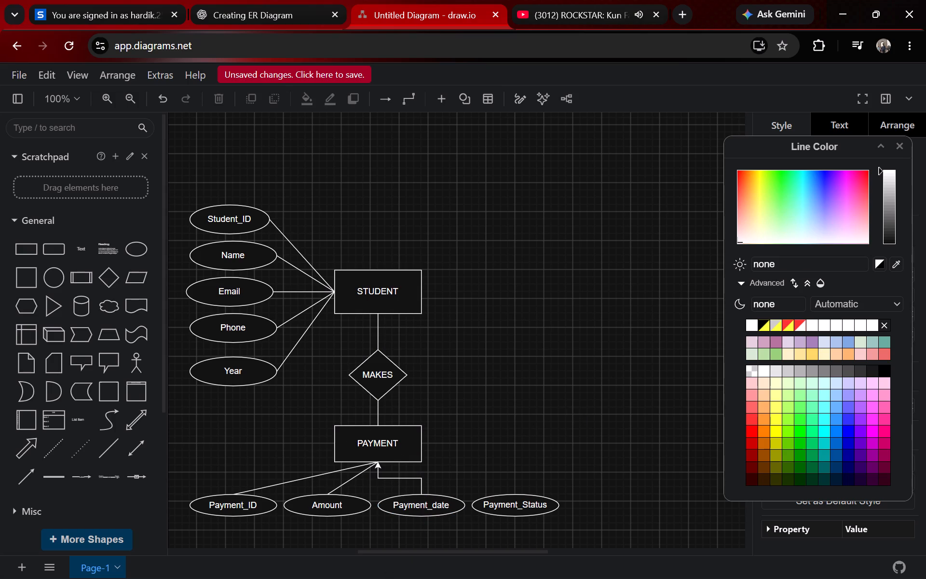
click(379, 470)
click(414, 428)
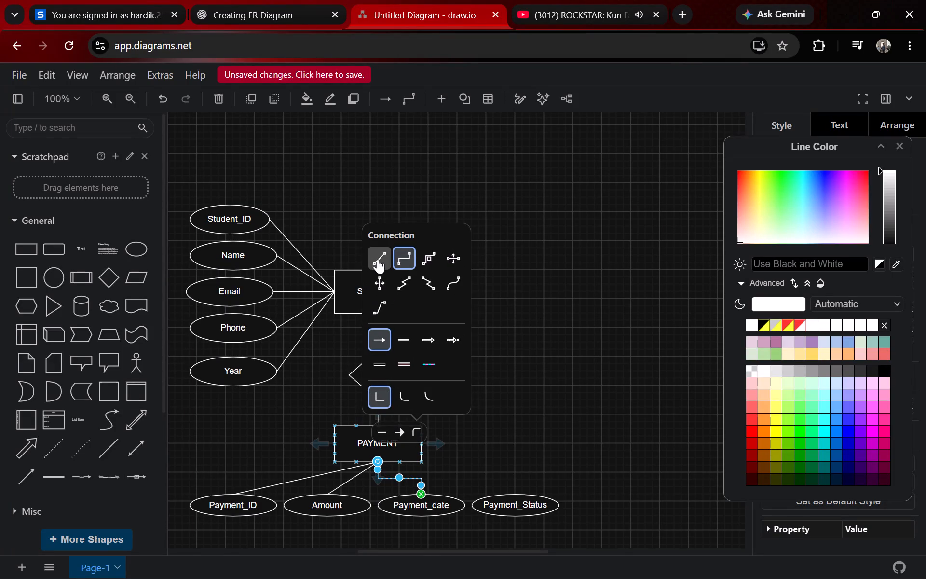
click(378, 259)
drag(395, 463, 394, 467)
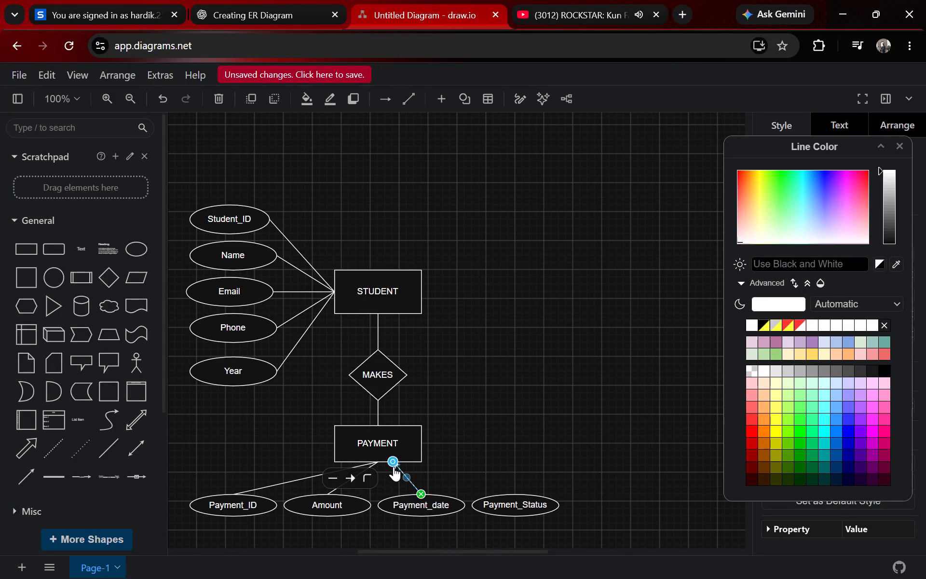
drag(394, 467, 376, 461)
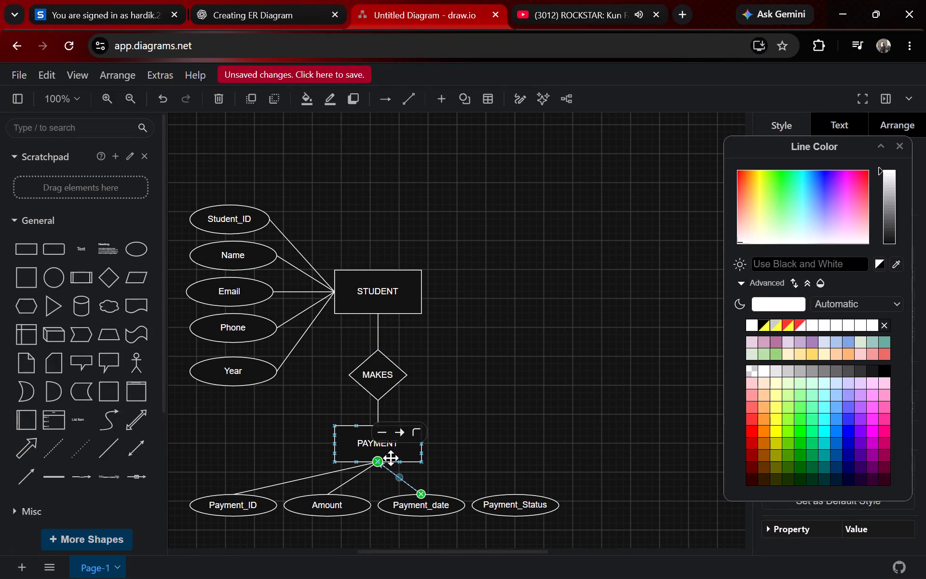
click(395, 429)
click(405, 485)
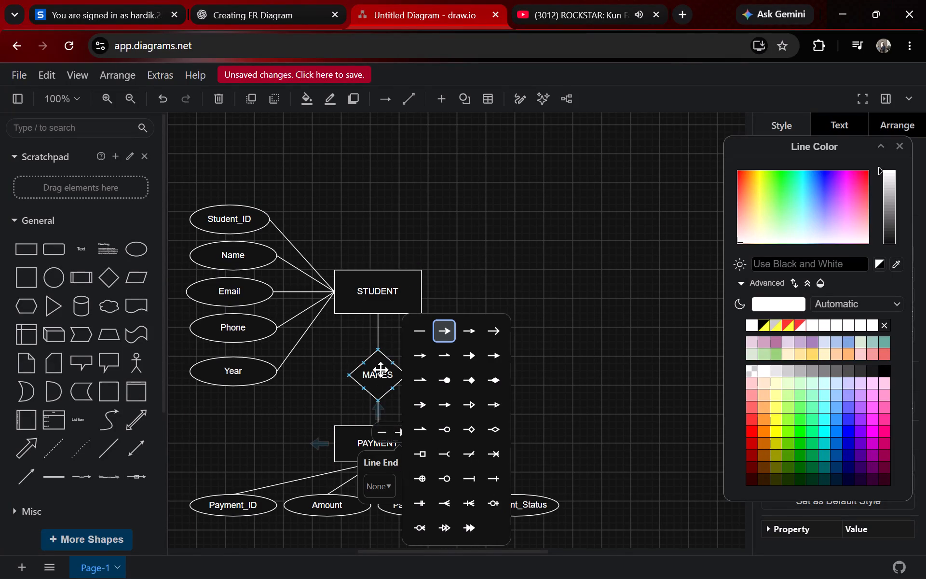
click(422, 321)
click(603, 422)
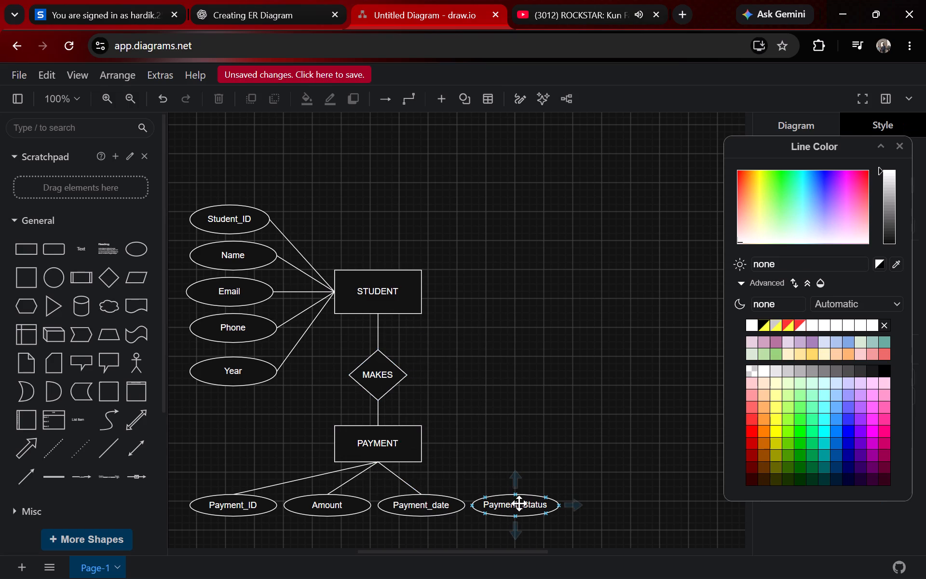
Connect the top of Payment_Status to PAYMENT's bottom centre with a straight line that has no arrowheads.
drag(513, 496, 385, 457)
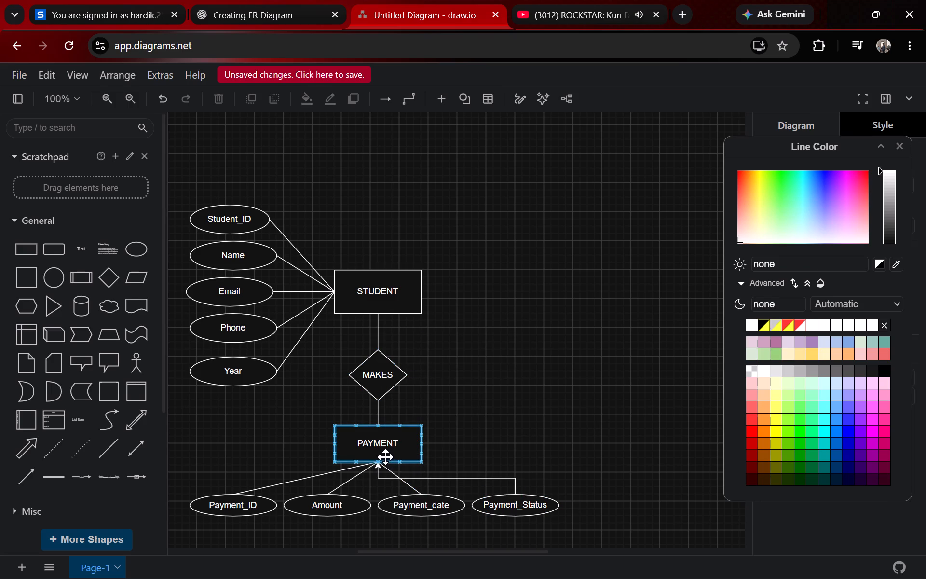
drag(385, 457, 380, 462)
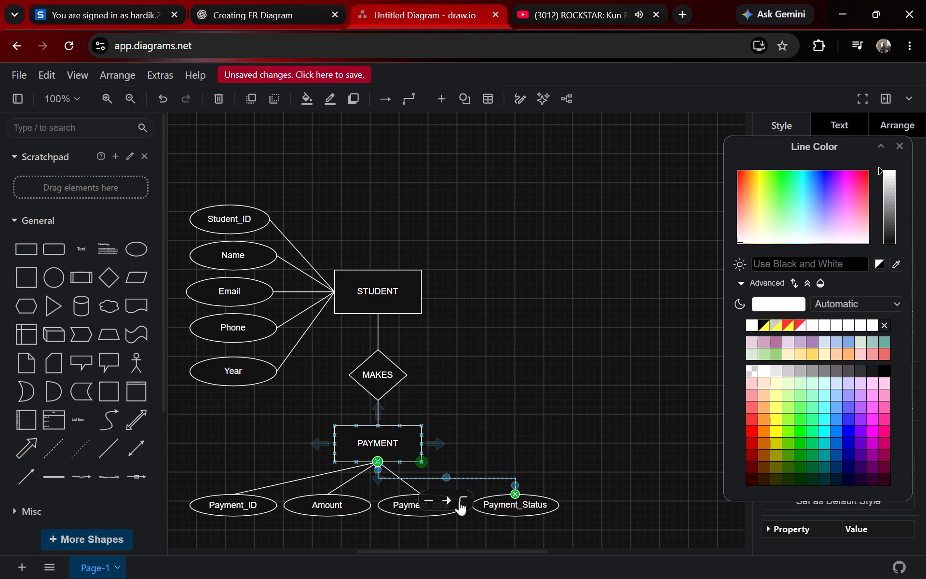
click(460, 501)
click(435, 328)
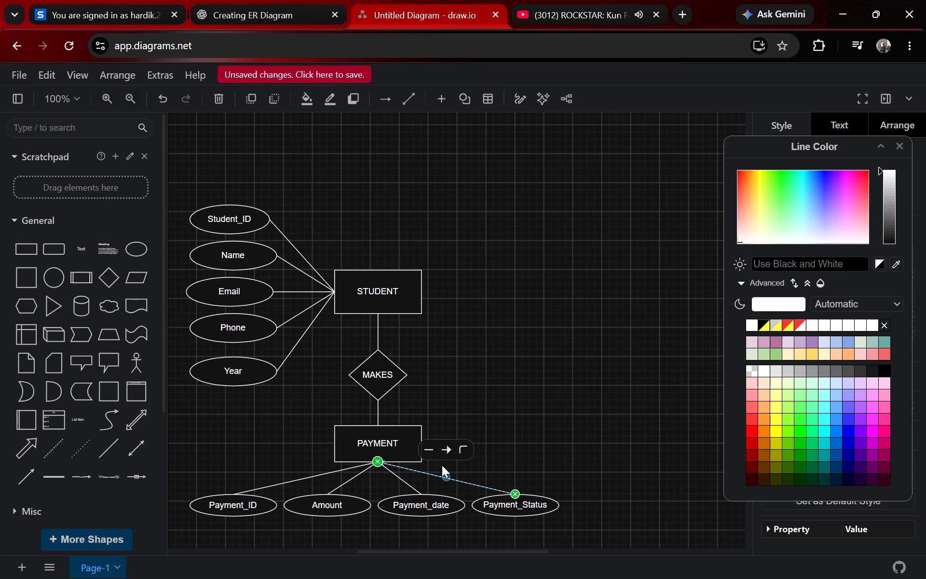
click(441, 445)
drag(467, 505, 466, 497)
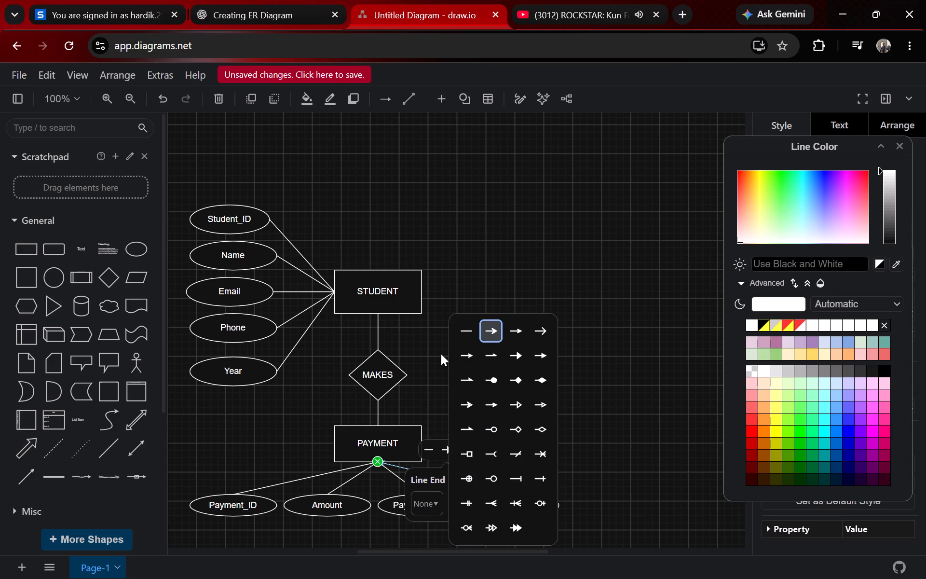
click(462, 326)
click(707, 423)
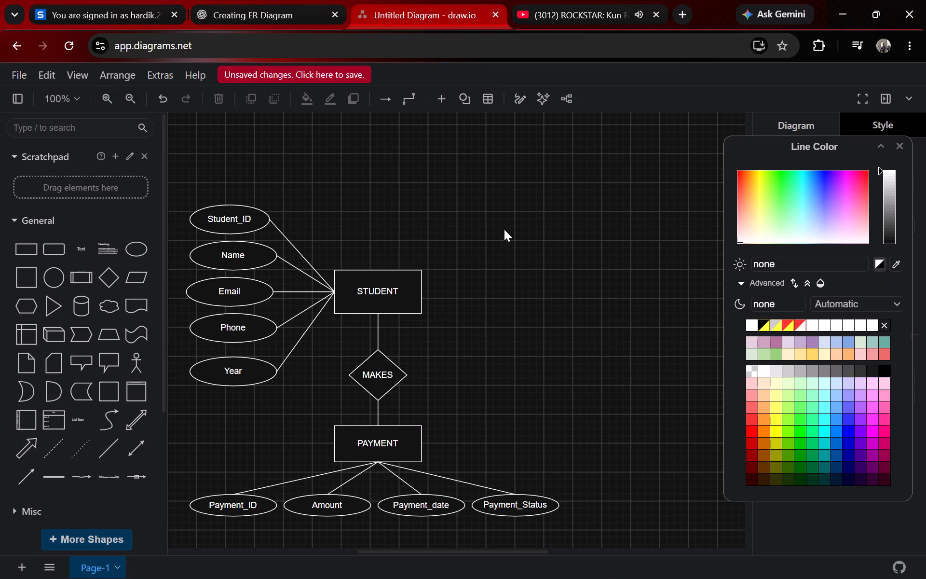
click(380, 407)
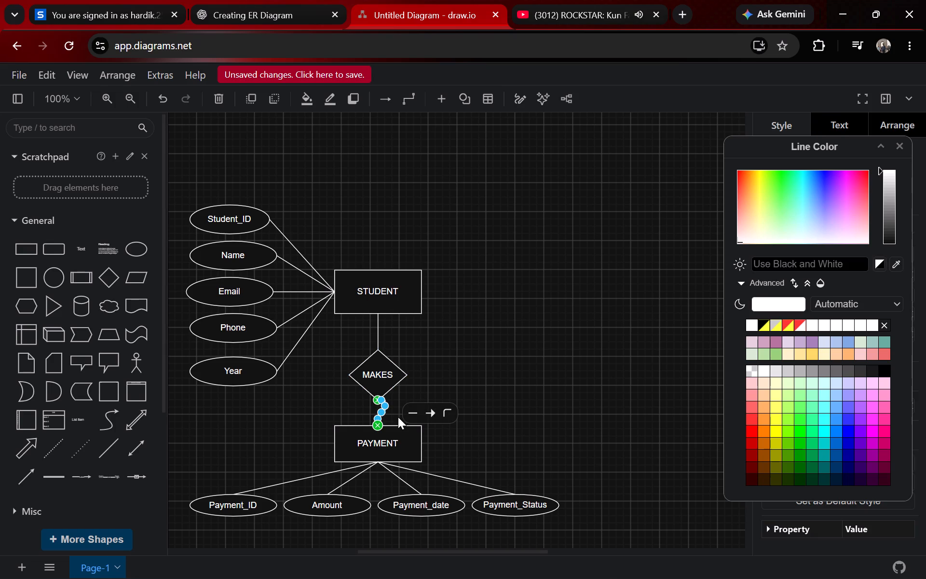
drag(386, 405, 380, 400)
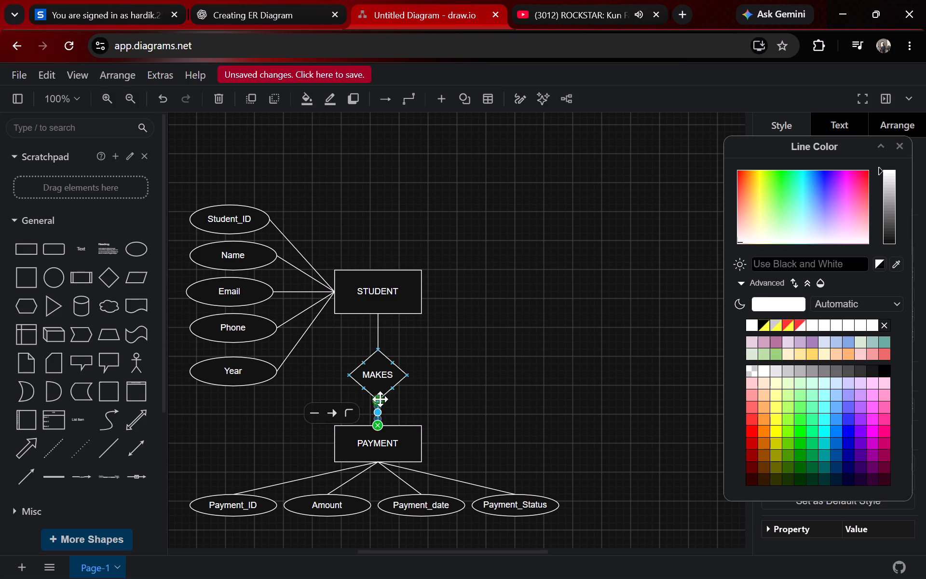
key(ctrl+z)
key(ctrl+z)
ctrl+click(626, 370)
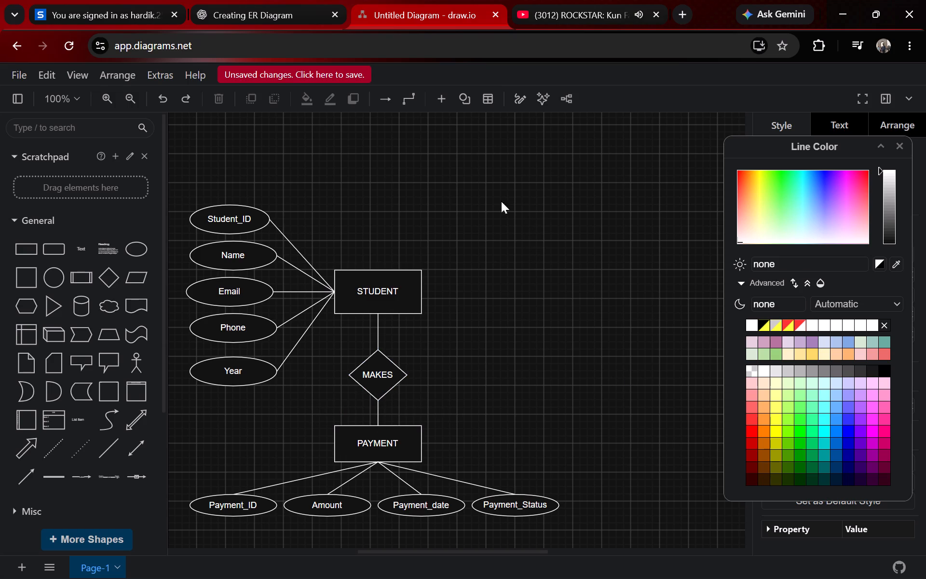
Add the cardinality label N just to the right of the line between MAKES and PAYMENT, midway along it.
click(386, 405)
double_click(386, 405)
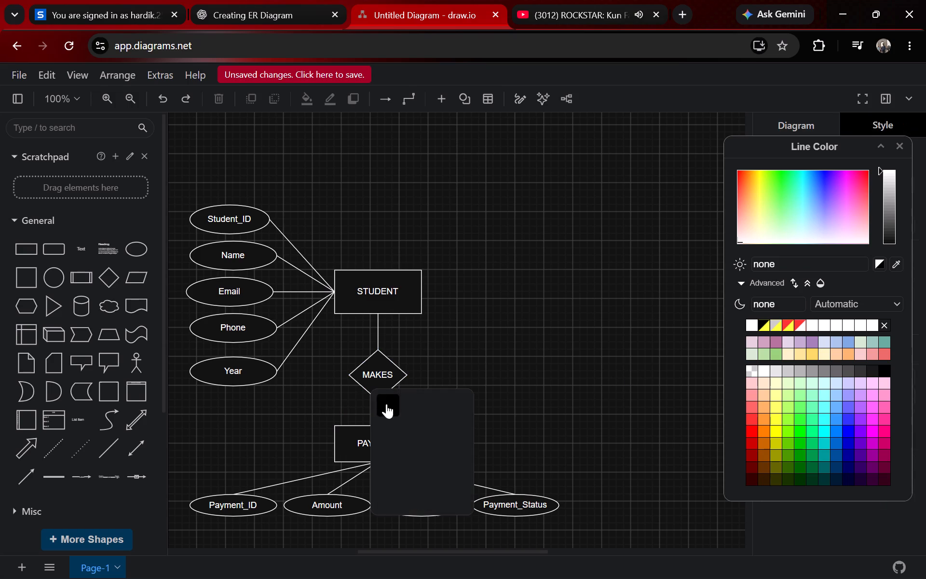
key(shift+n)
click(532, 401)
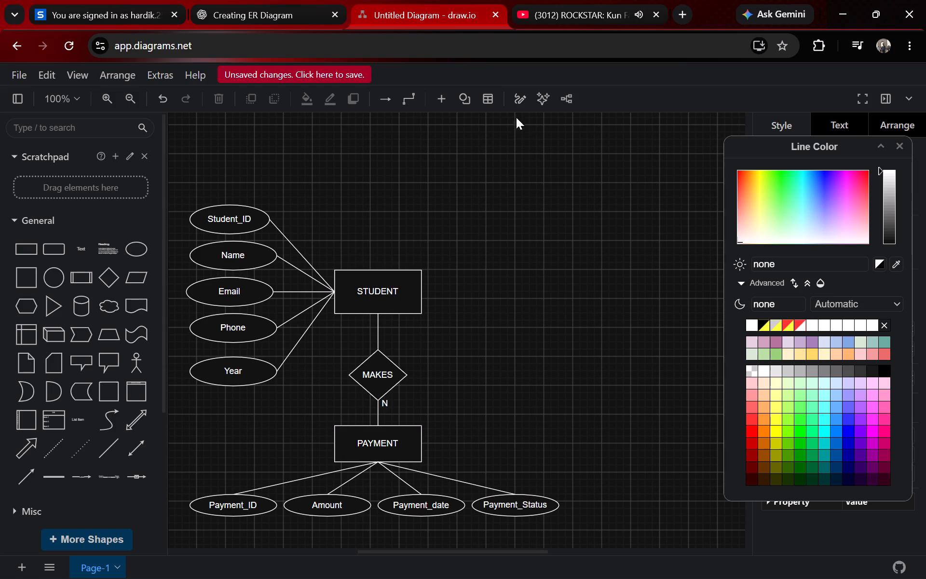
click(387, 405)
click(581, 358)
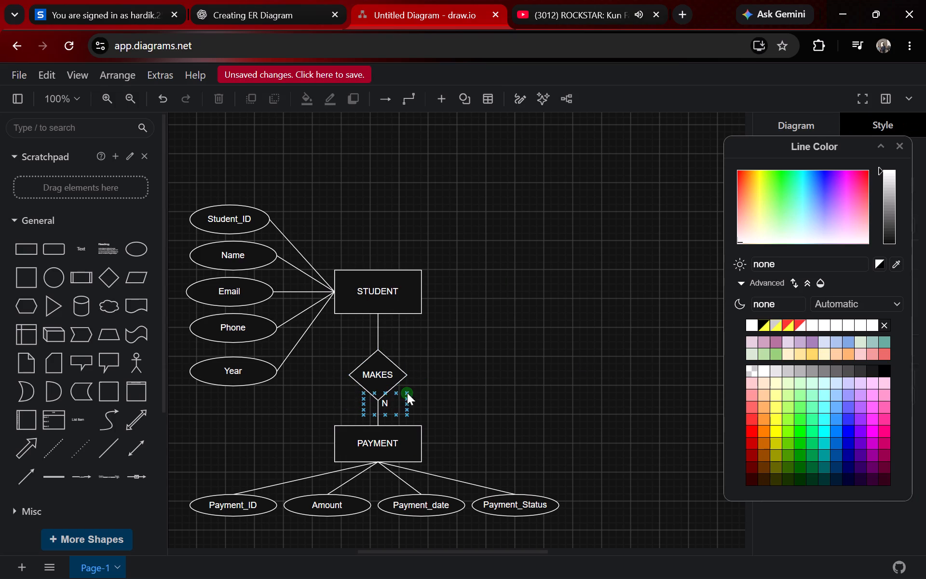
drag(387, 404, 388, 409)
click(588, 380)
Add the cardinality label 1 just to the right of the line between STUDENT and MAKES.
double_click(385, 328)
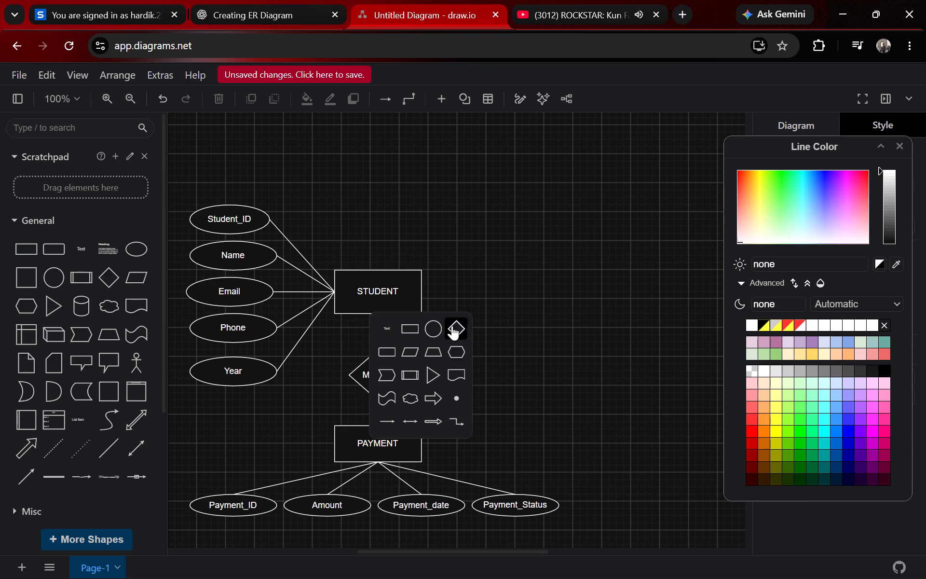
click(391, 328)
key(1)
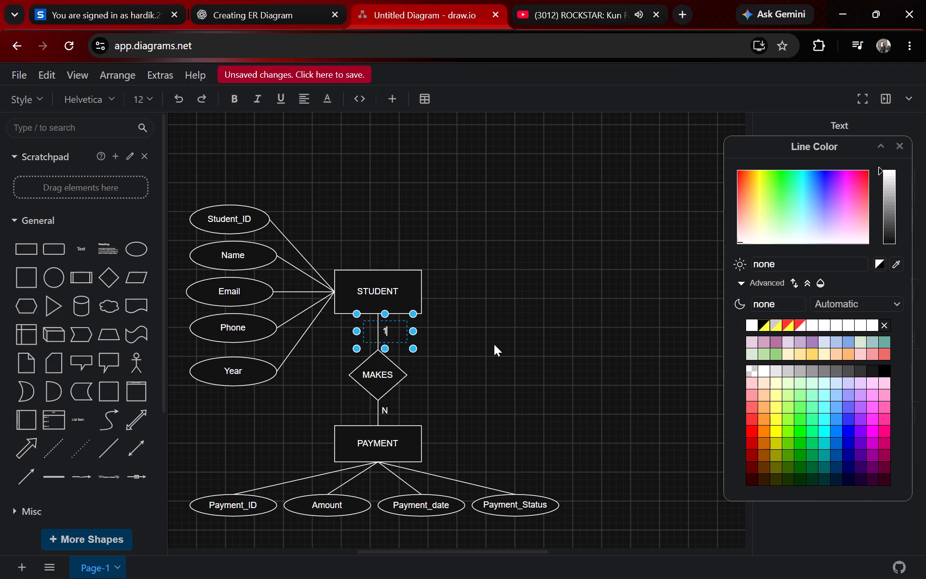
click(497, 344)
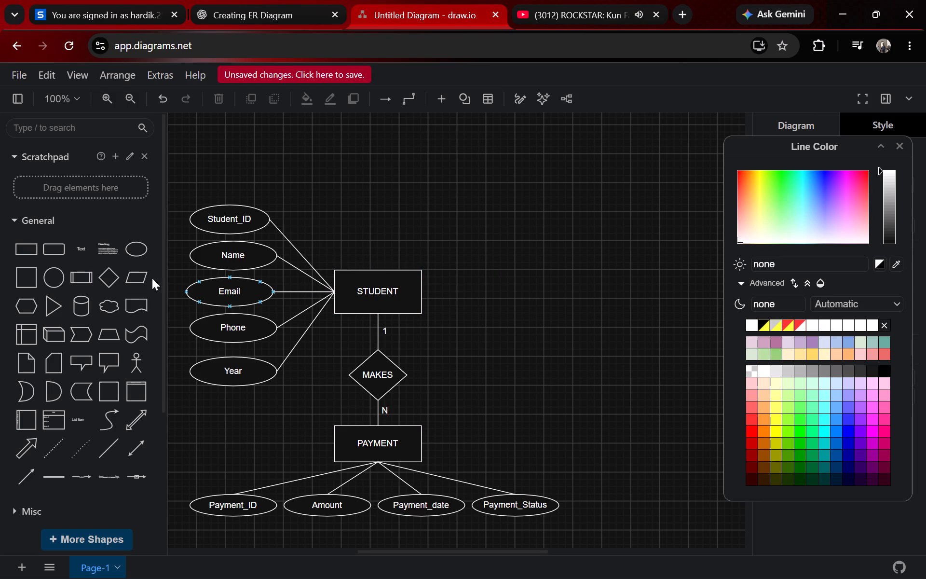
Add a relationship diamond beside STUDENT, a short gap away and vertically centred on it.
drag(112, 272, 122, 274)
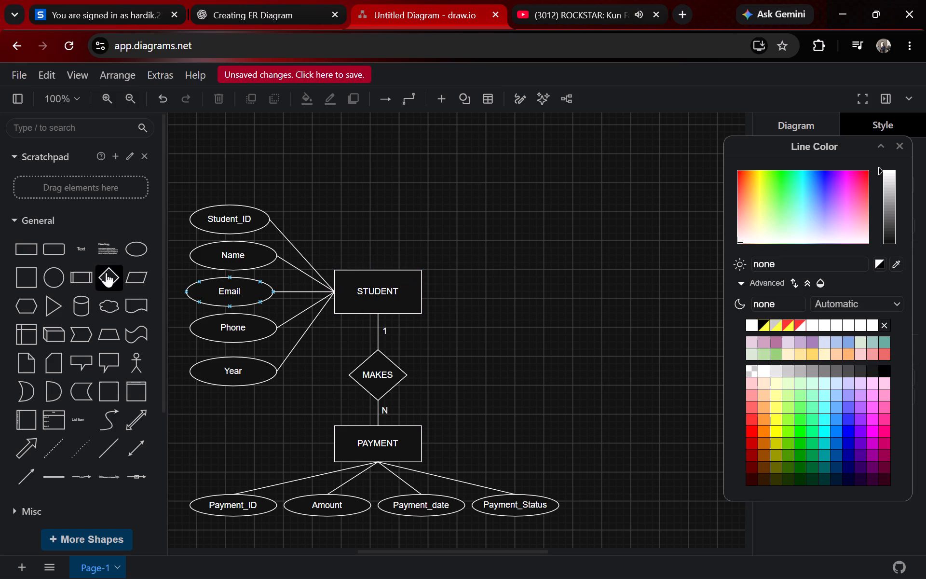
click(108, 273)
drag(457, 314, 493, 275)
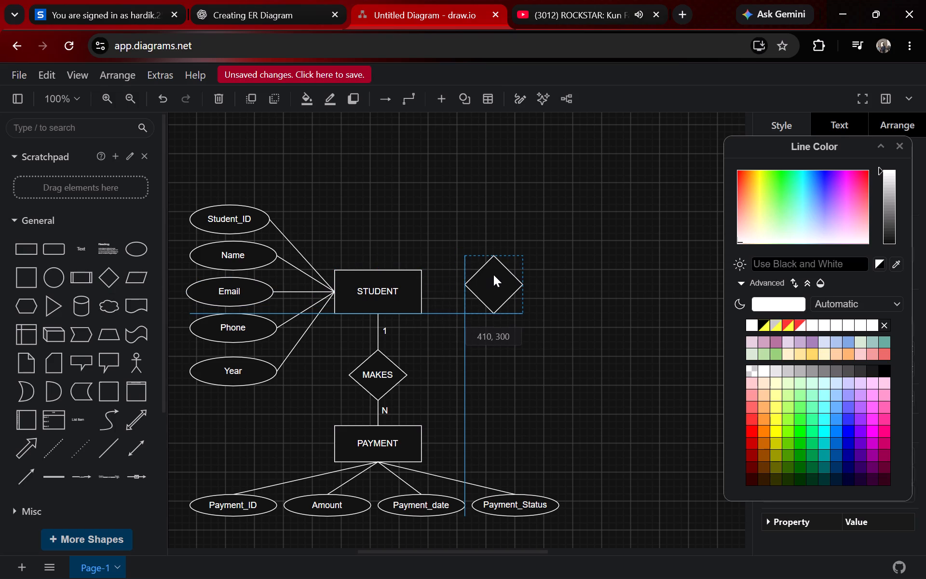
drag(493, 275, 500, 276)
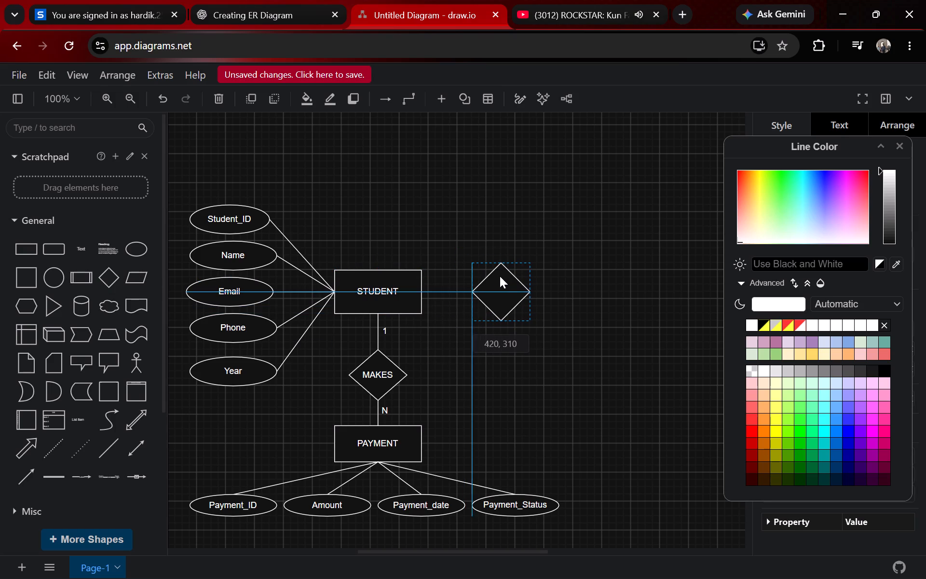
drag(500, 276, 491, 276)
Resize the new diamond beside STUDENT so it is slightly shorter and noticeably wider than its default shape.
drag(491, 264, 495, 279)
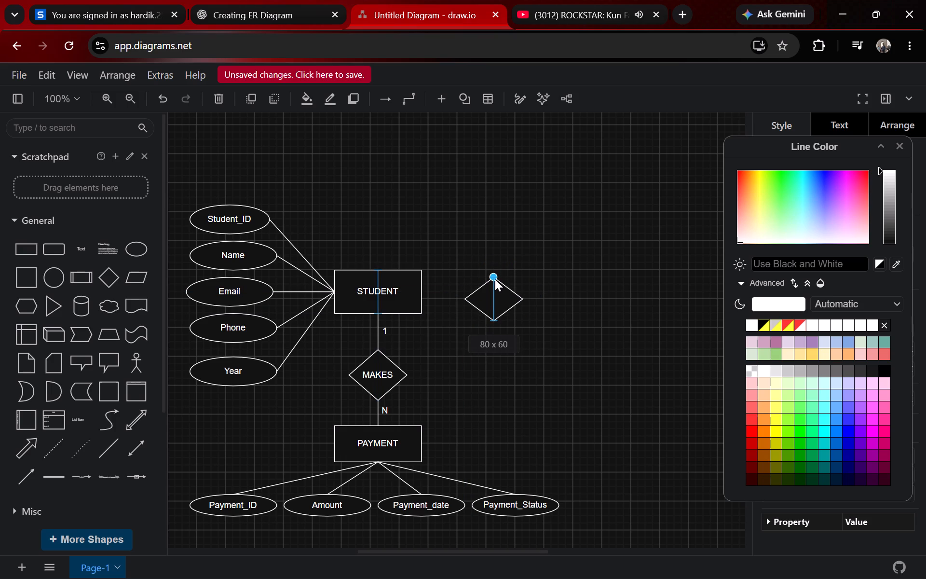
drag(495, 279, 492, 295)
drag(490, 284, 493, 270)
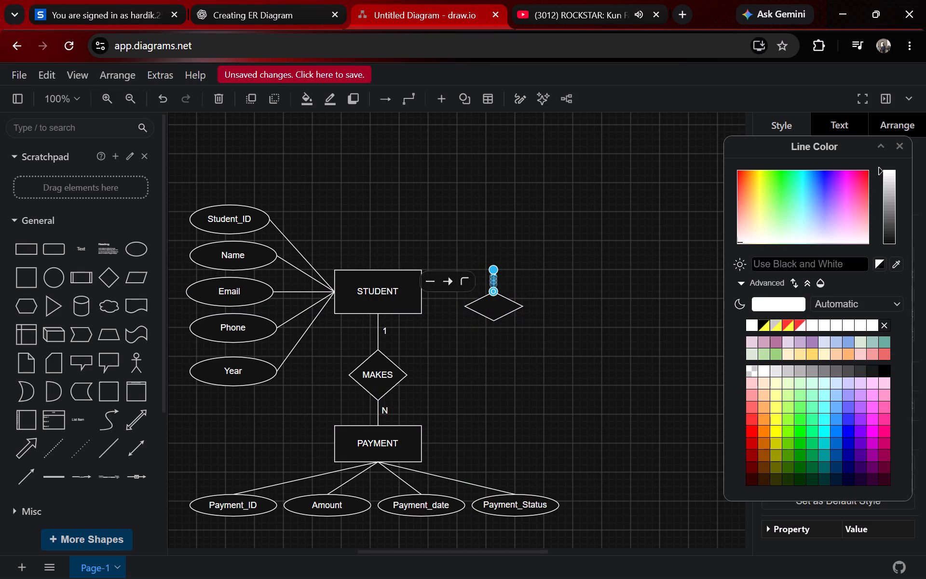
key(ctrl+z)
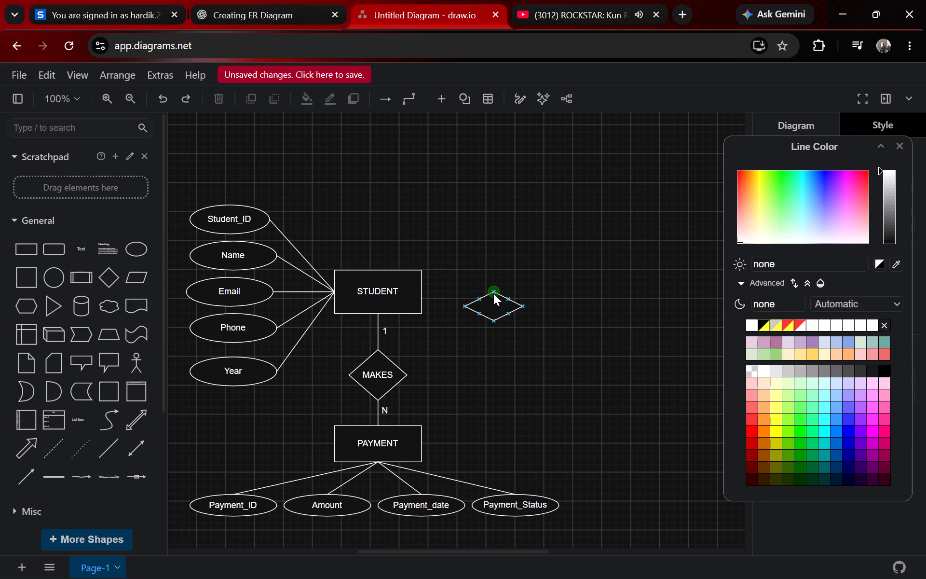
click(493, 293)
drag(493, 292, 495, 271)
drag(519, 297, 541, 297)
click(541, 297)
Label the new relationship diamond beside STUDENT as RECIEVES.
double_click(495, 296)
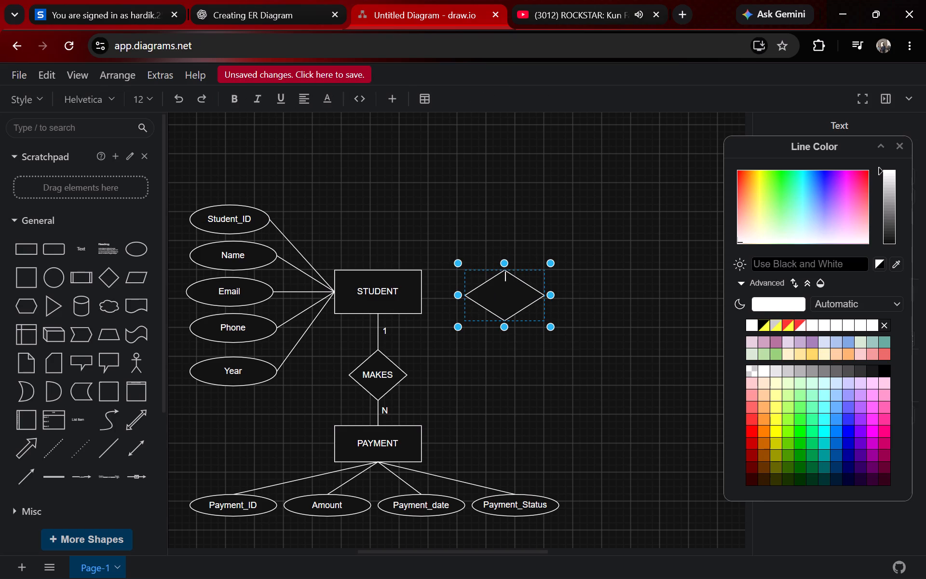
key(shift+r)
text(ec)
key(BackSpace)
key(BackSpace)
text(ECI)
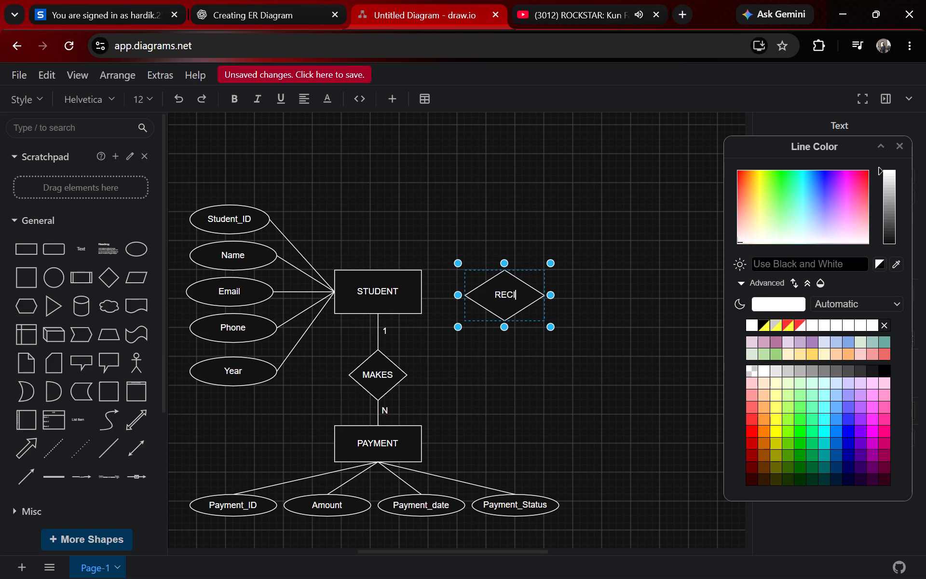
text(EVES)
click(516, 366)
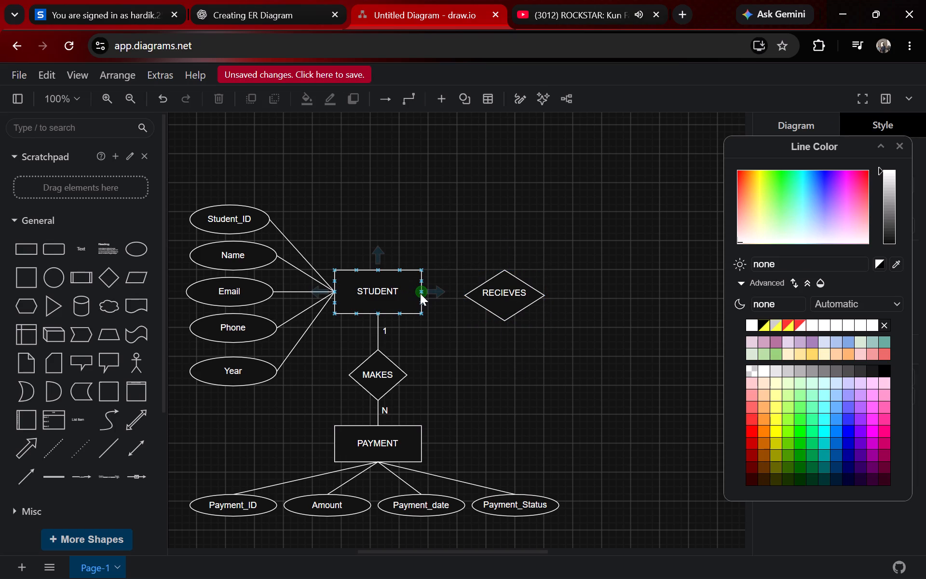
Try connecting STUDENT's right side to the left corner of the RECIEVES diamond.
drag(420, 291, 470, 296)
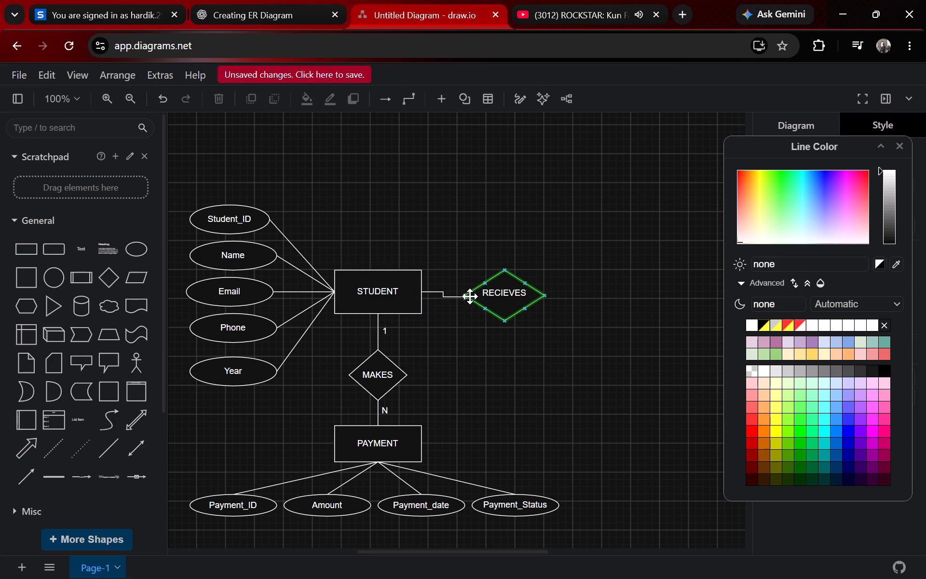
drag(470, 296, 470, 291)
Move the RECIEVES diamond slightly up and away from STUDENT so their centres line up.
drag(506, 297, 509, 286)
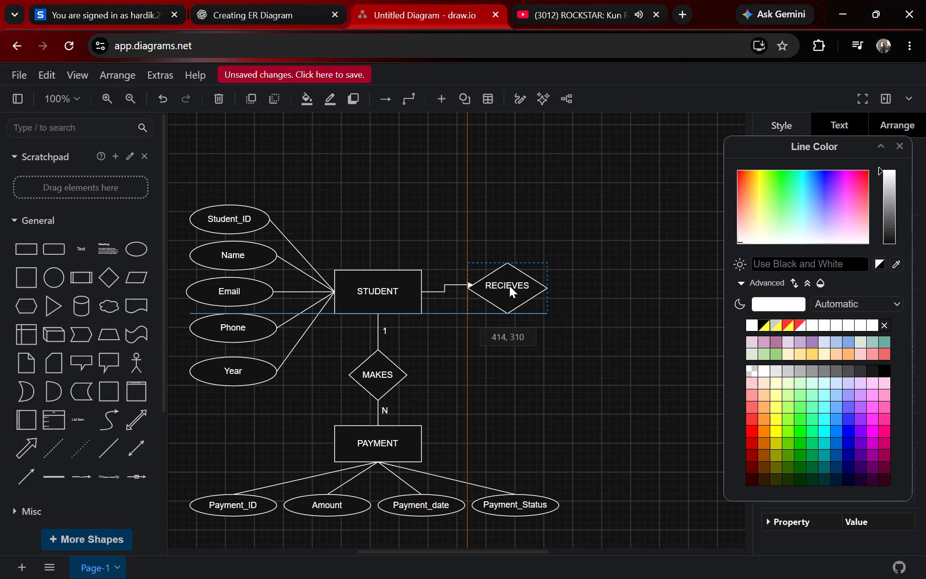
drag(509, 286, 512, 294)
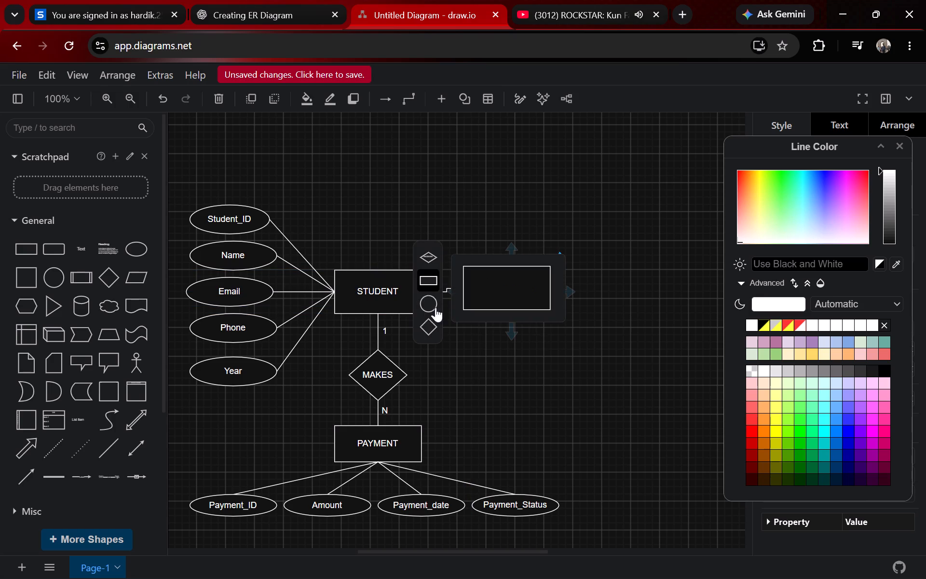
drag(479, 426, 466, 391)
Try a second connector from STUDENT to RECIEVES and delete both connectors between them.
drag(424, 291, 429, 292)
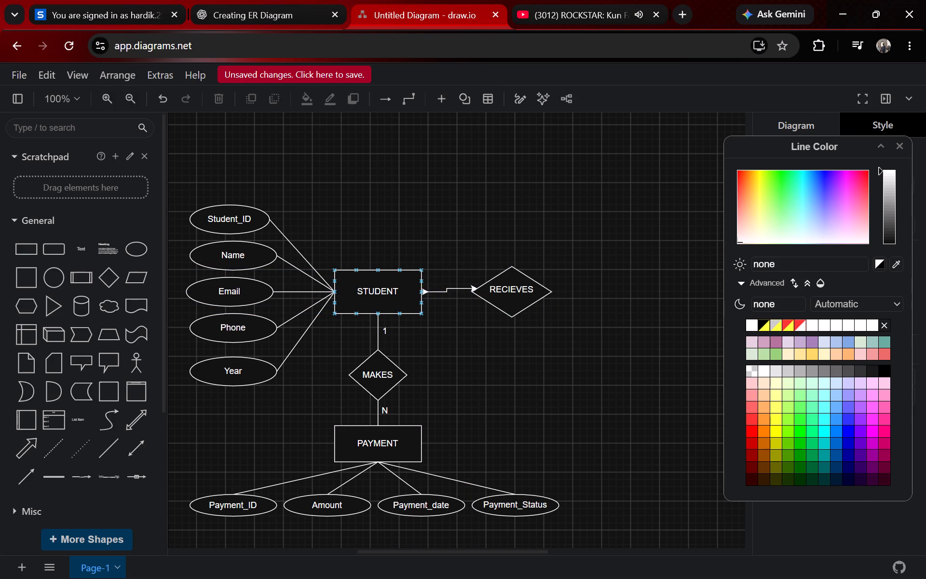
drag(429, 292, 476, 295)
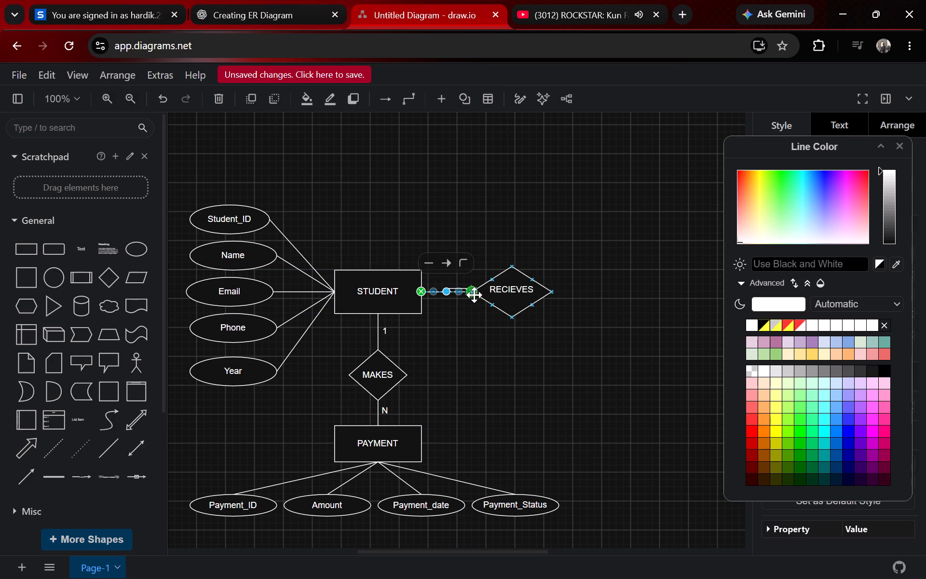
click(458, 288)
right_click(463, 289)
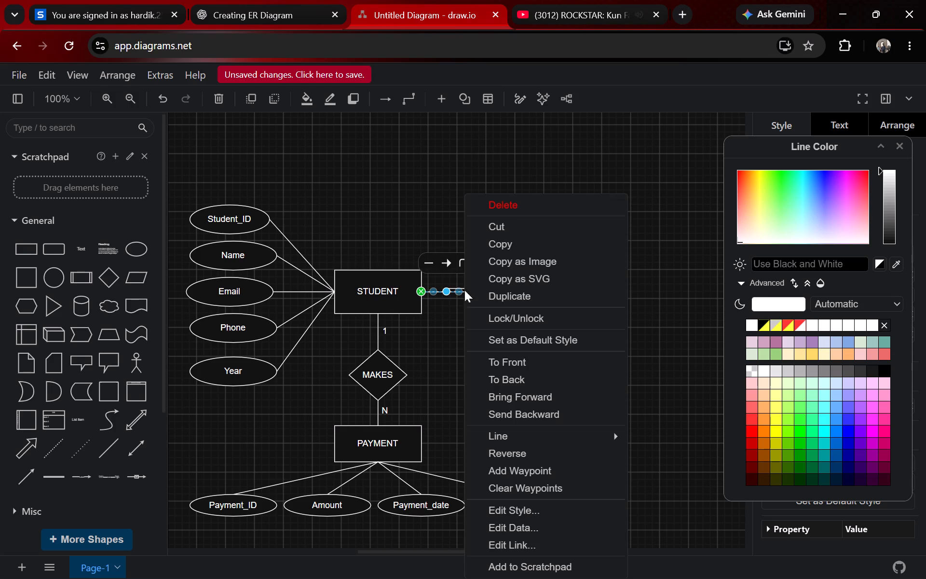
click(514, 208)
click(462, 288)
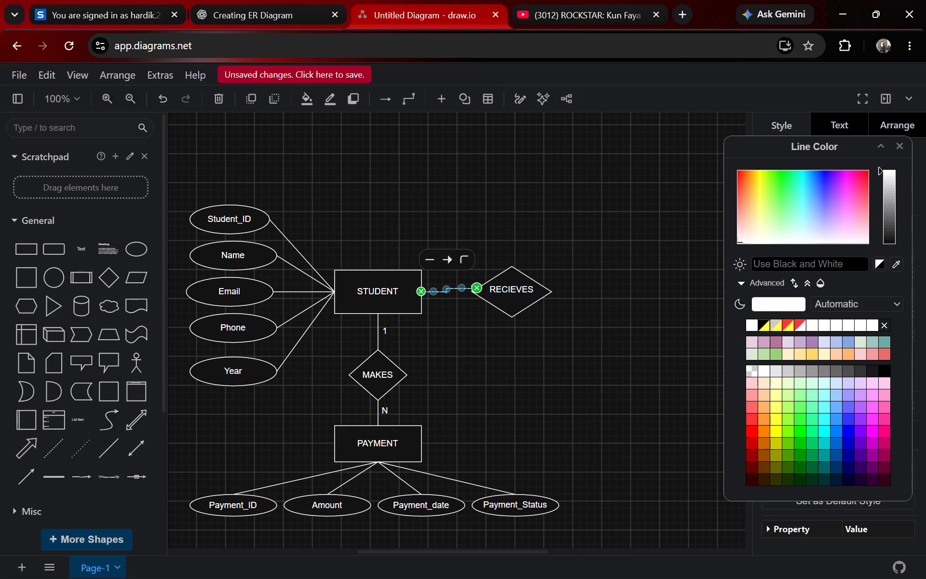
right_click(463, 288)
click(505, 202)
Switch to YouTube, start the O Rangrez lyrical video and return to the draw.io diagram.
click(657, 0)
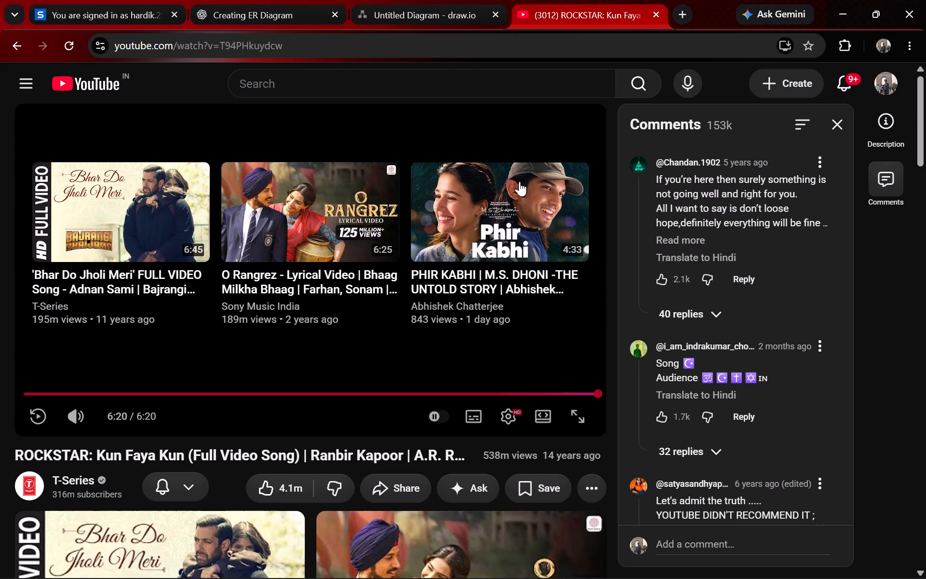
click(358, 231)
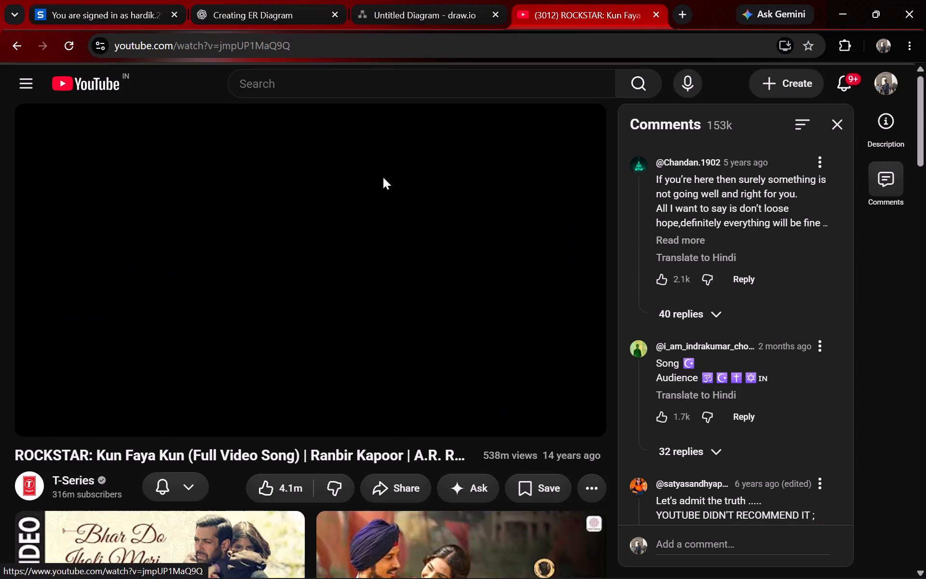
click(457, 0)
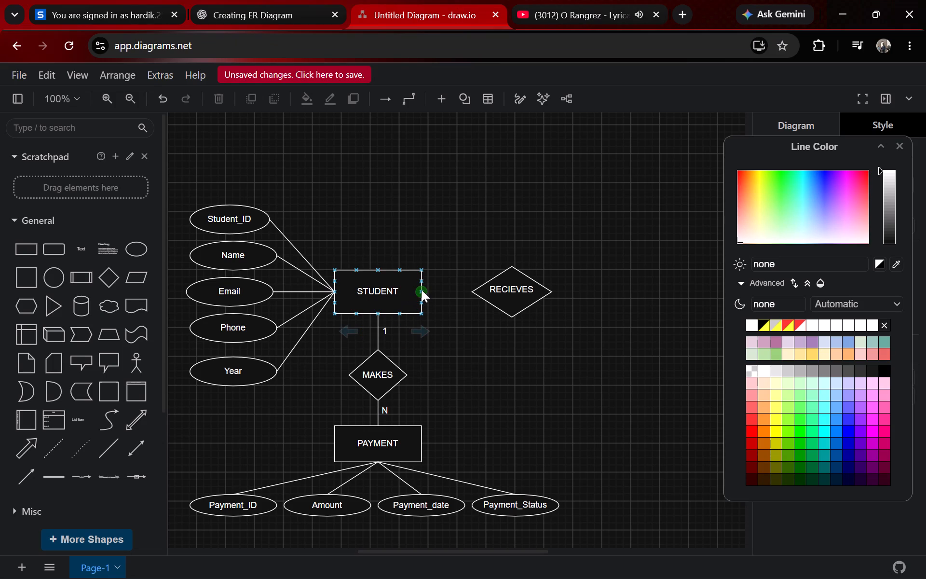
Connect STUDENT's right side to the left corner of RECIEVES with a straight line that has no arrowheads.
drag(422, 290, 475, 294)
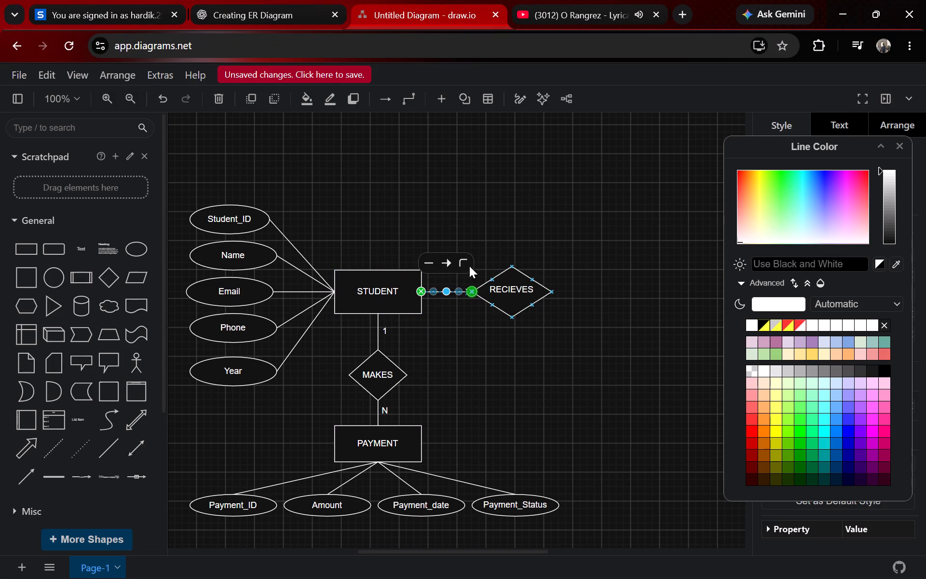
click(452, 262)
click(475, 319)
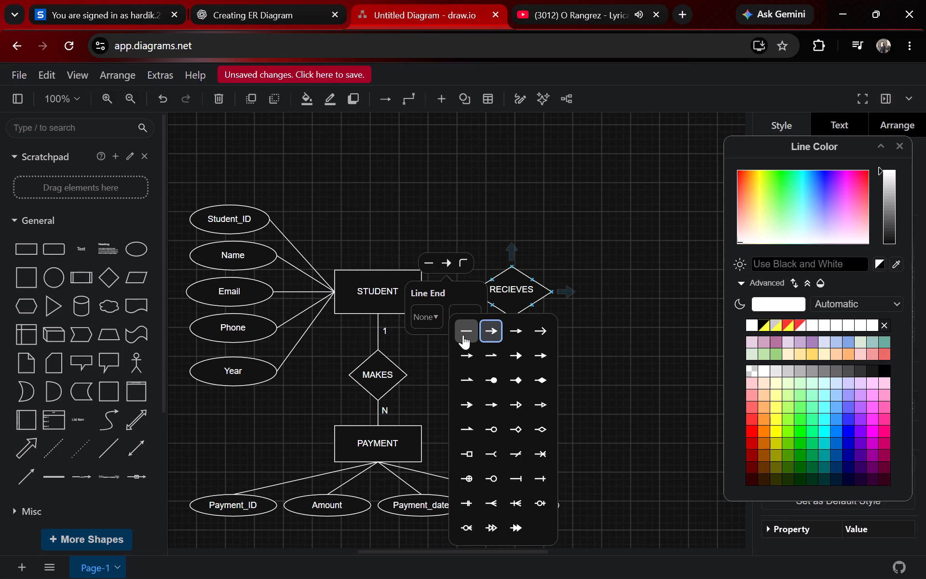
click(463, 335)
click(460, 266)
click(425, 318)
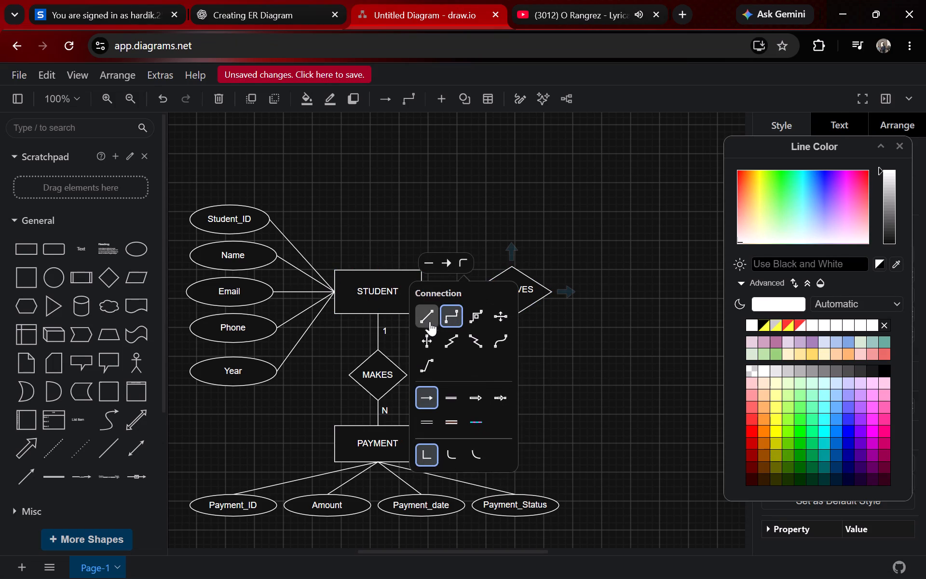
click(602, 392)
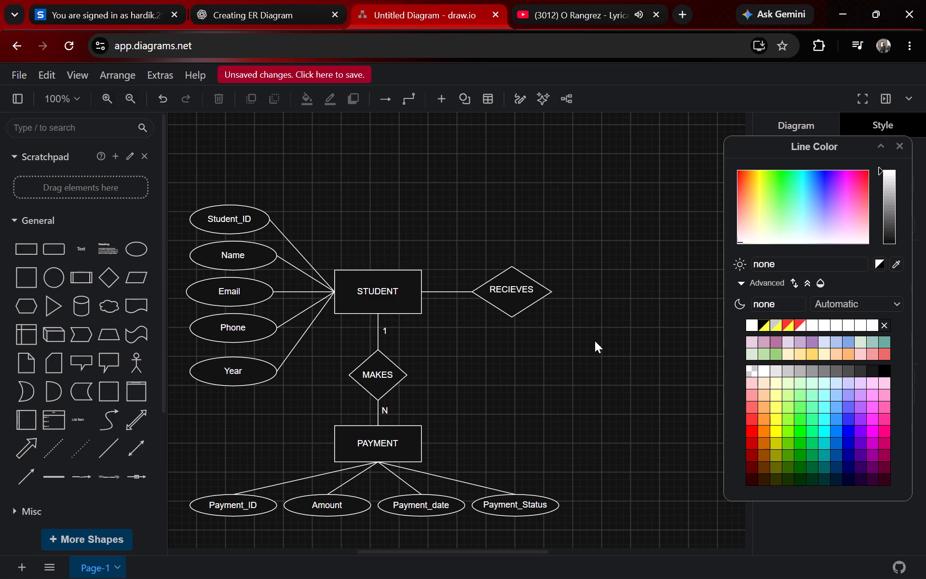
Close the floating Line Color window.
scroll(595, 341, up, 2)
scroll(595, 341, down, 3)
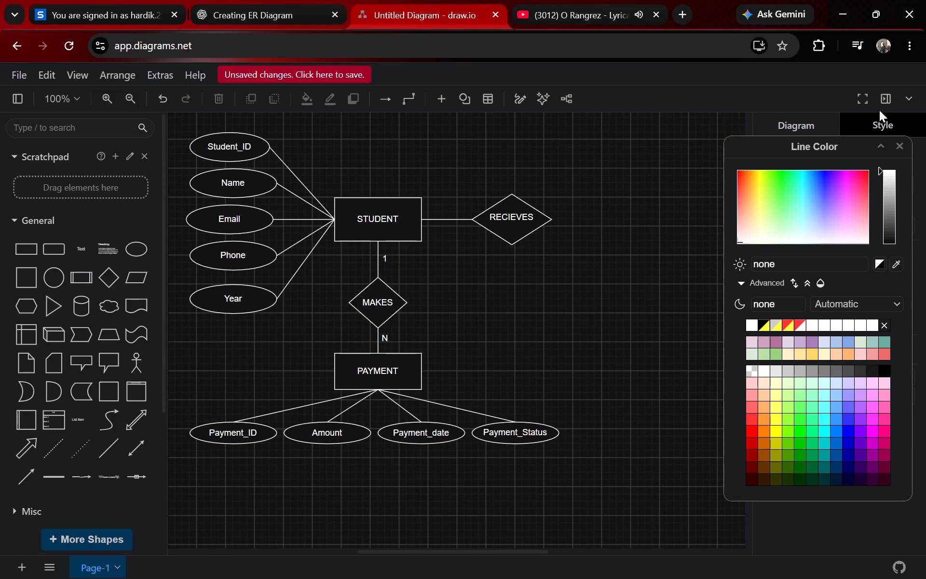
click(901, 146)
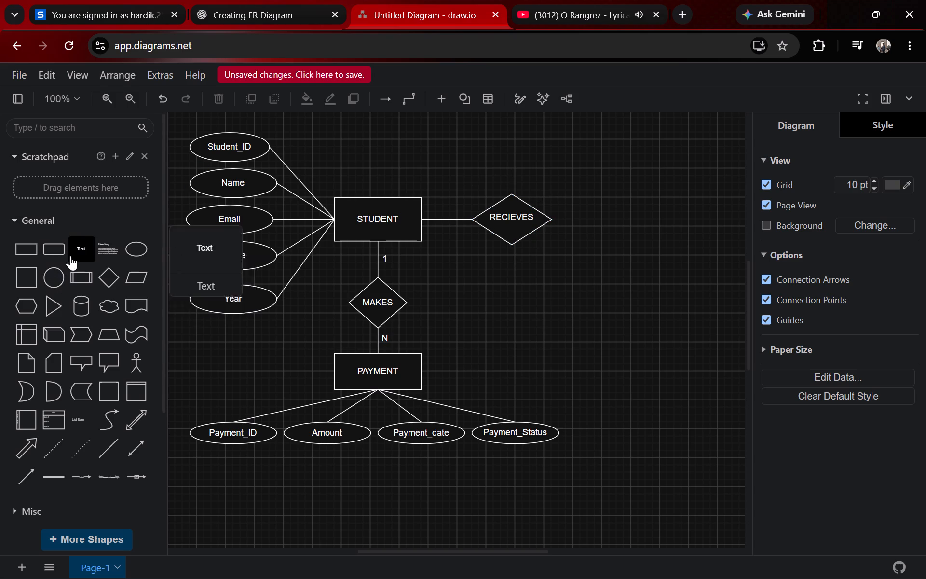
Add an entity rectangle to the right of RECIEVES, level with STUDENT.
click(28, 243)
drag(437, 329, 612, 218)
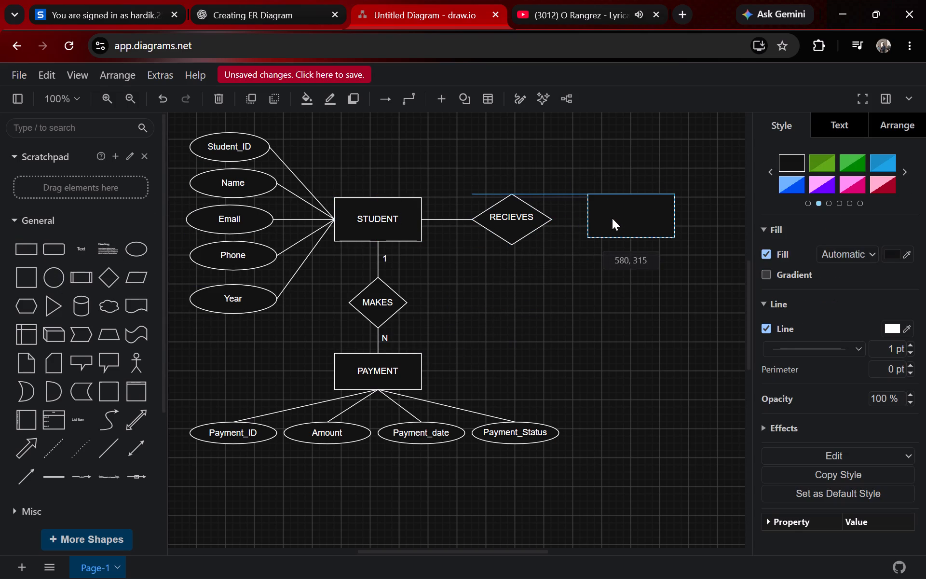
drag(612, 218, 622, 219)
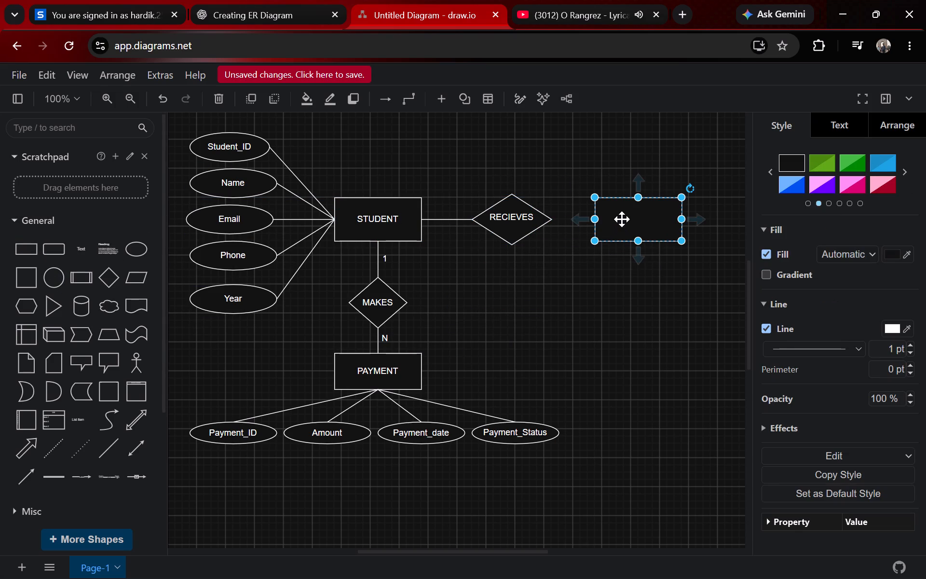
Label the new entity rectangle beside RECIEVES as ROOM.
triple_click(632, 218)
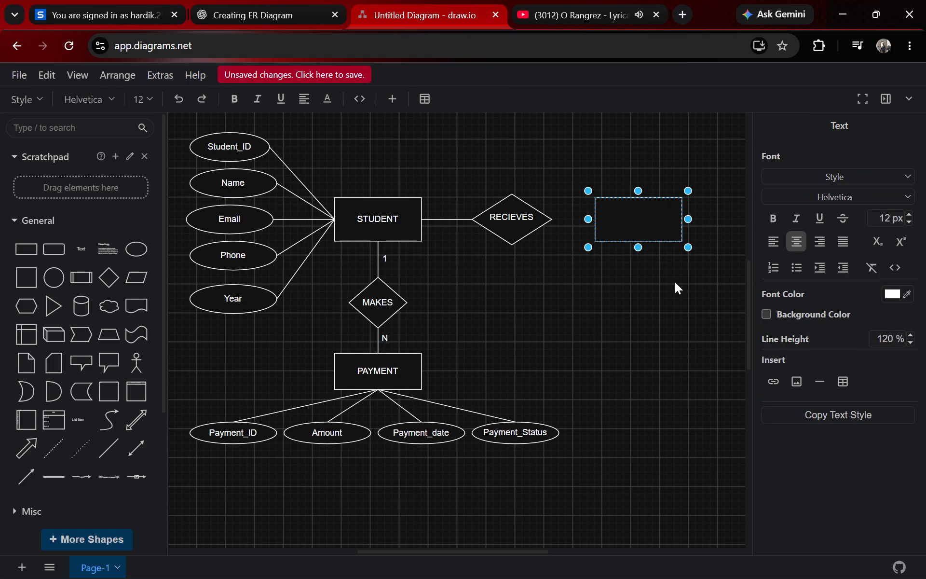
click(386, 198)
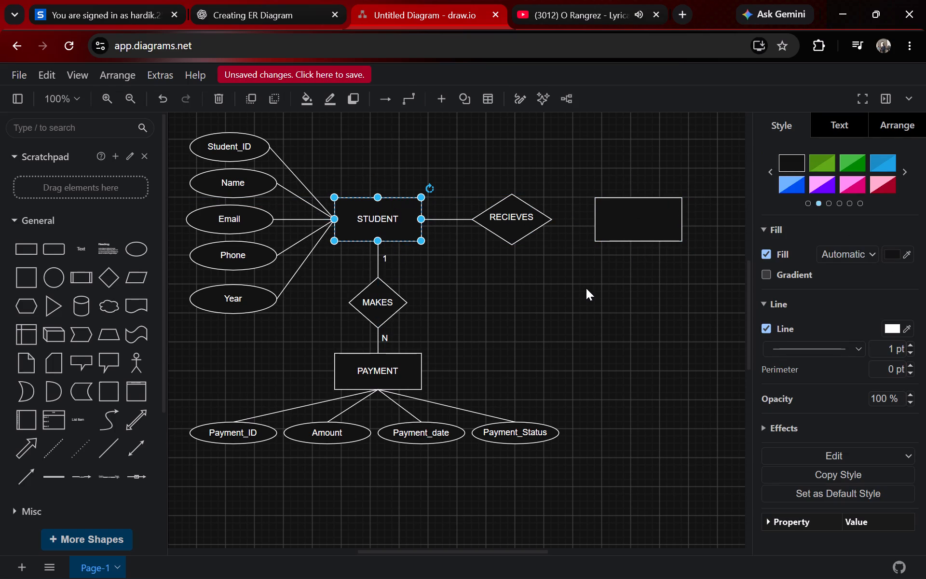
drag(588, 281, 586, 267)
click(628, 234)
click(629, 229)
click(629, 222)
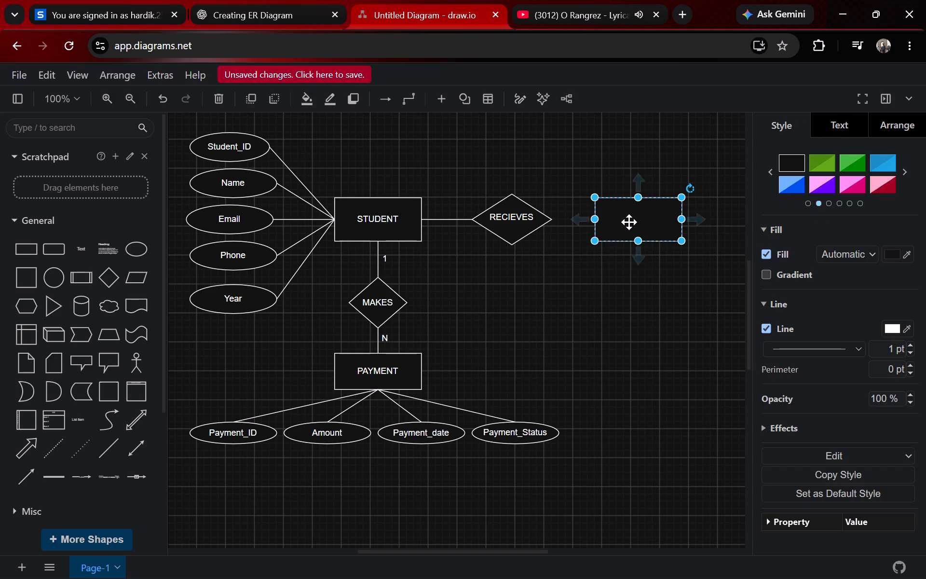
click(629, 222)
text(ROOM)
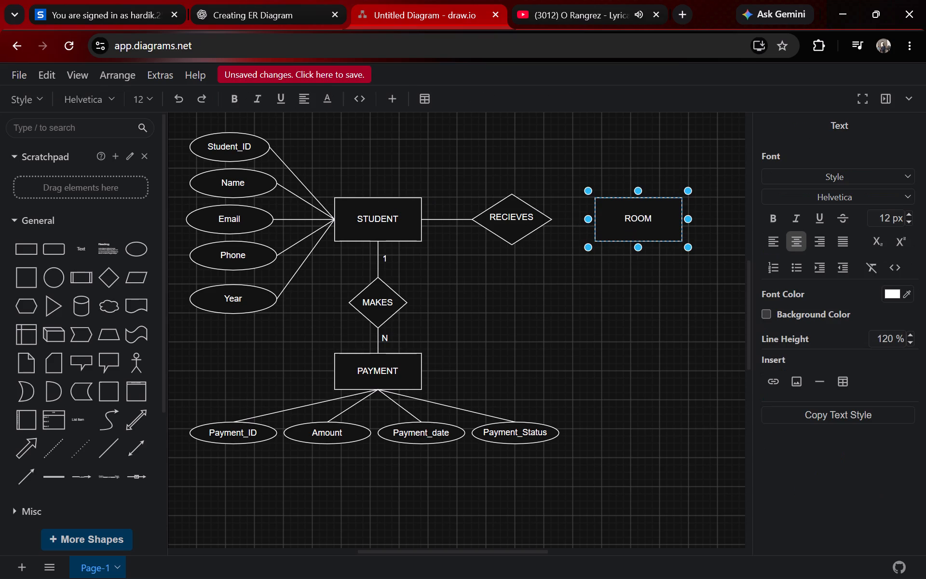
click(679, 306)
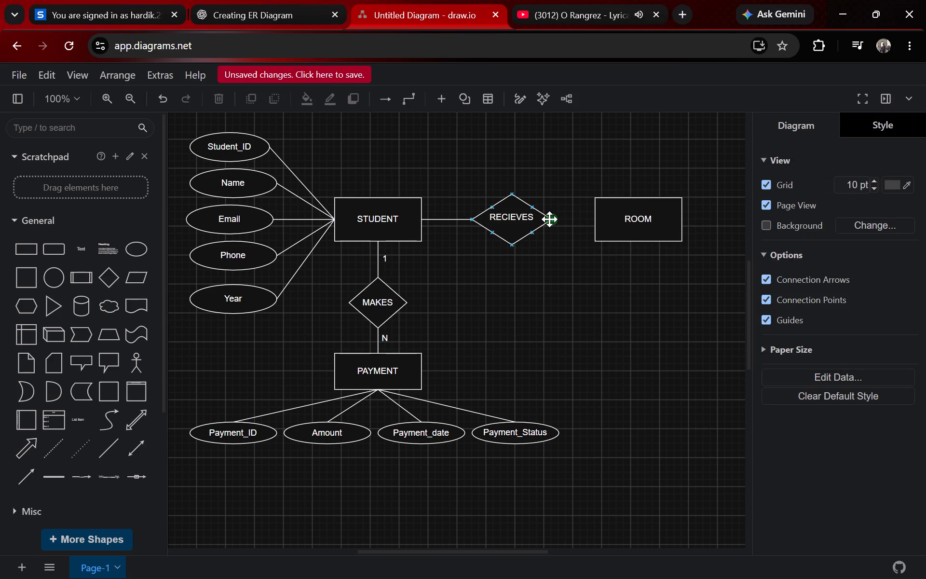
Connect the right corner of RECIEVES to ROOM's left side with a line that has no arrowheads.
drag(549, 219, 596, 216)
click(571, 193)
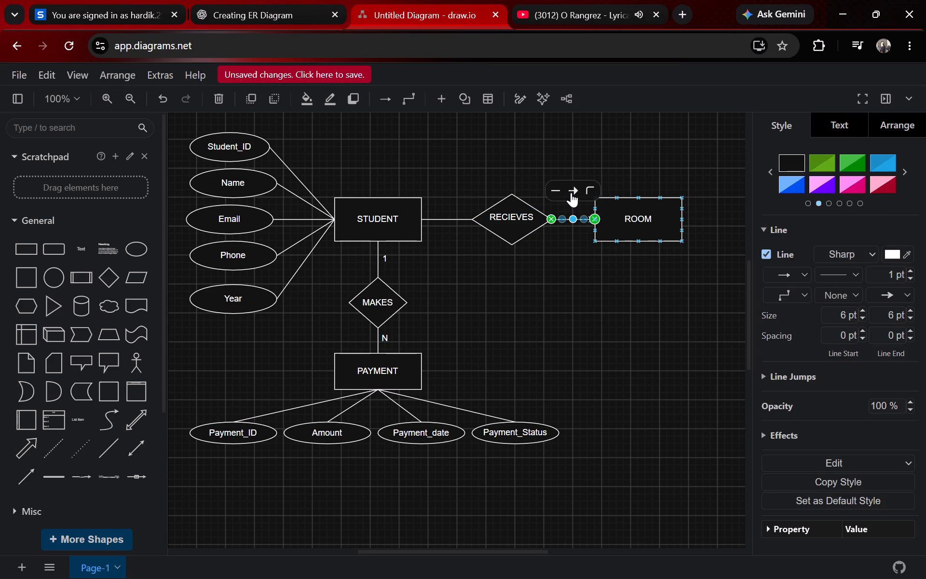
click(584, 239)
click(589, 268)
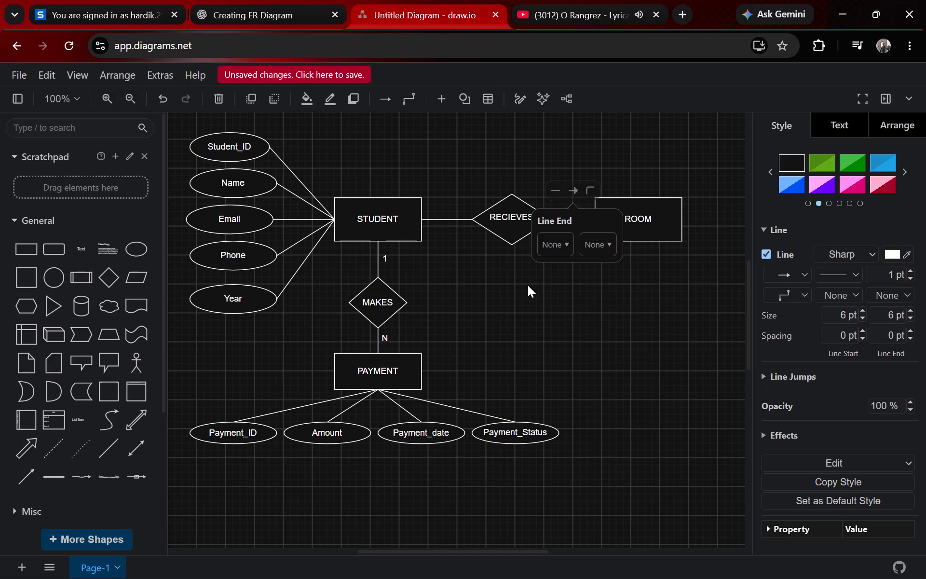
click(488, 307)
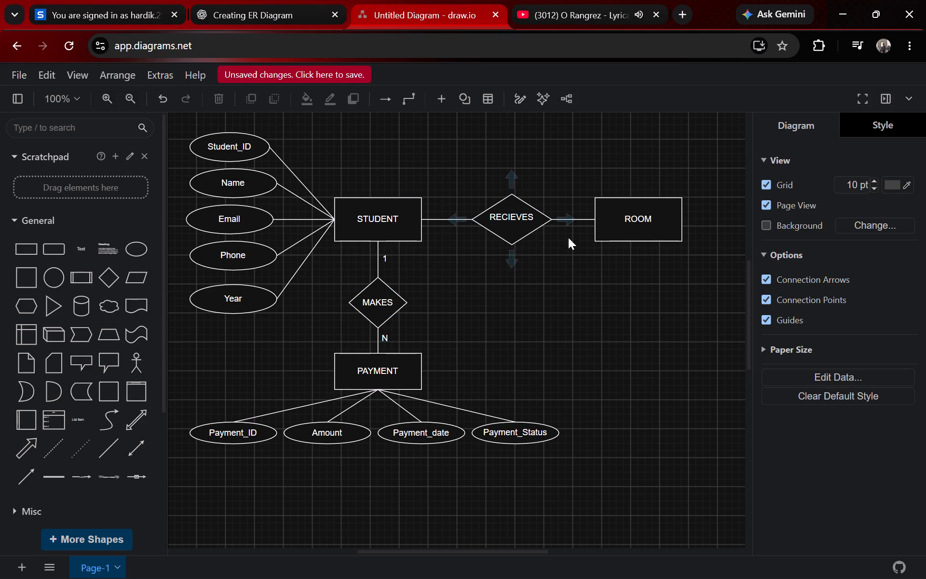
Rename the ROOM entity as ALLOCATION.
double_click(650, 219)
key(BackSpace)
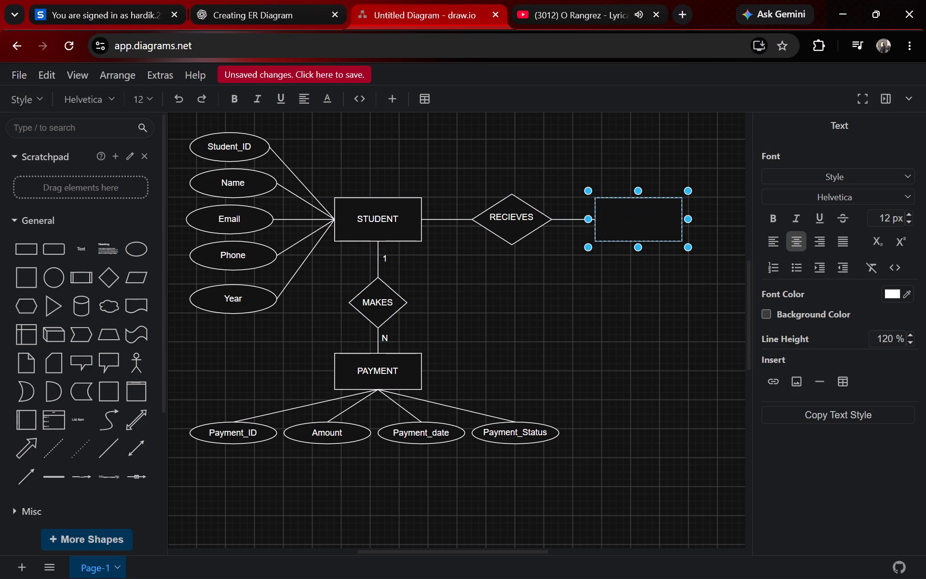
text(ALLOCATION)
drag(654, 317, 638, 307)
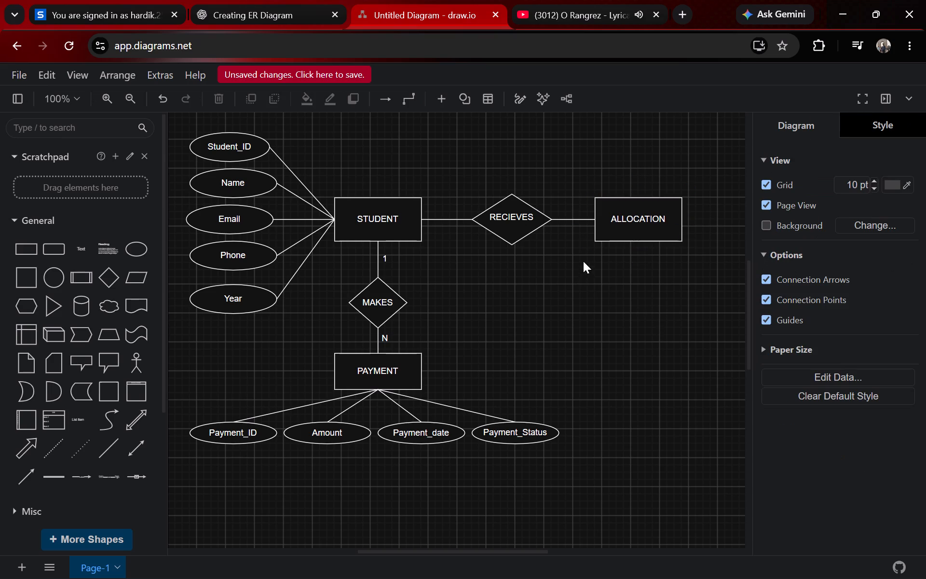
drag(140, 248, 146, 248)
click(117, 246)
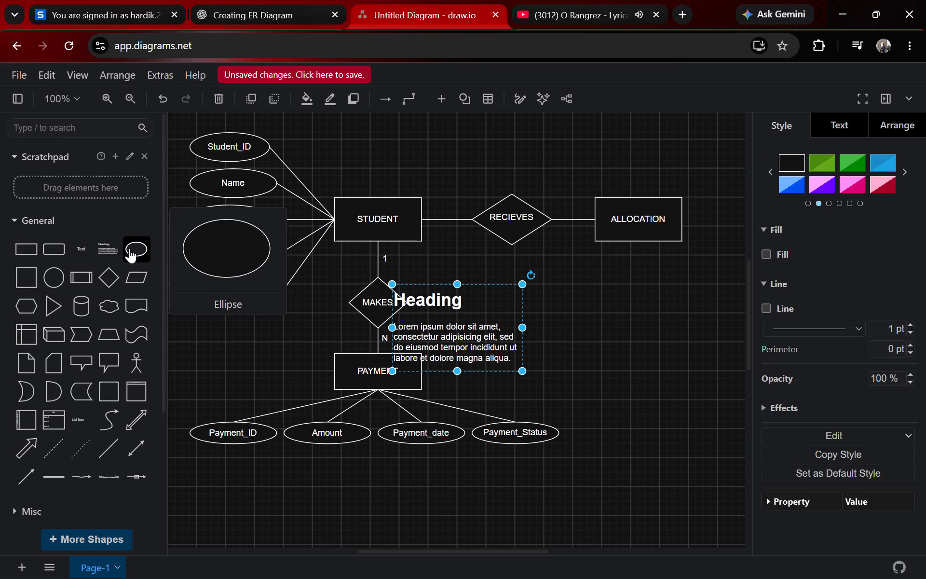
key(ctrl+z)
Add an attribute ellipse below and to the left of ALLOCATION at 480, 430, flattened to match the Student attribute ellipses.
click(132, 247)
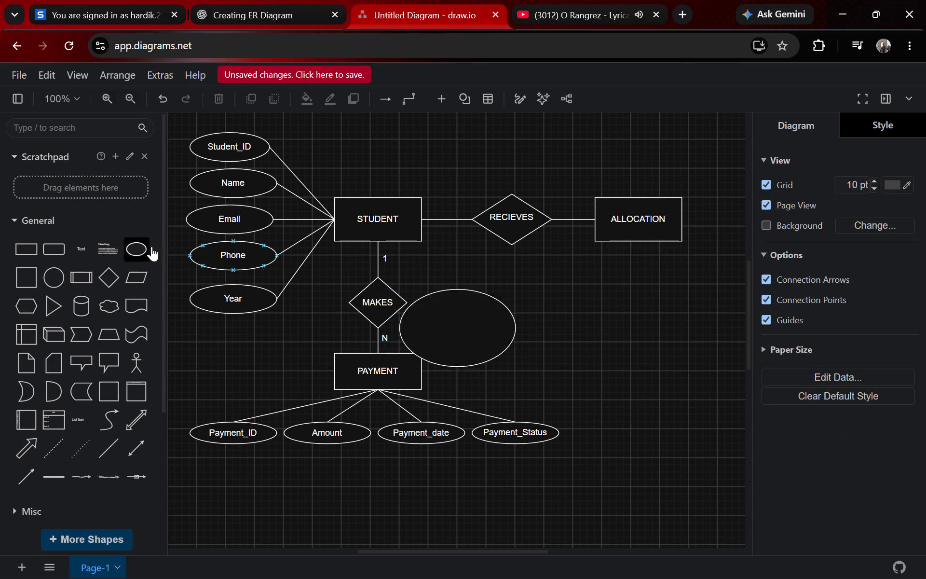
drag(447, 338, 546, 316)
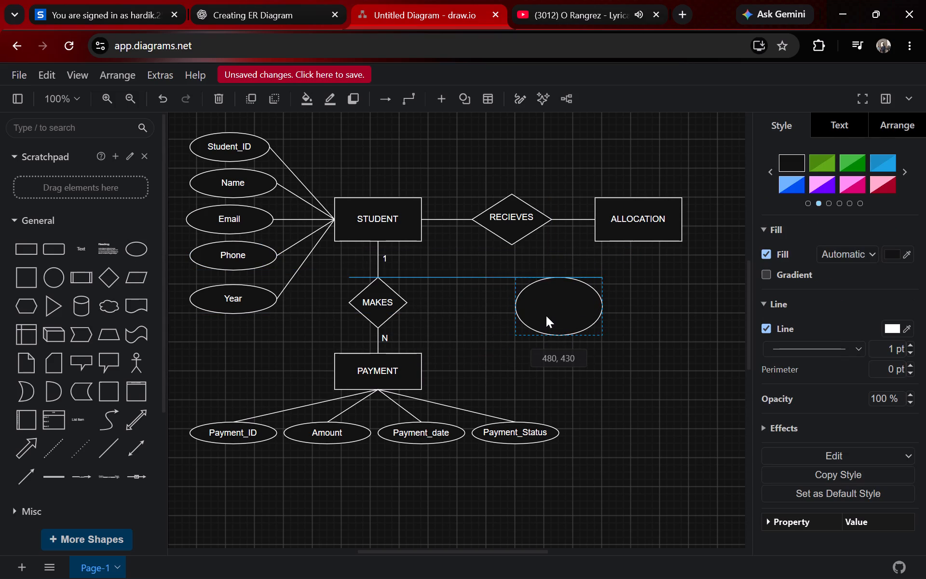
drag(546, 316, 547, 311)
drag(558, 269, 562, 286)
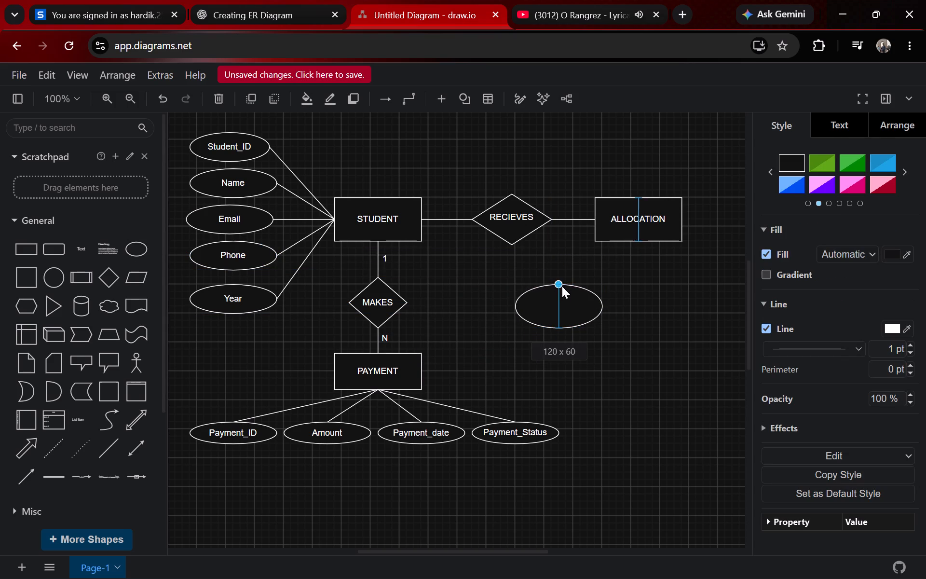
drag(562, 286, 564, 301)
drag(560, 317, 560, 295)
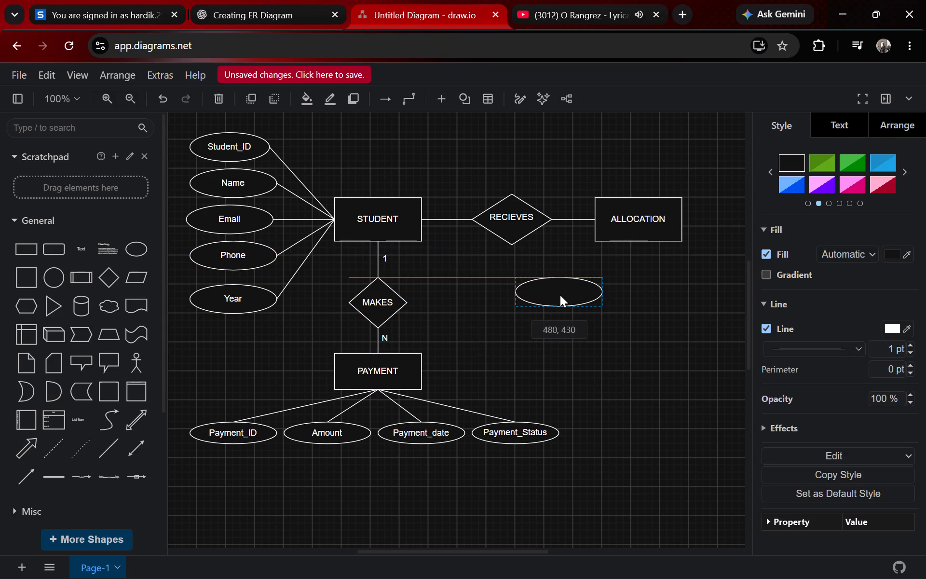
drag(560, 295, 559, 294)
Label the new attribute ellipse below ALLOCATION as Allocation_ID.
double_click(557, 293)
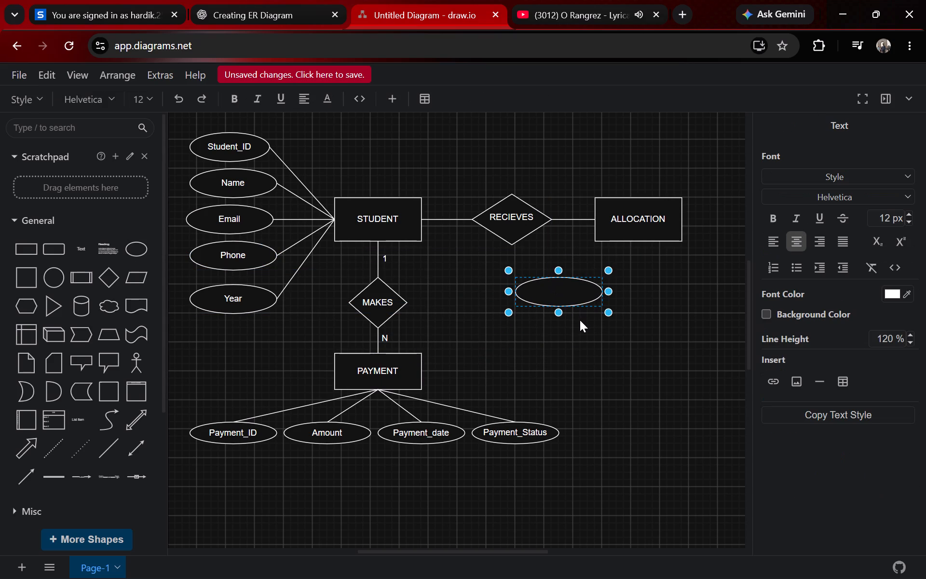
text(ALO)
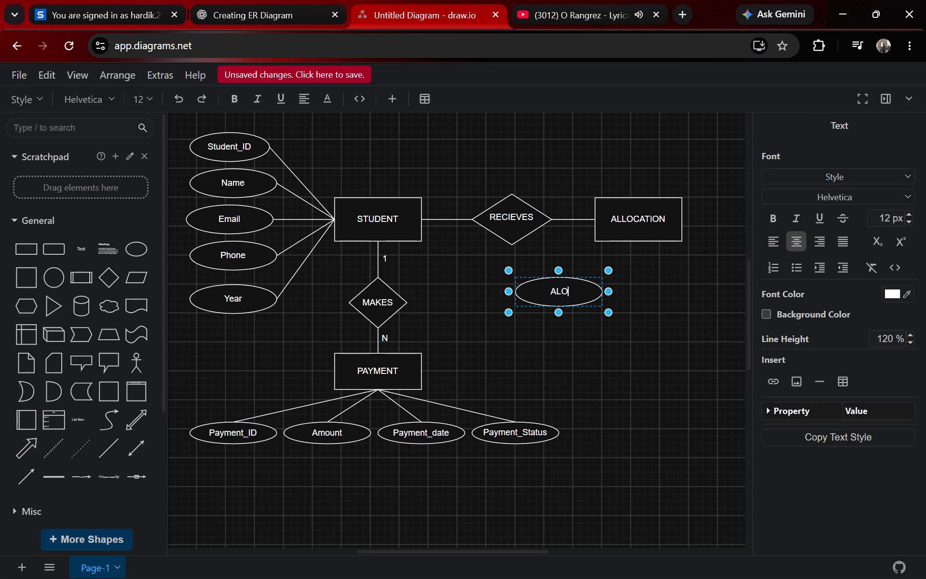
key(BackSpace)
key(BackSpace)
text(llocation__+)
key(BackSpace)
key(BackSpace)
key(shift+i)
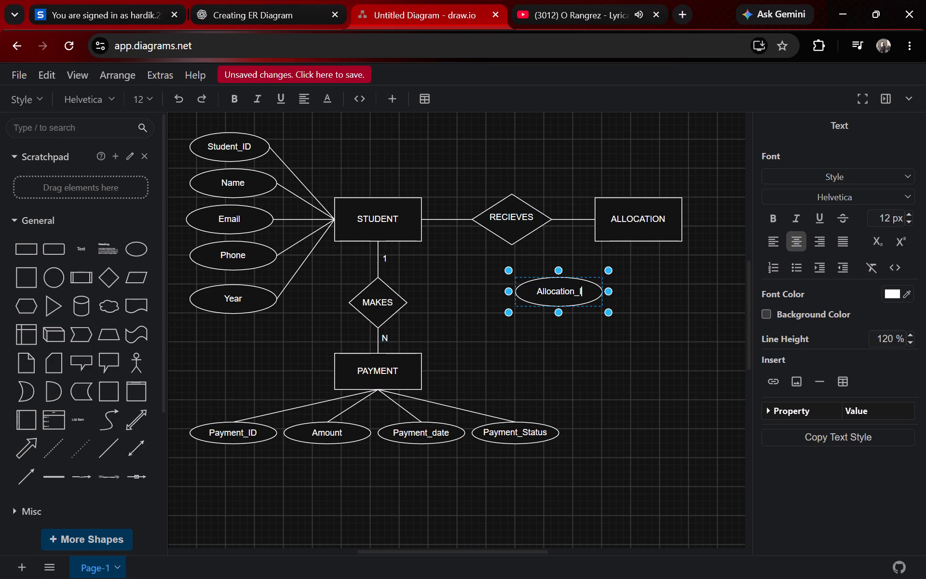
key(shift+d)
click(657, 419)
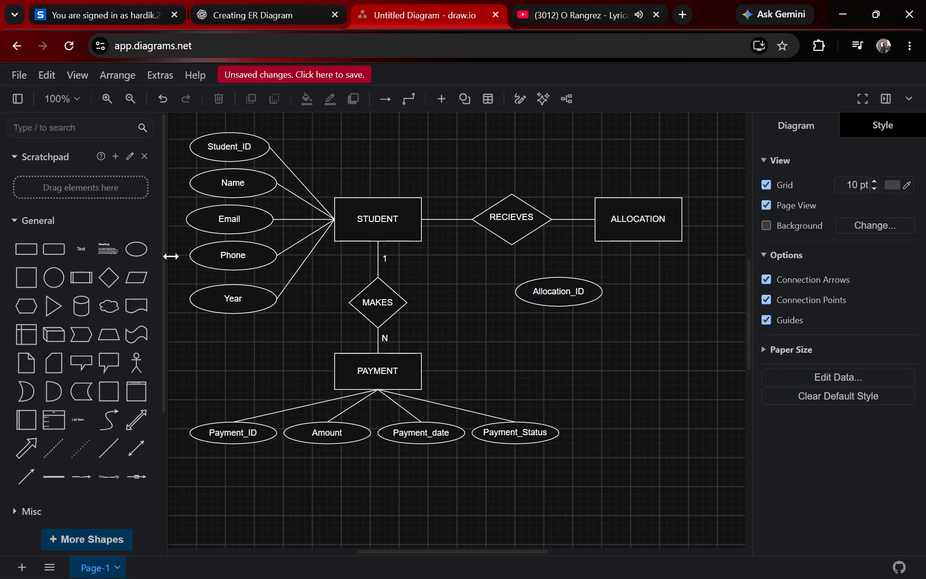
Add a second attribute ellipse of the same size immediately right of Allocation_ID, at 610, 430.
click(135, 248)
drag(462, 302, 462, 304)
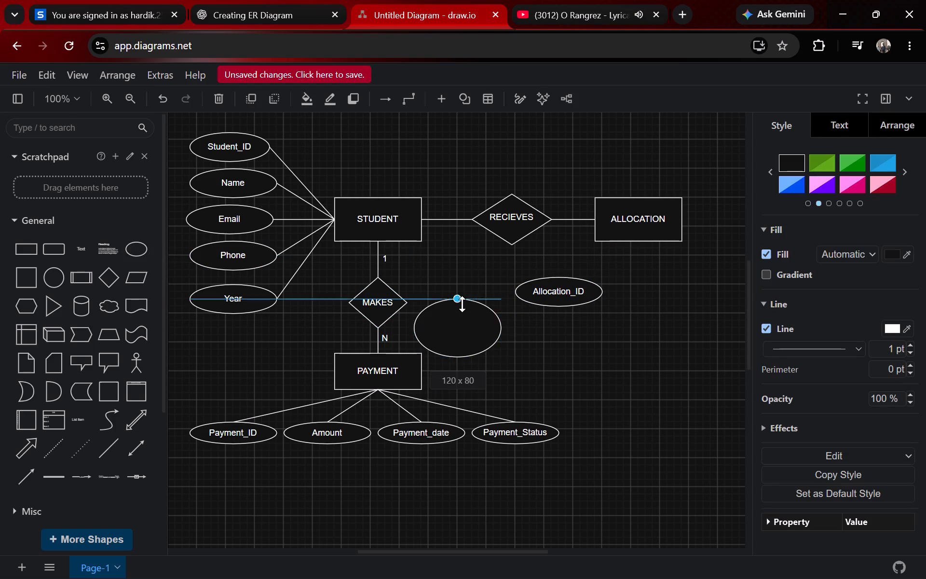
drag(462, 304, 460, 333)
drag(458, 342, 653, 295)
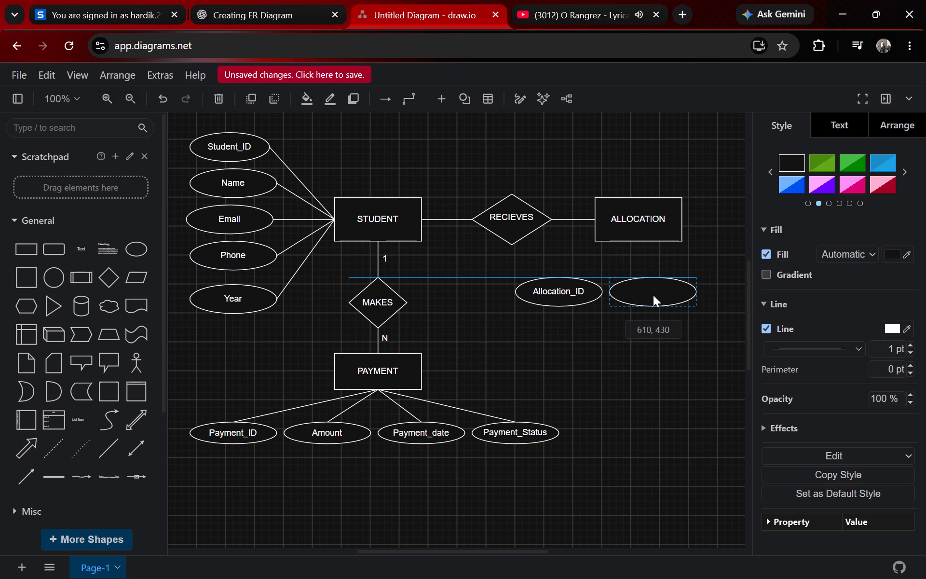
drag(653, 295, 651, 294)
Label the ellipse beside Allocation_ID as Allotment_Date.
double_click(636, 290)
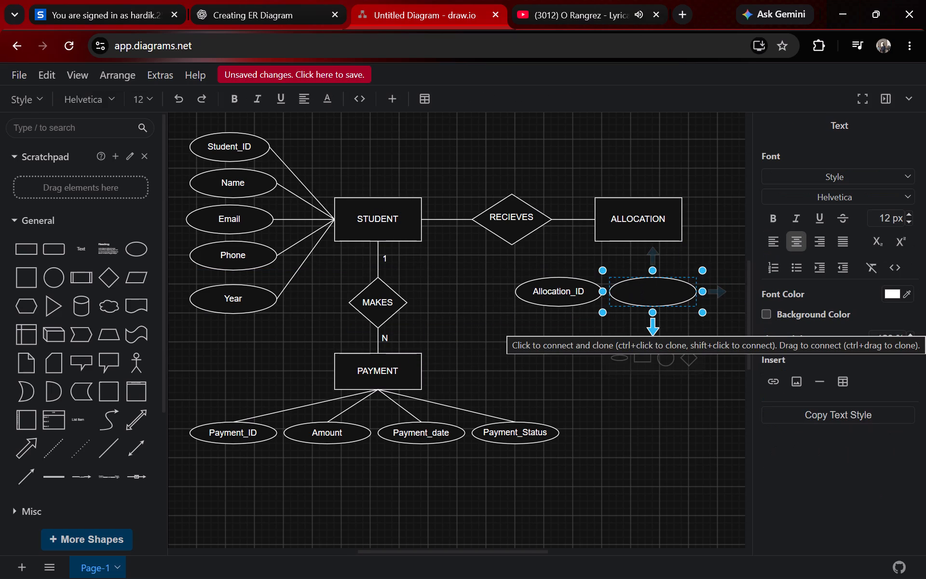
text(Allotment)
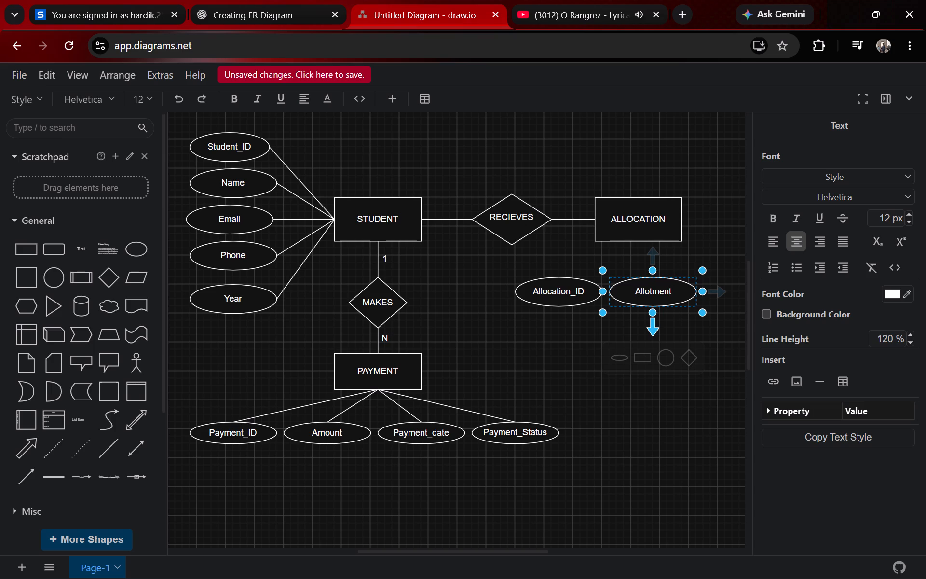
text(_Date)
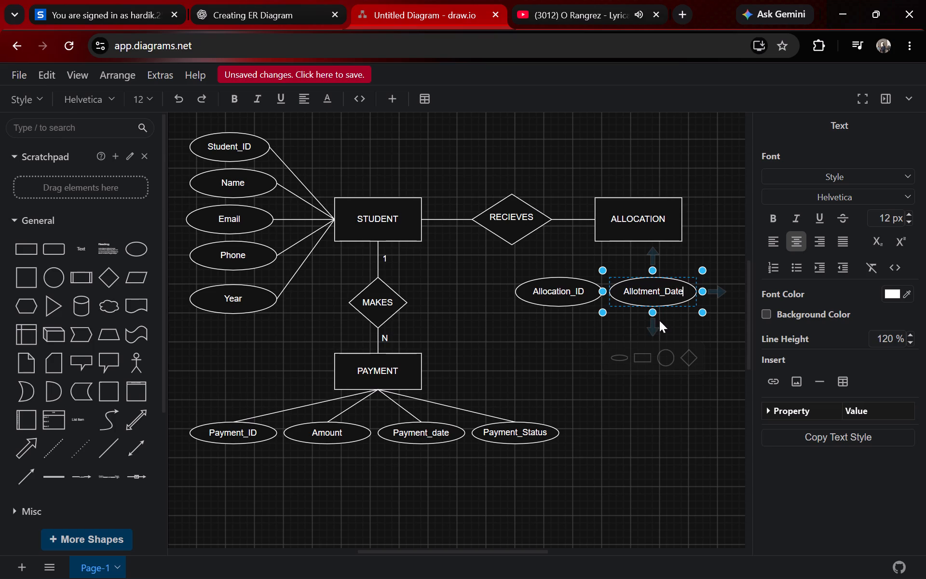
click(632, 414)
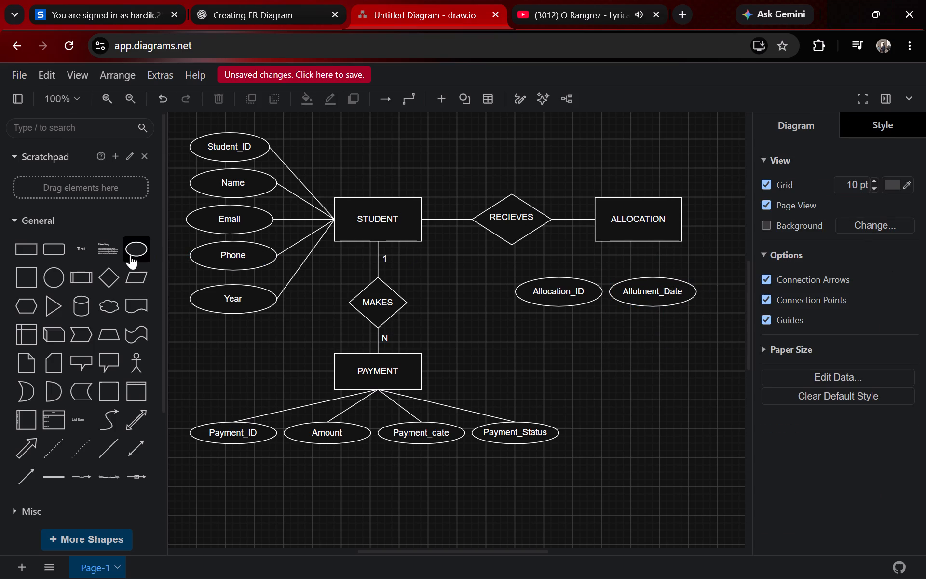
Add a third attribute ellipse, 120 x 40, to the right of Allotment_Date and level with it.
click(130, 255)
drag(456, 329, 701, 289)
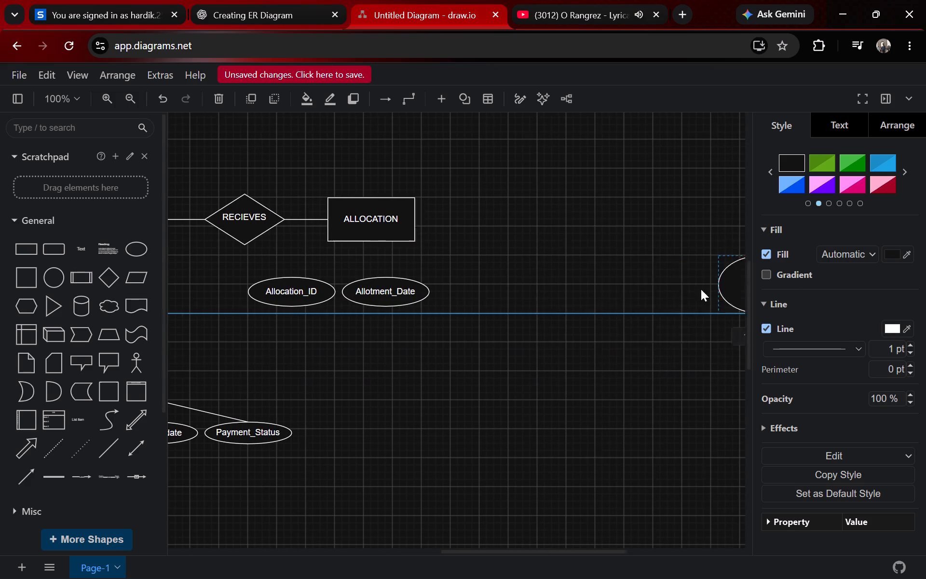
drag(701, 289, 477, 292)
drag(481, 265, 482, 286)
drag(479, 303, 479, 289)
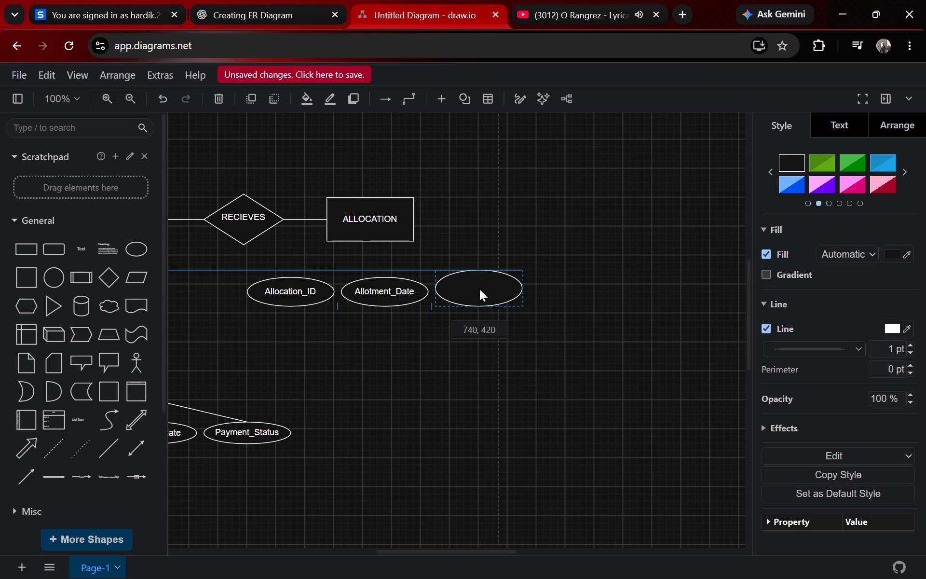
drag(479, 289, 479, 293)
drag(480, 277, 481, 283)
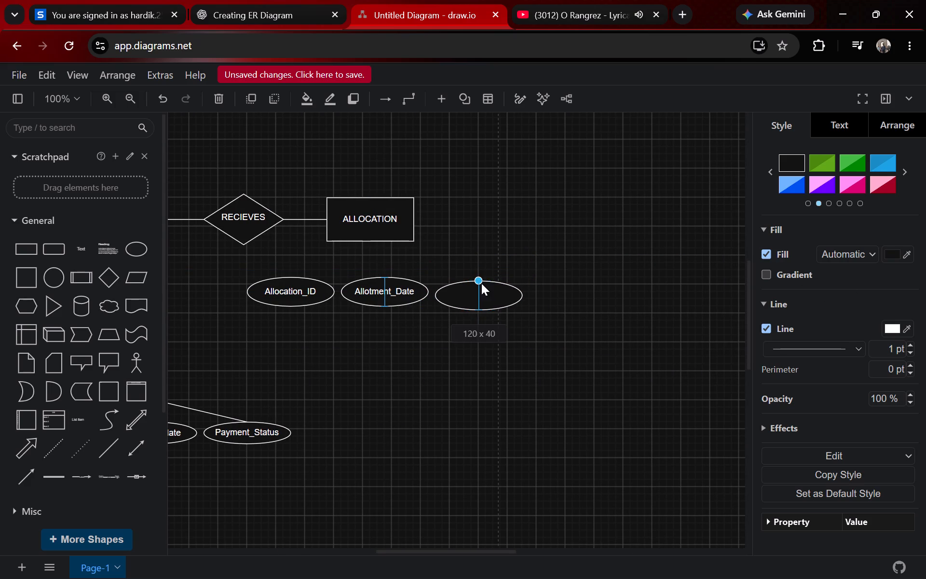
drag(481, 283, 481, 282)
drag(478, 291, 478, 285)
Label the ellipse beside Allotment_Date as Checkout_Date.
double_click(469, 289)
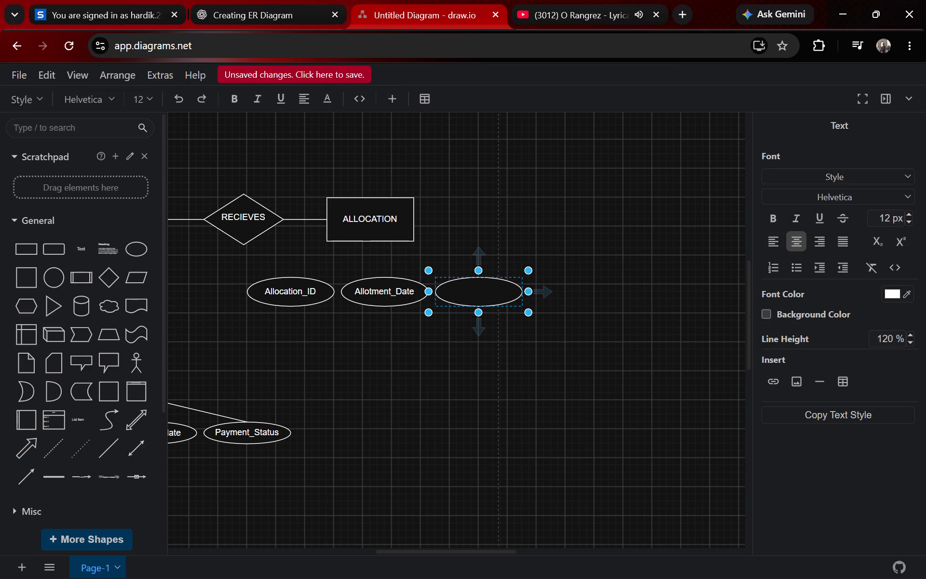
text(ch)
key(BackSpace)
key(BackSpace)
text(Checkout)
key(Return)
key(shift+underscore)
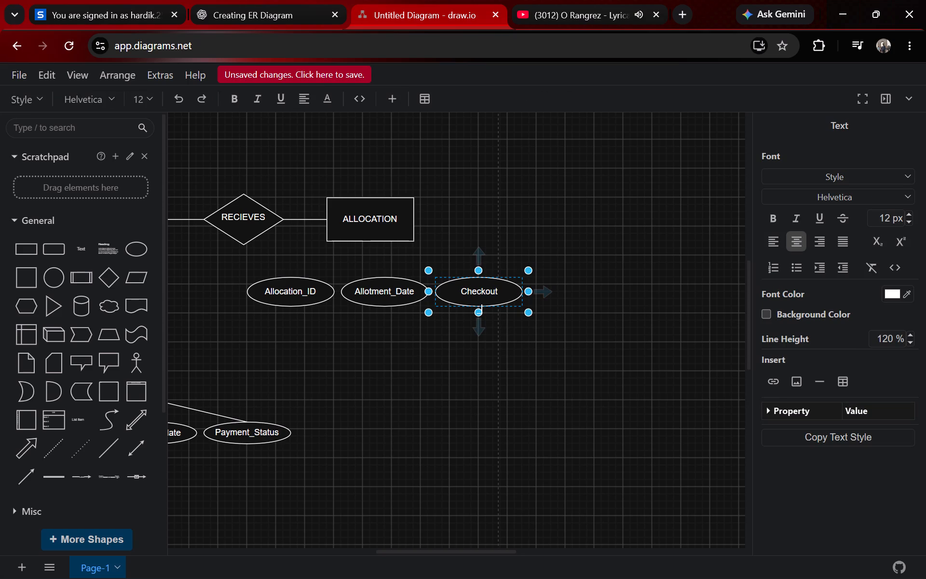
key(BackSpace)
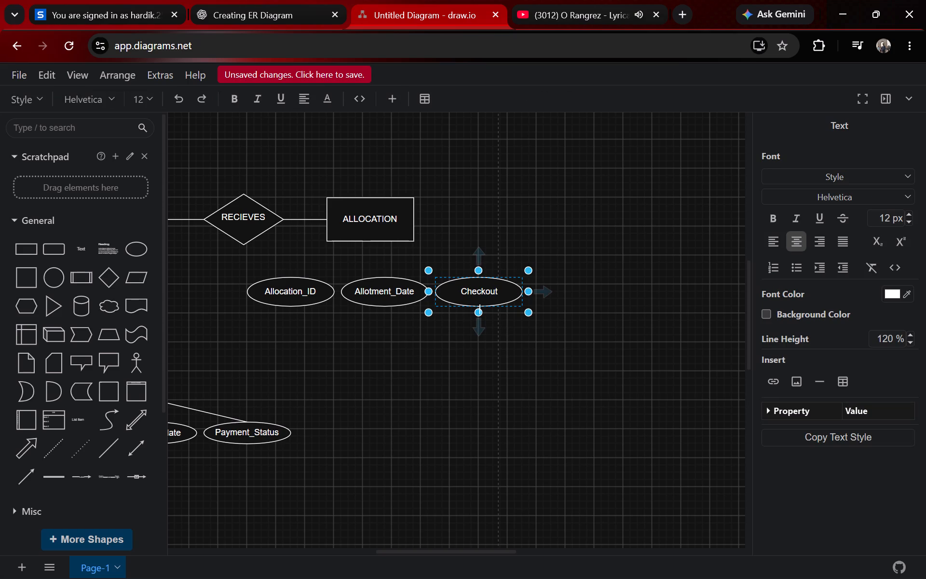
click(498, 294)
key(shift+plus)
key(BackSpace)
key(shift+underscore)
text(Date)
key(Return)
click(529, 393)
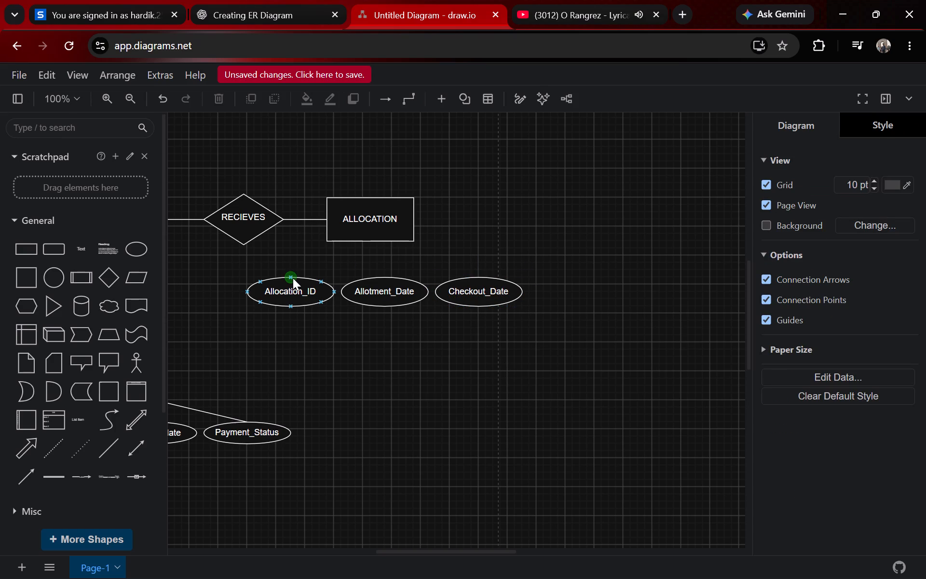
Connect the top of Allocation_ID to ALLOCATION's bottom edge with a straight line that has no arrowheads.
drag(290, 276, 368, 239)
click(346, 212)
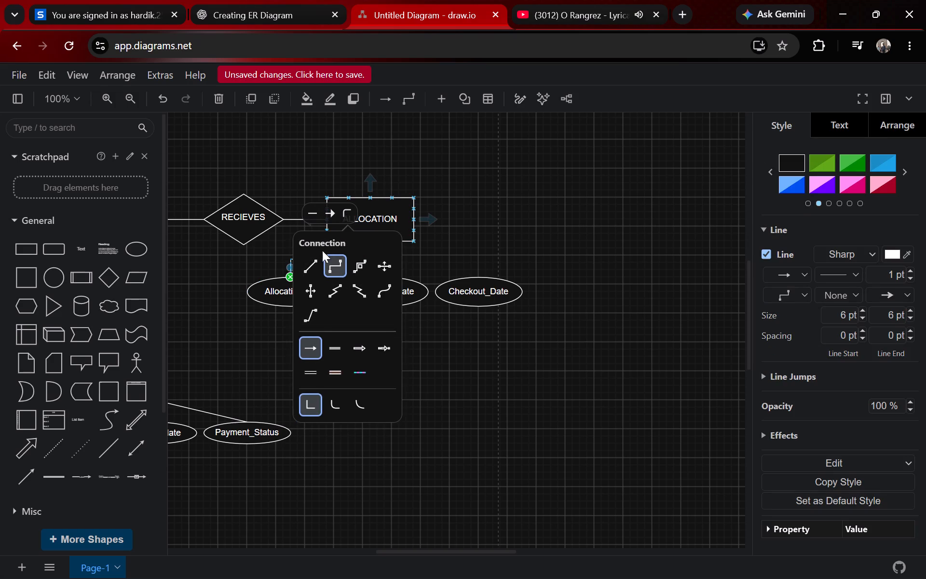
click(313, 266)
click(333, 212)
click(344, 255)
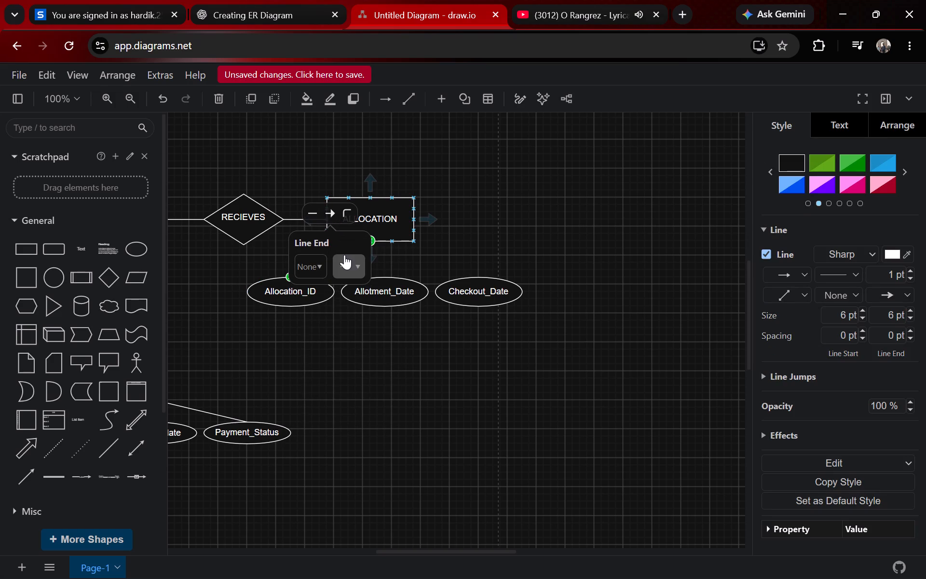
click(346, 295)
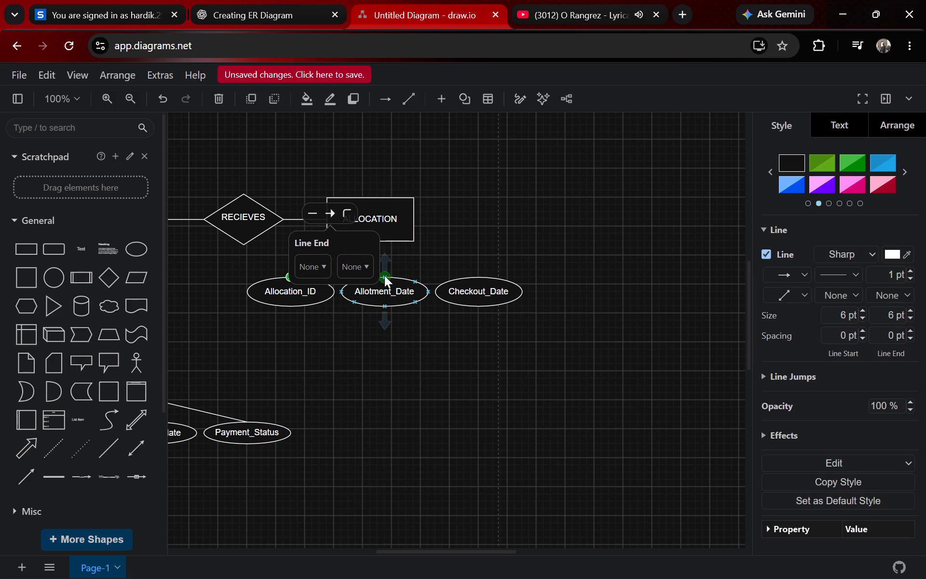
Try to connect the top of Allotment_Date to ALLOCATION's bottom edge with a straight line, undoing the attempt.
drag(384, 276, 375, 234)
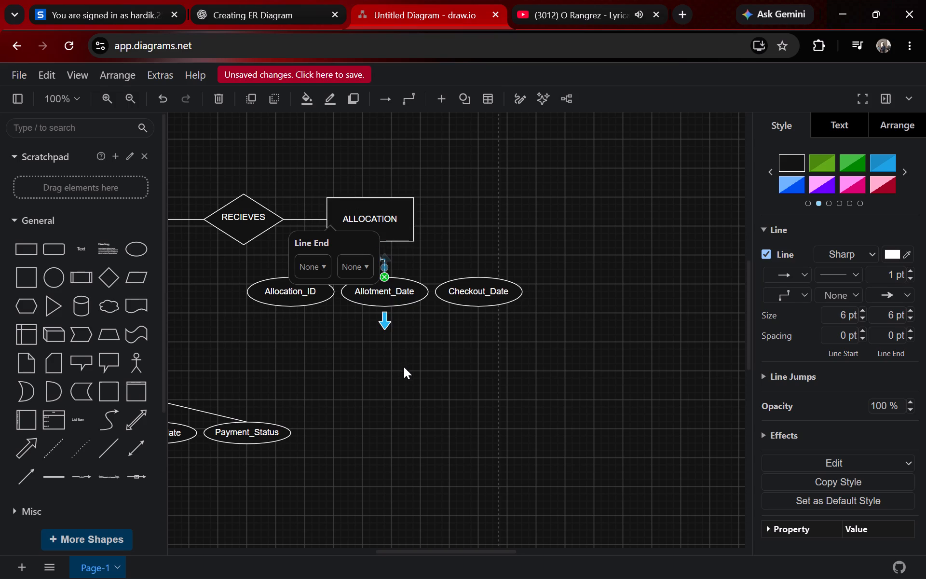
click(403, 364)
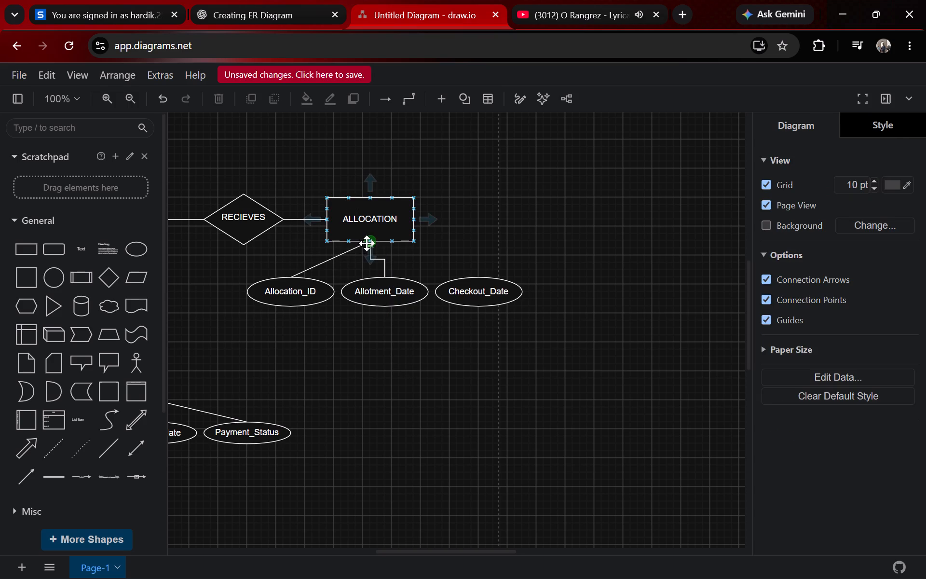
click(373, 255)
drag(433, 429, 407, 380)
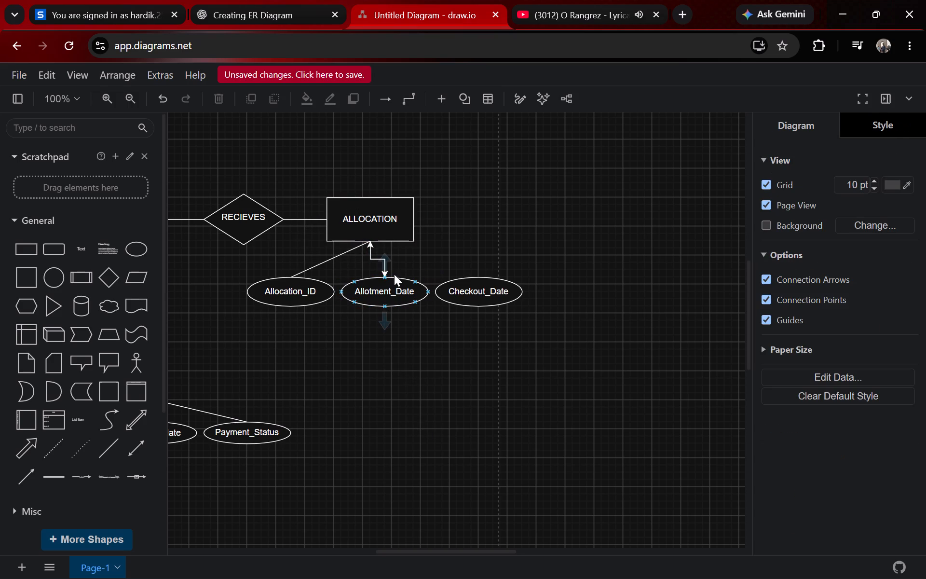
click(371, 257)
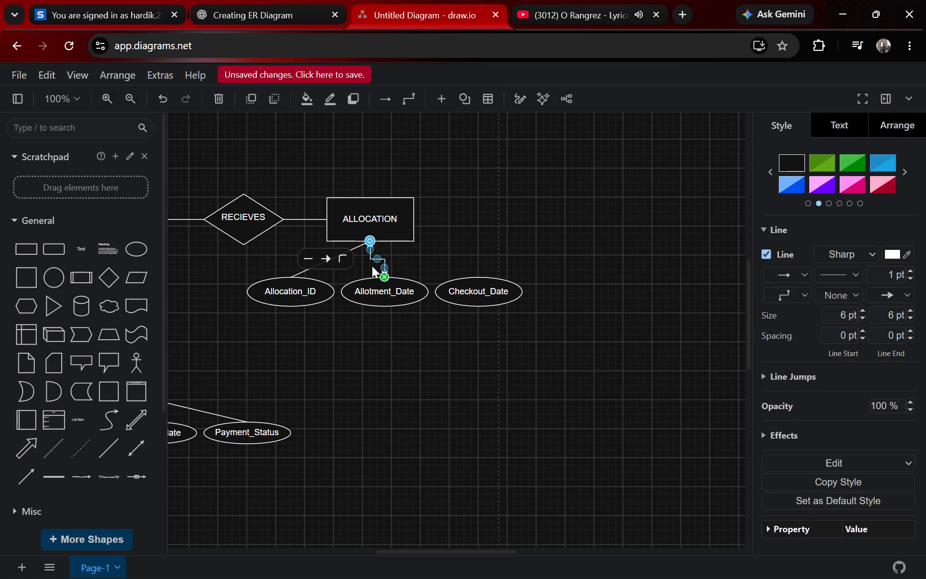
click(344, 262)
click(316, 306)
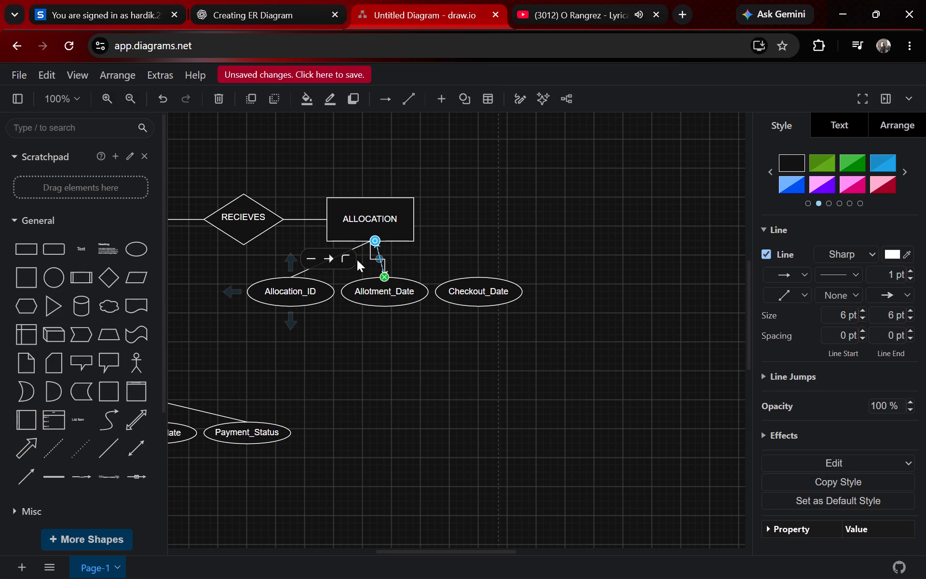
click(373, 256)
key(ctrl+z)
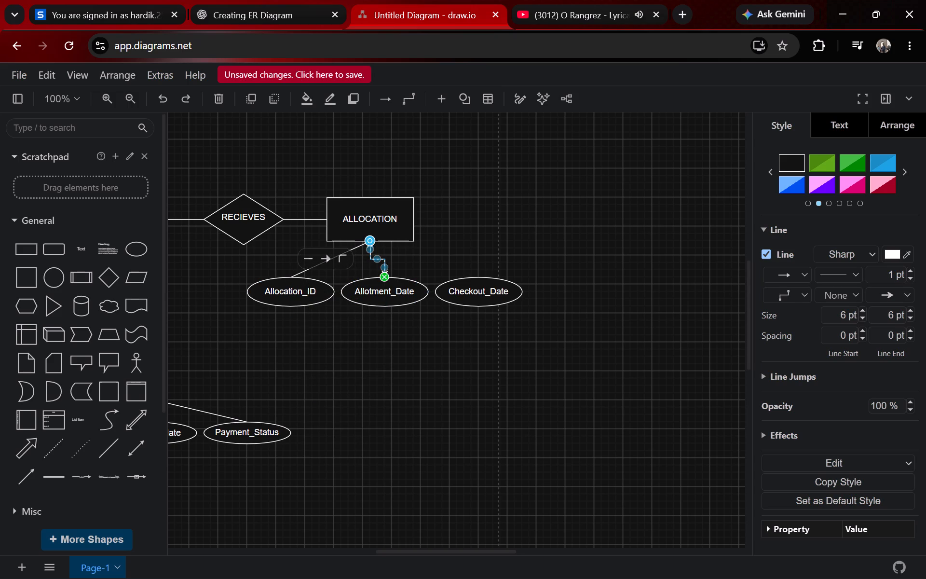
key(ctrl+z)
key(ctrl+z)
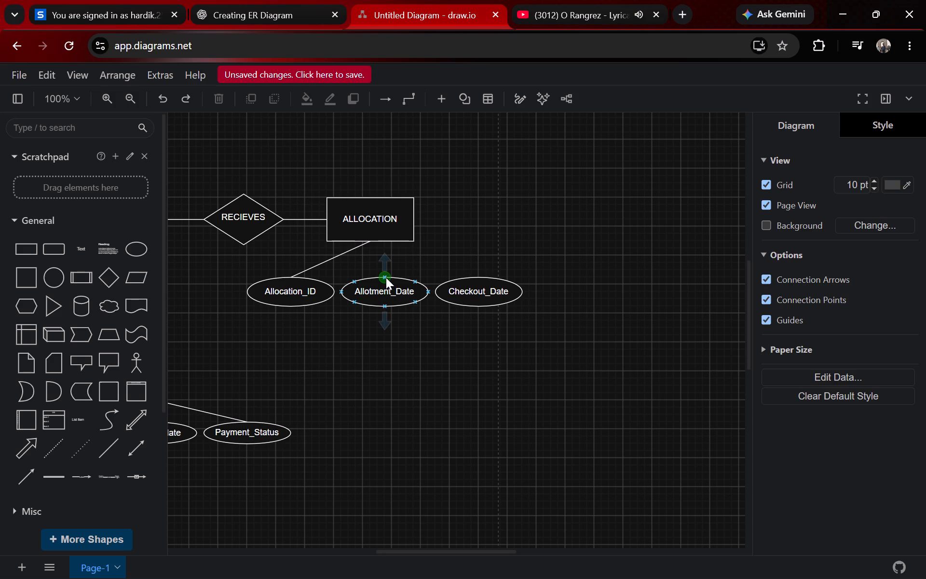
Connect the top of Allotment_Date vertically to ALLOCATION's bottom edge with a straight line that has no arrowheads.
drag(384, 276, 384, 269)
drag(384, 269, 384, 239)
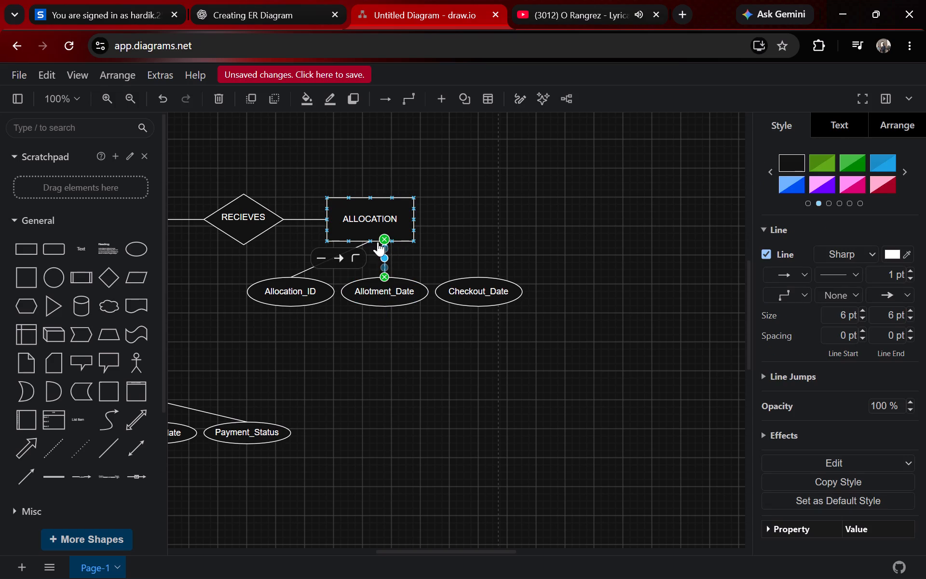
click(357, 258)
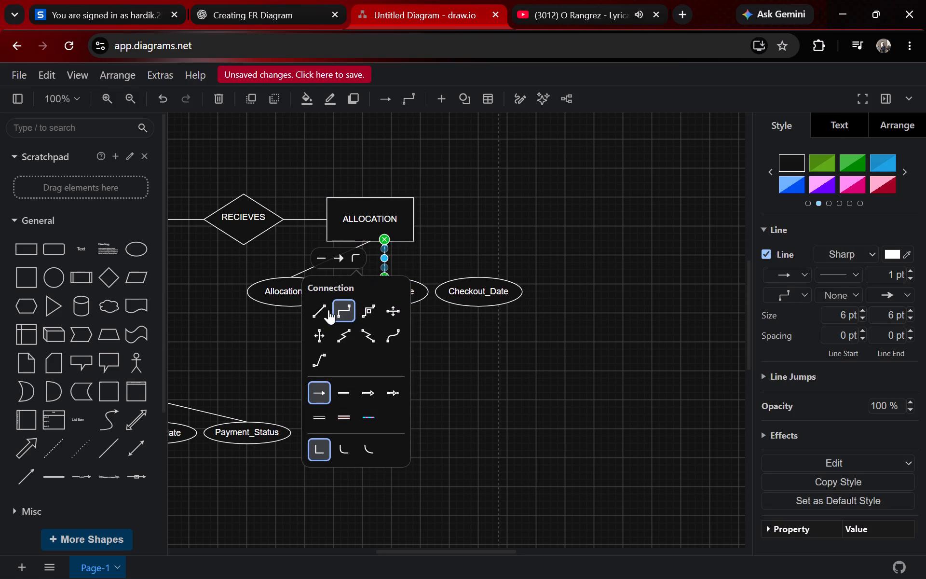
click(312, 306)
click(340, 259)
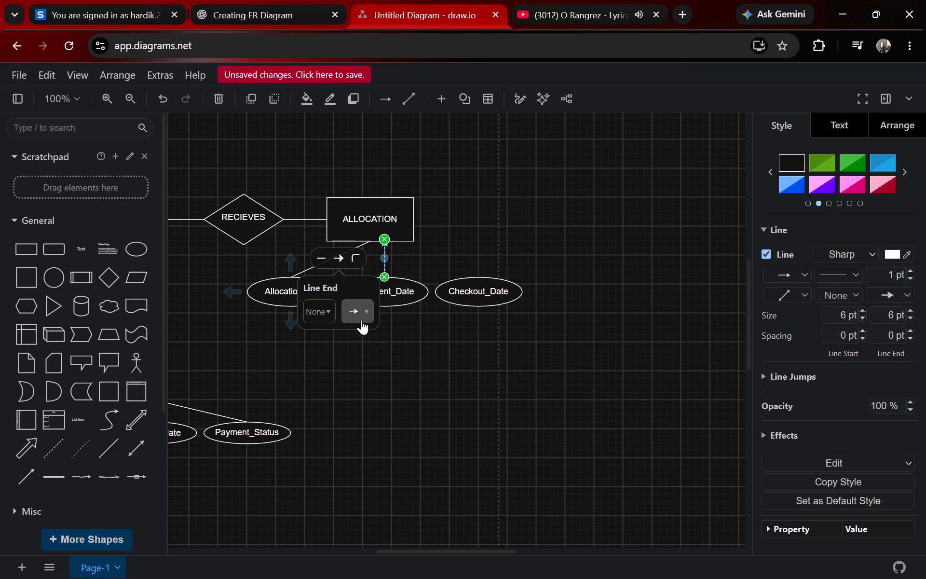
drag(363, 322, 363, 316)
click(356, 337)
click(516, 348)
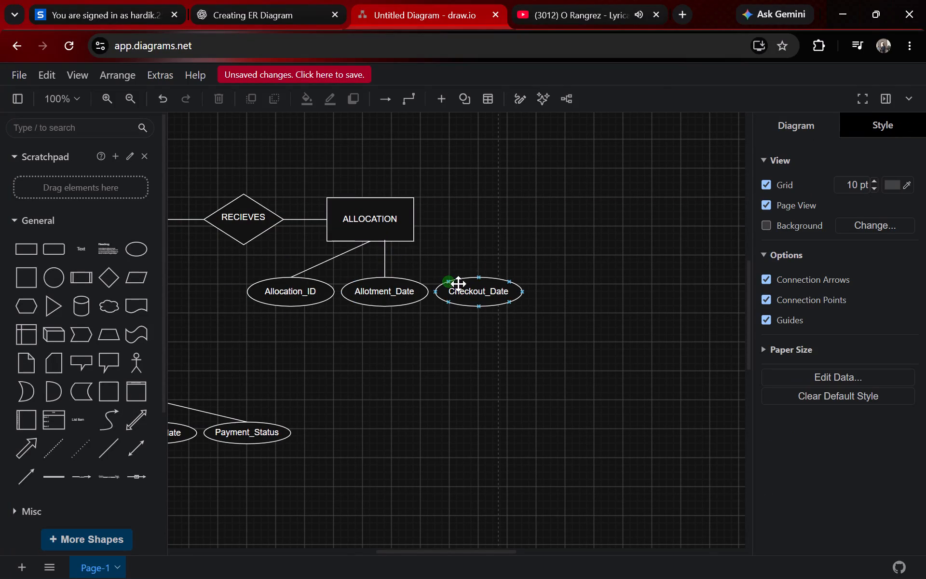
Connect the top of Checkout_Date to ALLOCATION's bottom edge with a straight line that has no arrowheads.
drag(479, 279, 399, 241)
click(437, 212)
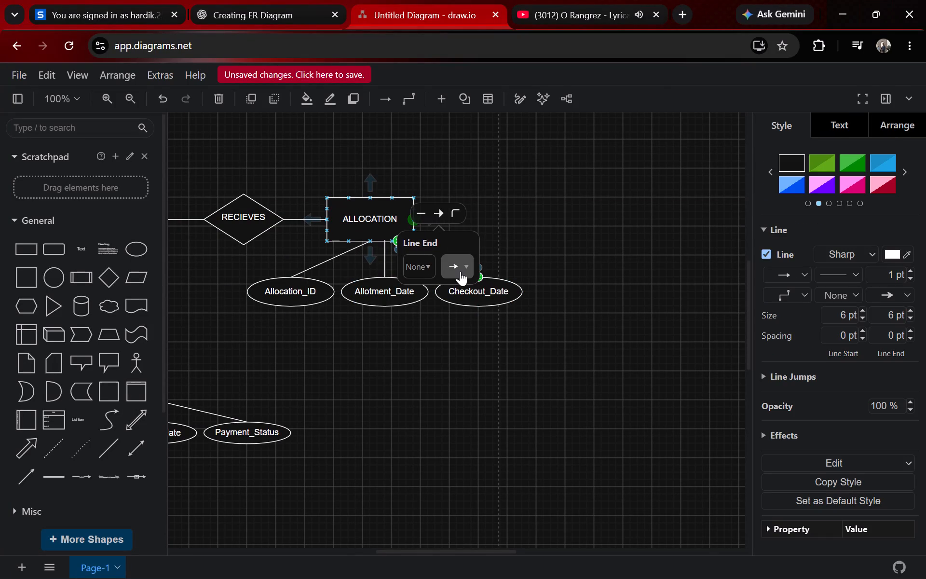
click(460, 271)
click(458, 298)
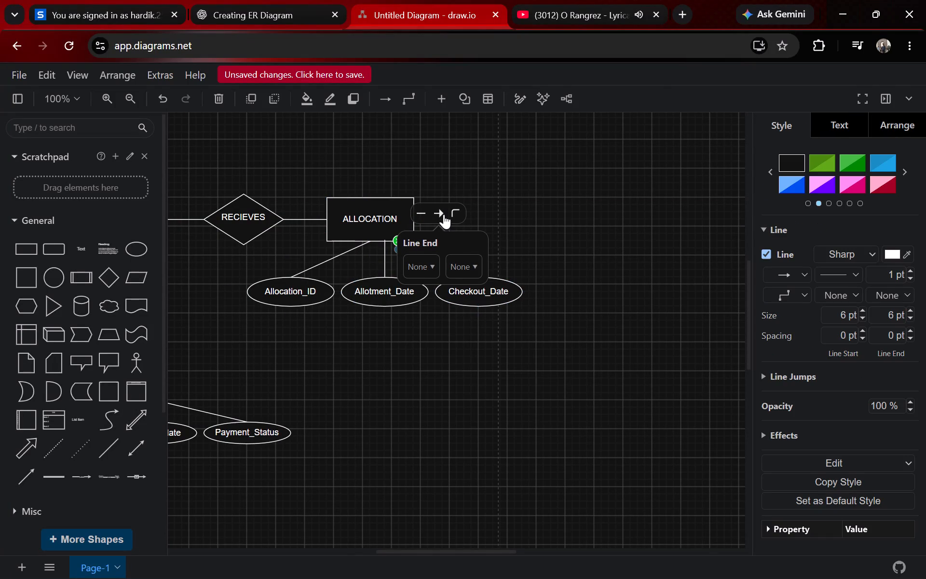
click(462, 209)
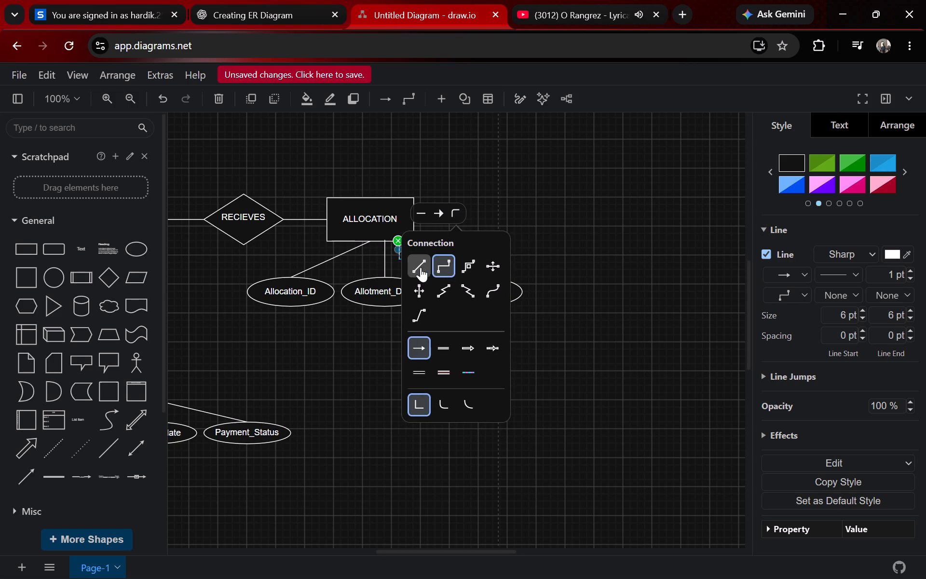
click(421, 267)
click(516, 388)
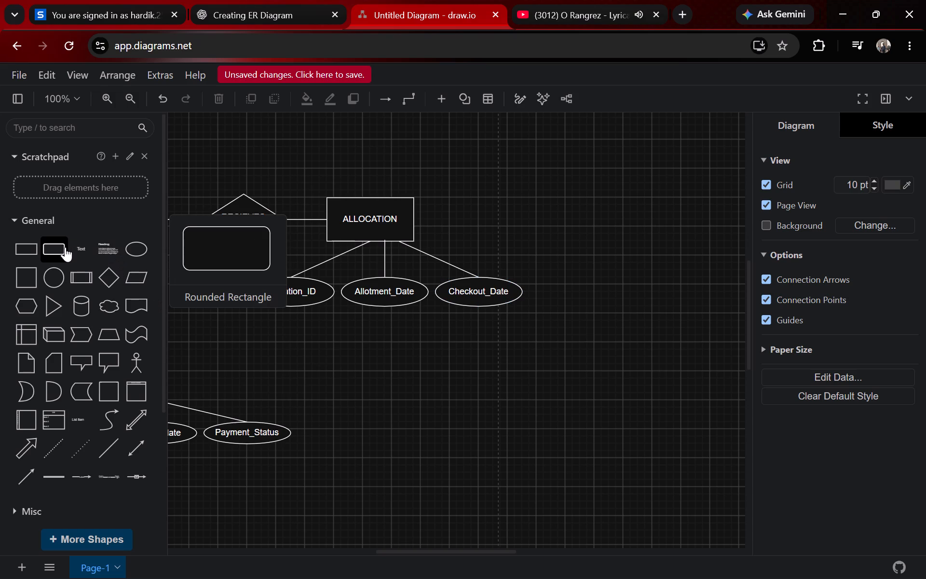
Add a relationship diamond to the right of ALLOCATION and label it ASSIGNED_IN.
click(101, 276)
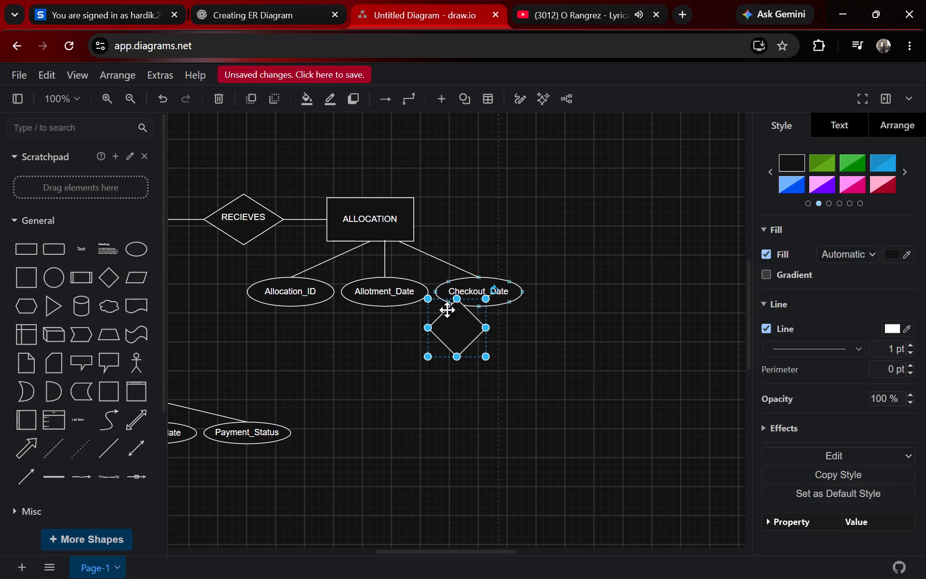
drag(456, 336, 560, 214)
double_click(548, 206)
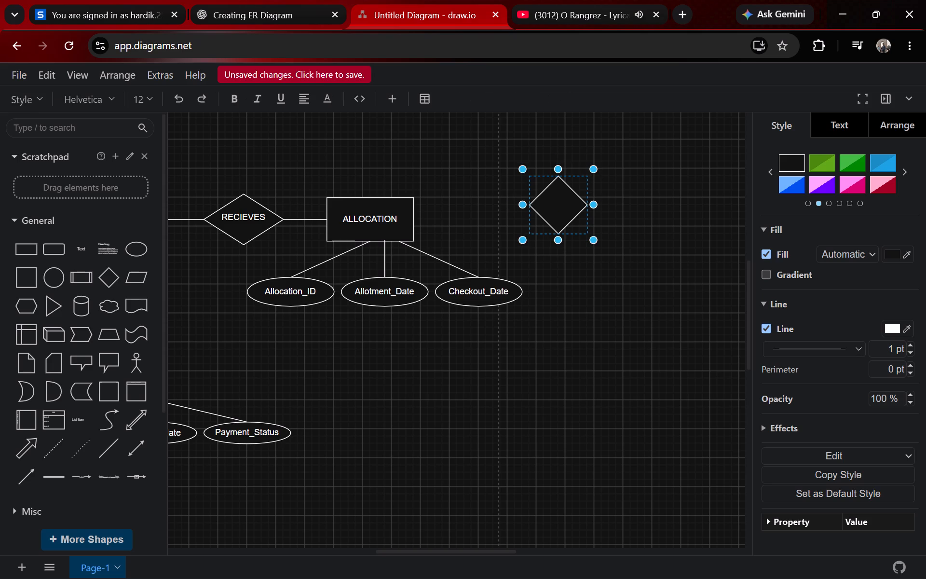
text(ASSIGN)
text(ED_IN)
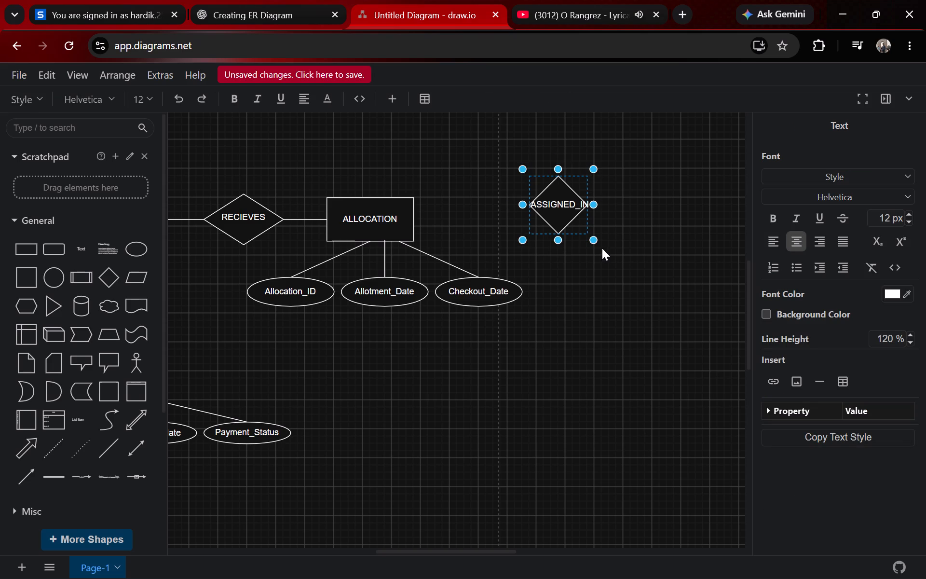
Widen the ASSIGNED_IN diamond so that its label fits inside.
drag(592, 204, 613, 204)
click(606, 257)
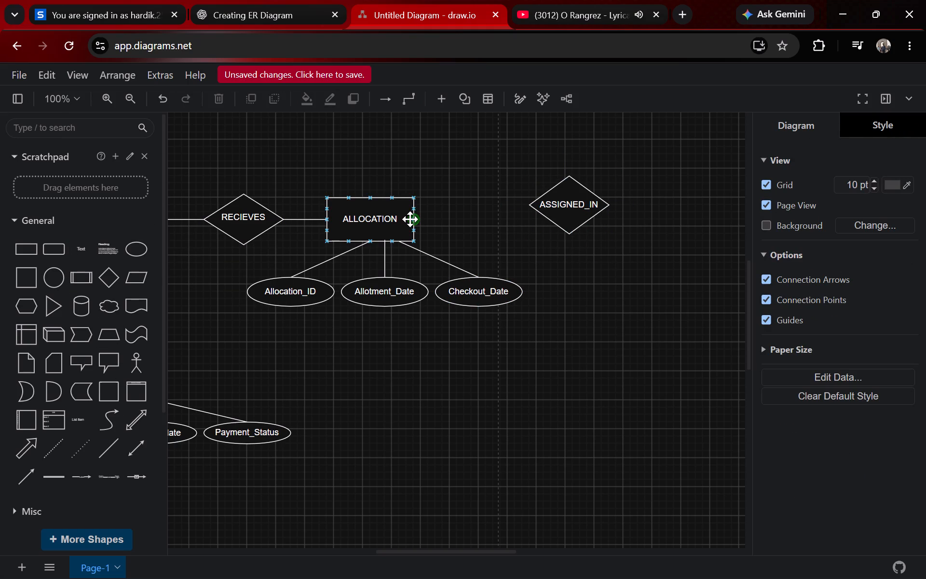
Connect ALLOCATION's right edge to the lower-left side of the ASSIGNED_IN diamond.
drag(413, 219, 548, 217)
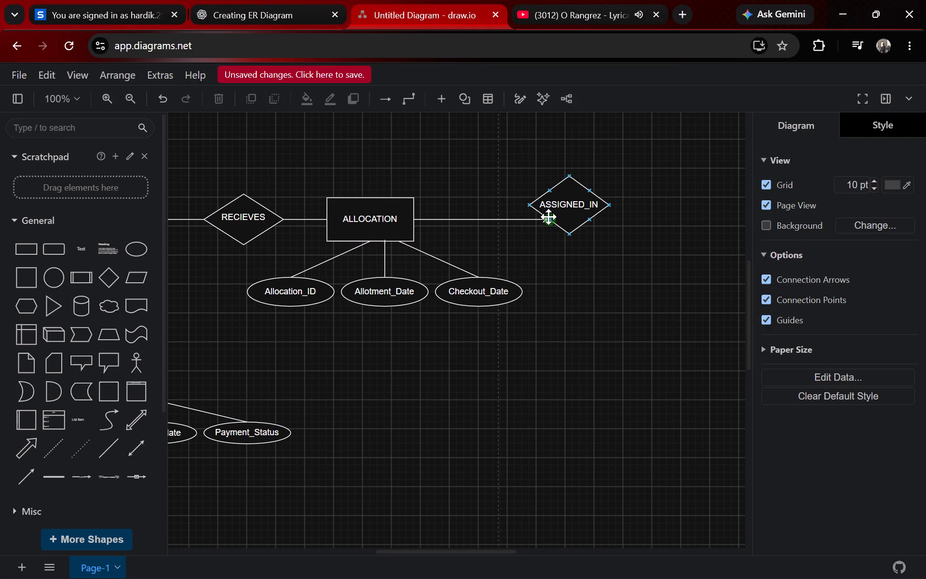
drag(548, 217, 540, 234)
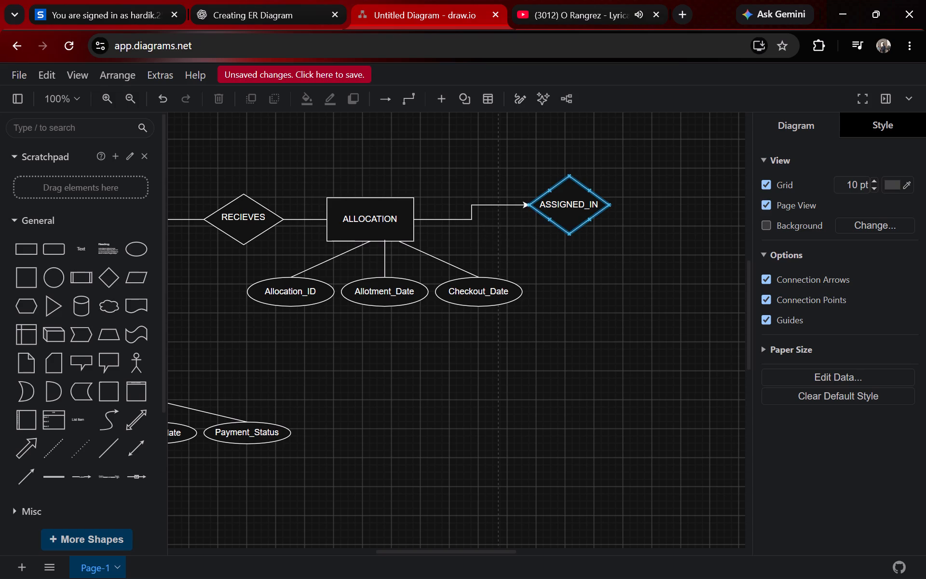
drag(540, 234, 551, 214)
drag(551, 214, 551, 215)
Move the ASSIGNED_IN diamond up and to the right of ALLOCATION, to about 900, 235.
drag(567, 194, 563, 162)
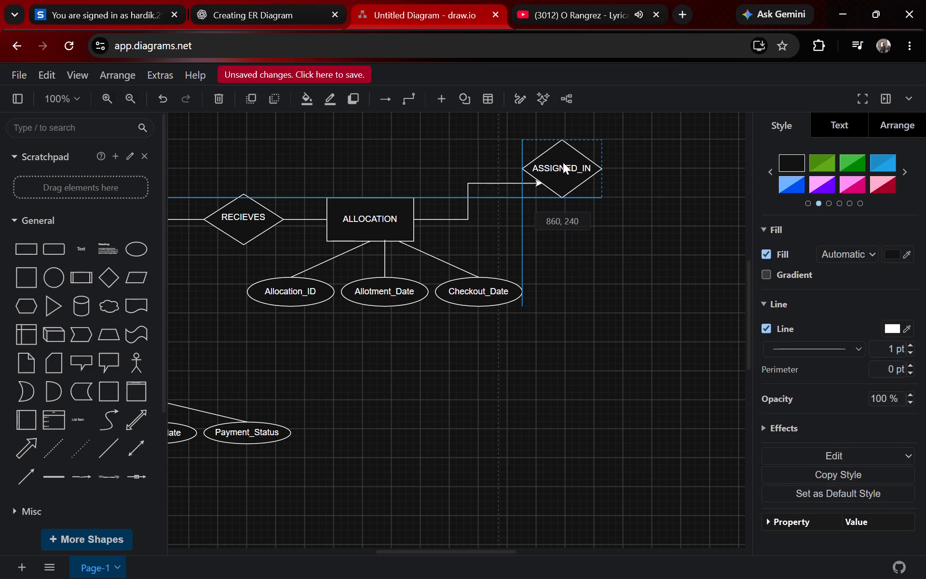
drag(563, 162, 563, 153)
click(660, 298)
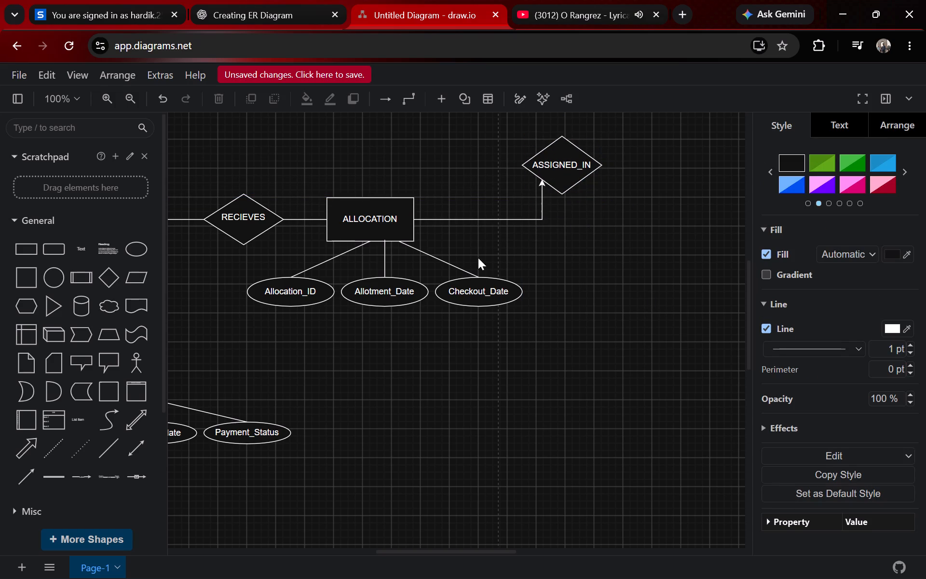
drag(561, 160, 577, 173)
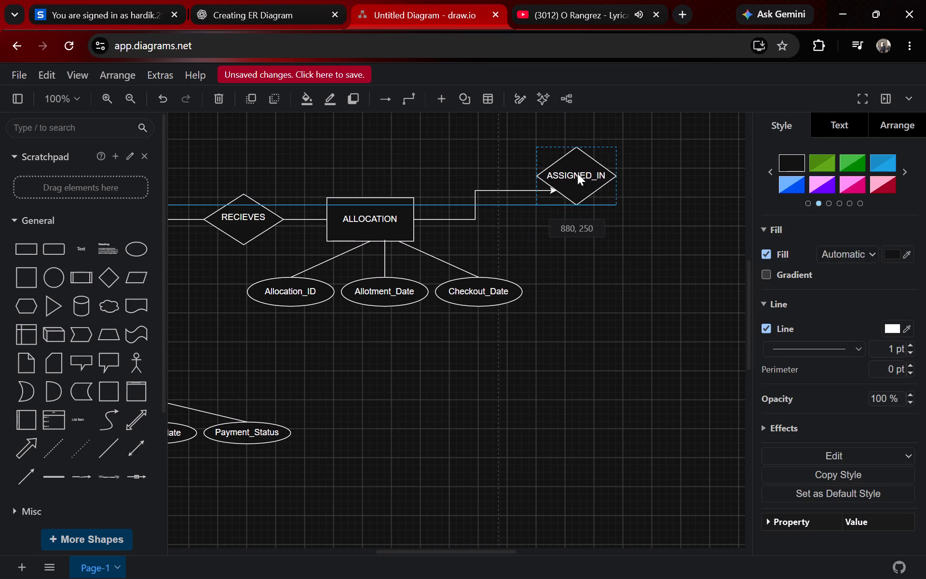
drag(577, 173, 586, 165)
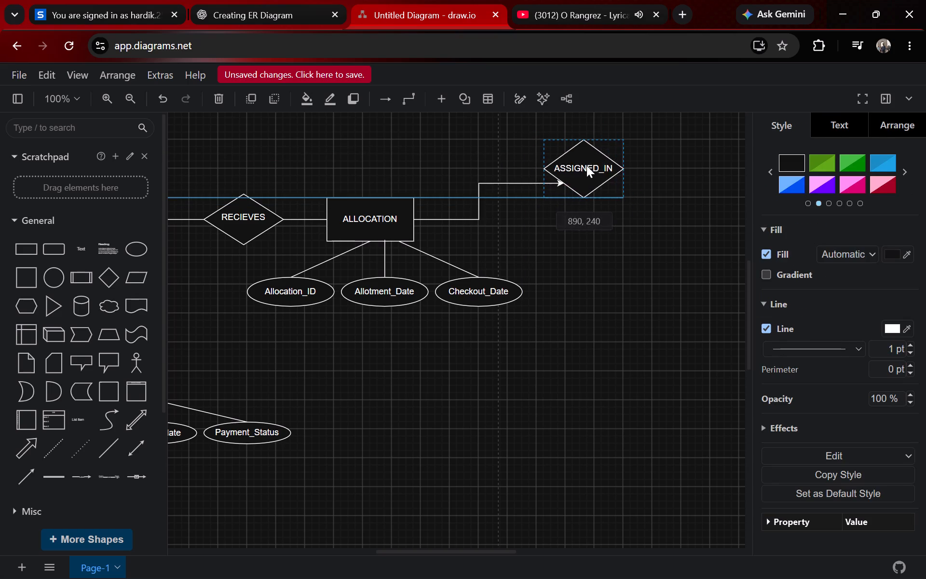
drag(586, 165, 590, 152)
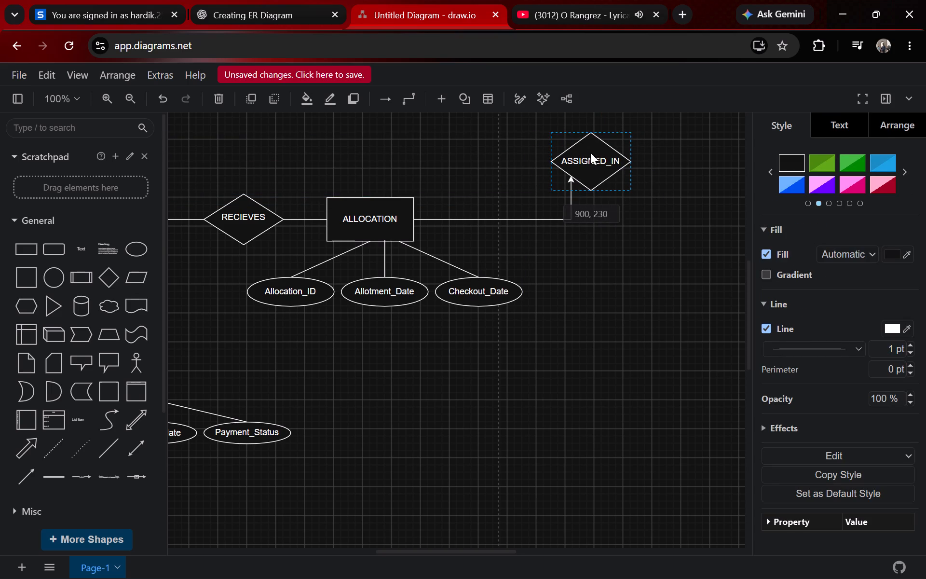
drag(590, 152, 592, 163)
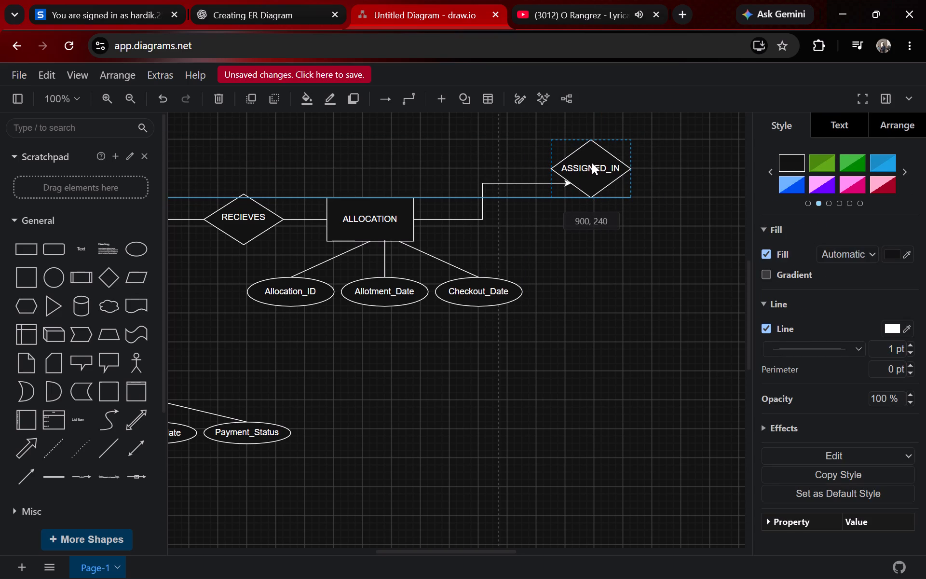
drag(592, 163, 591, 159)
click(597, 257)
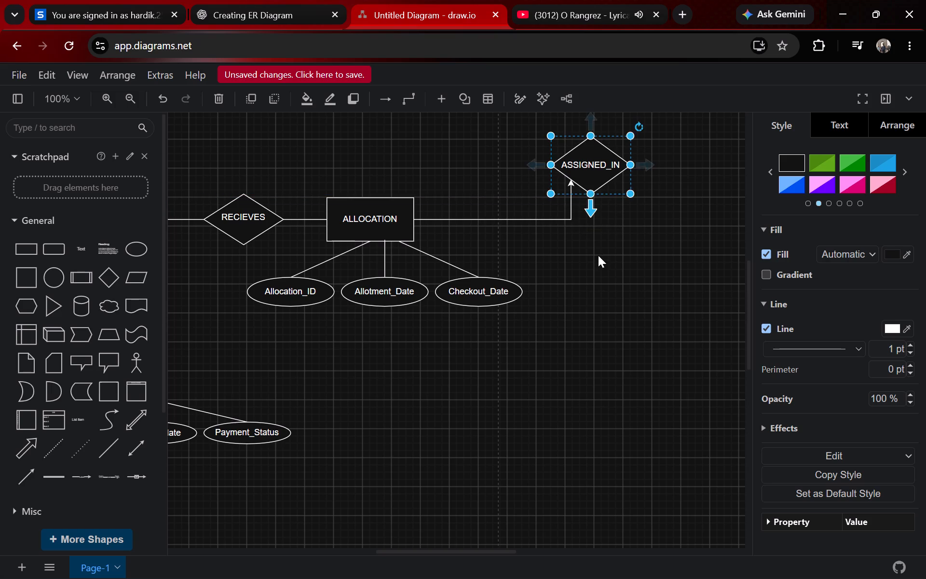
Add a cardinality label 1 just above the line between STUDENT and the RECIEVES diamond.
scroll(607, 231, up, 2)
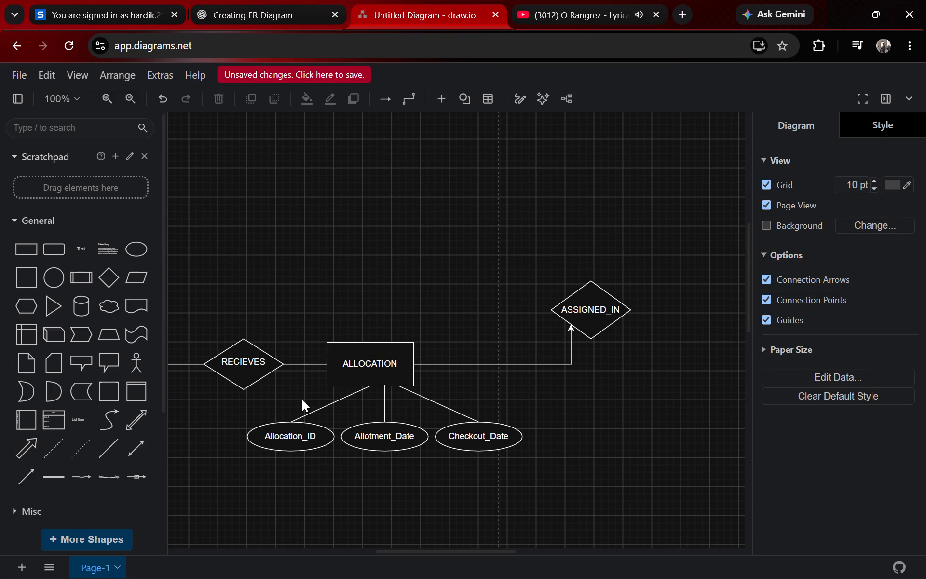
drag(273, 301, 546, 289)
drag(315, 284, 363, 292)
drag(363, 292, 451, 294)
scroll(452, 293, right, 2)
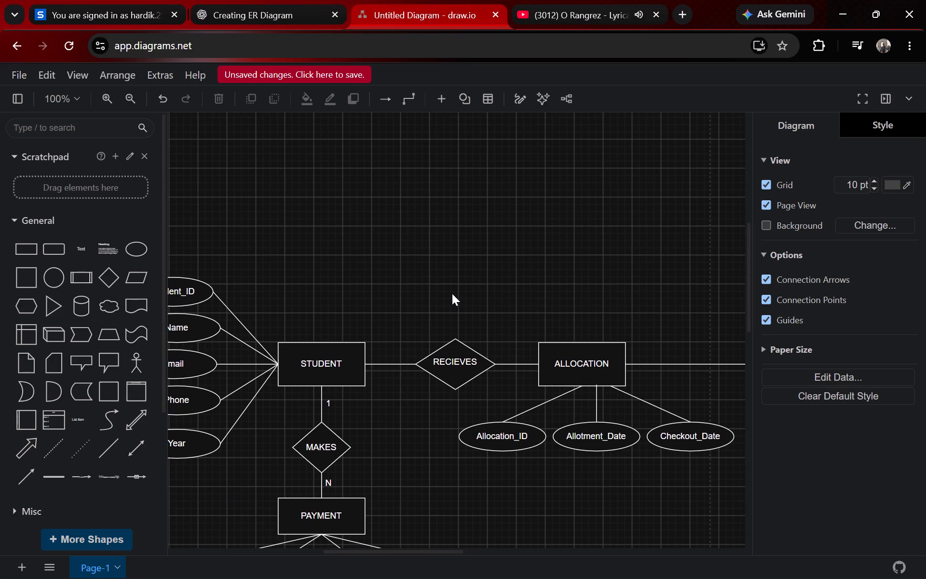
scroll(452, 293, right, 2)
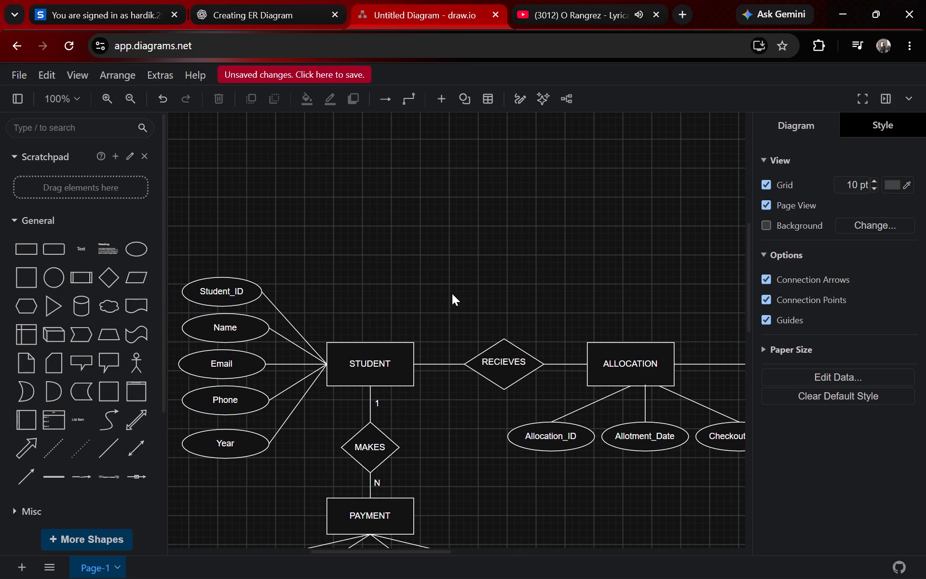
double_click(439, 358)
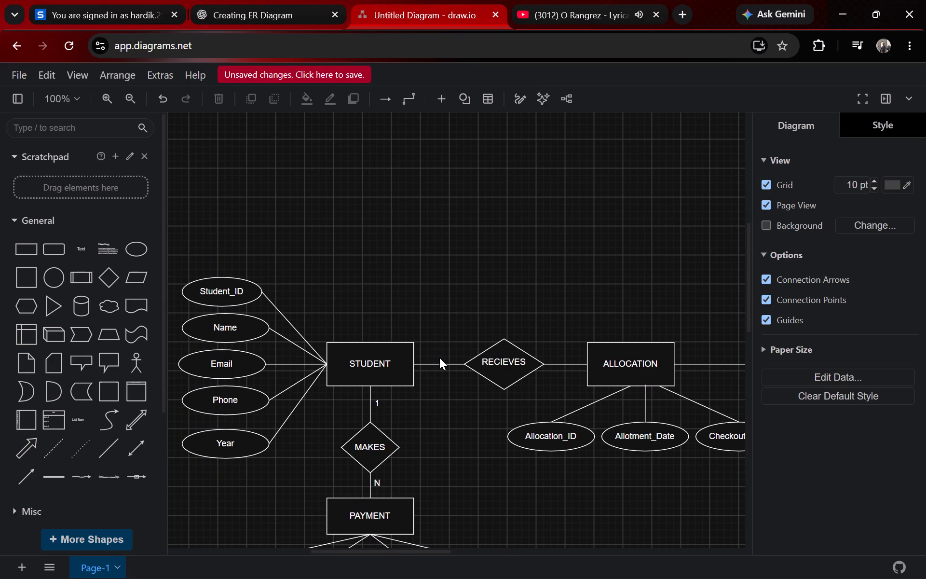
click(439, 358)
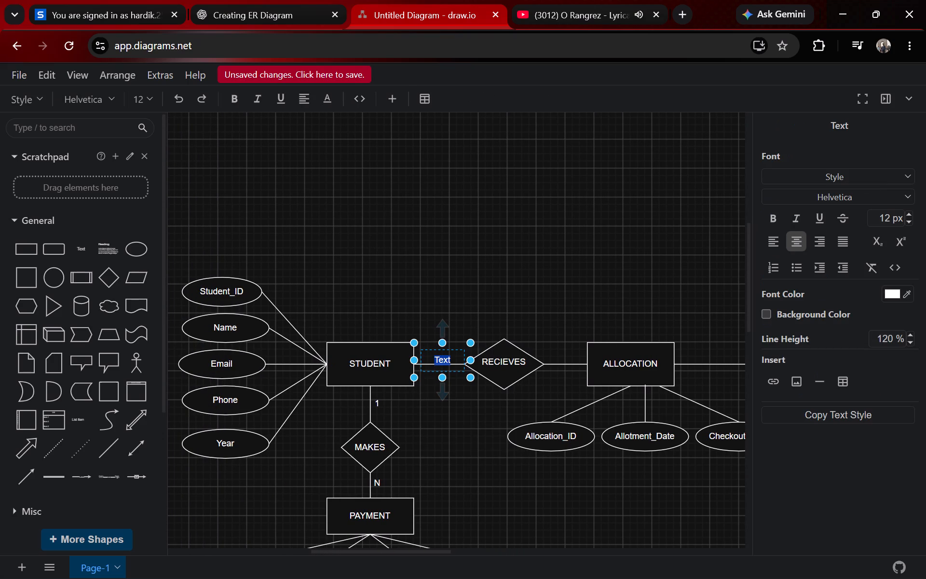
key(1)
drag(450, 348, 450, 343)
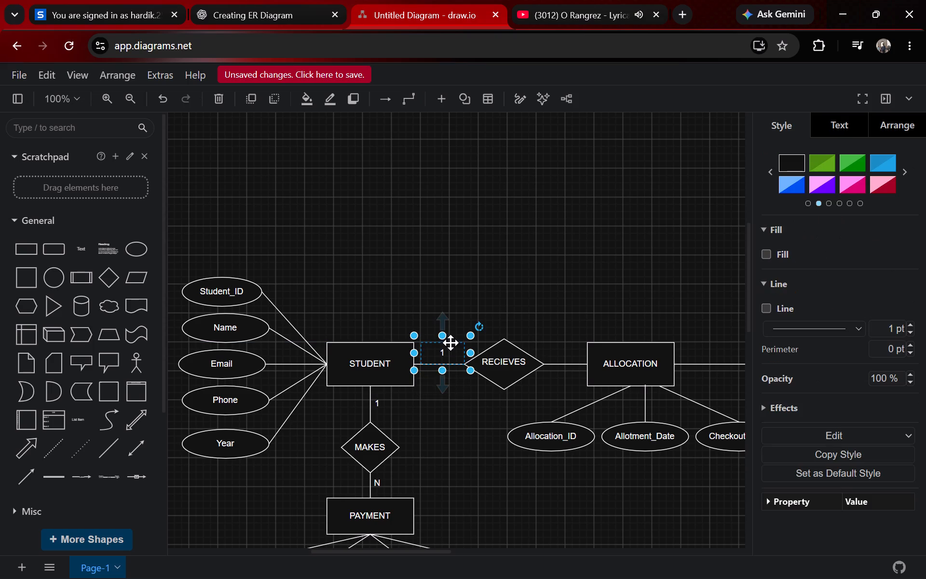
click(455, 400)
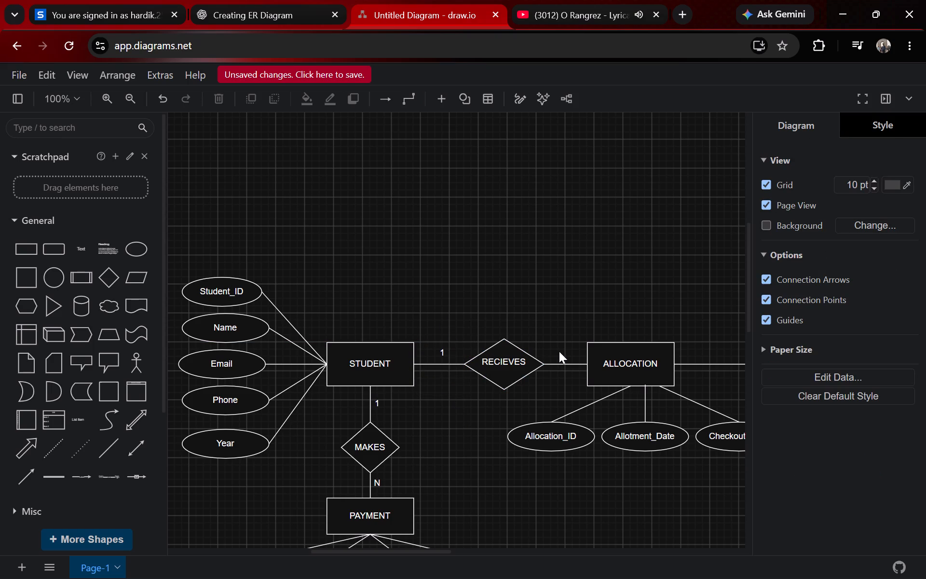
Add a cardinality label N just above the line between RECIEVES and ALLOCATION.
double_click(559, 351)
click(559, 351)
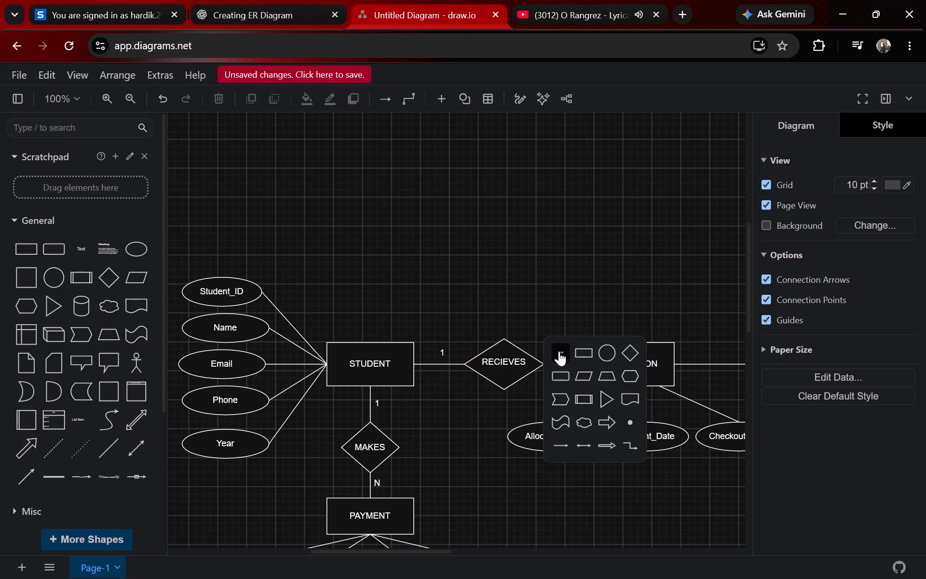
key(shift+n)
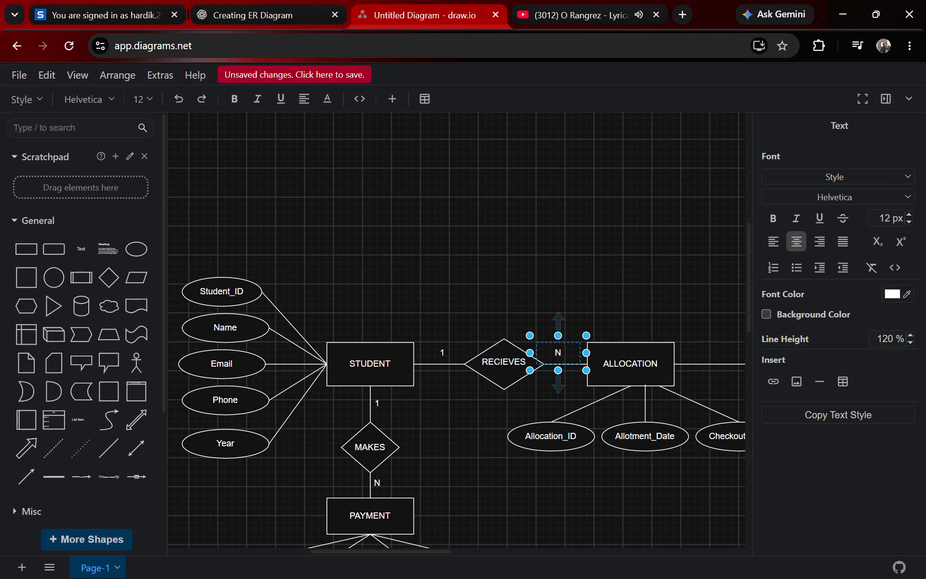
click(599, 269)
Add a cardinality label N above the ALLOCATION end of the connector to ASSIGNED_IN.
scroll(599, 269, left, 1)
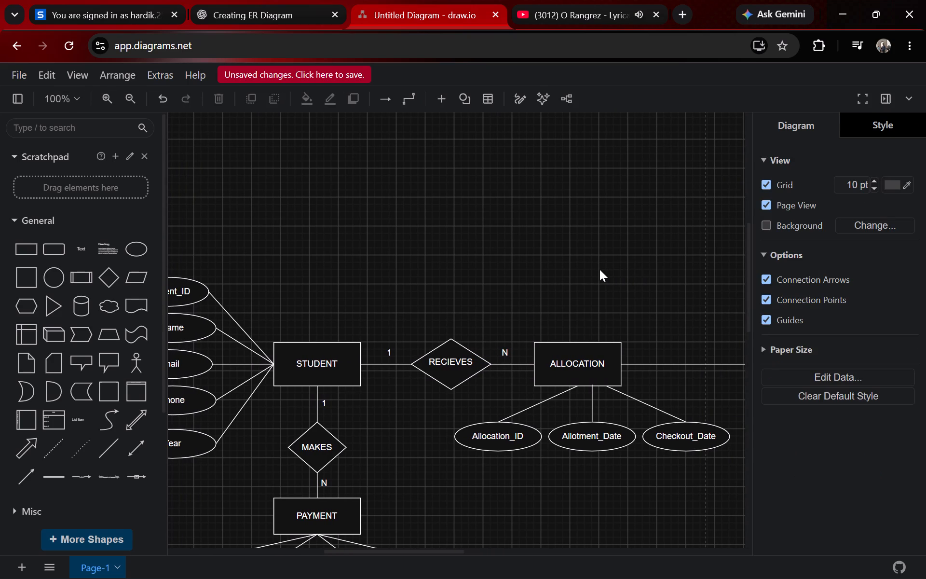
scroll(599, 269, left, 1)
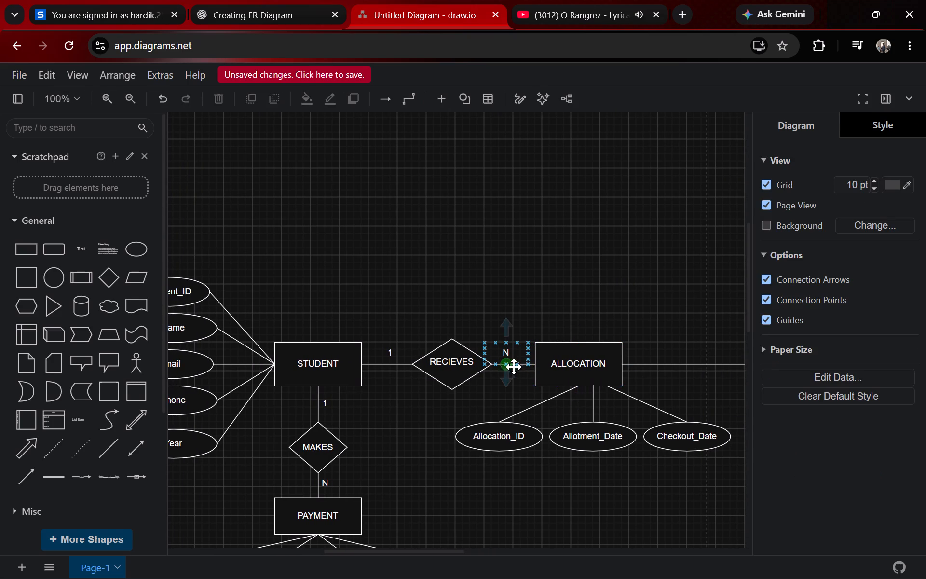
double_click(661, 352)
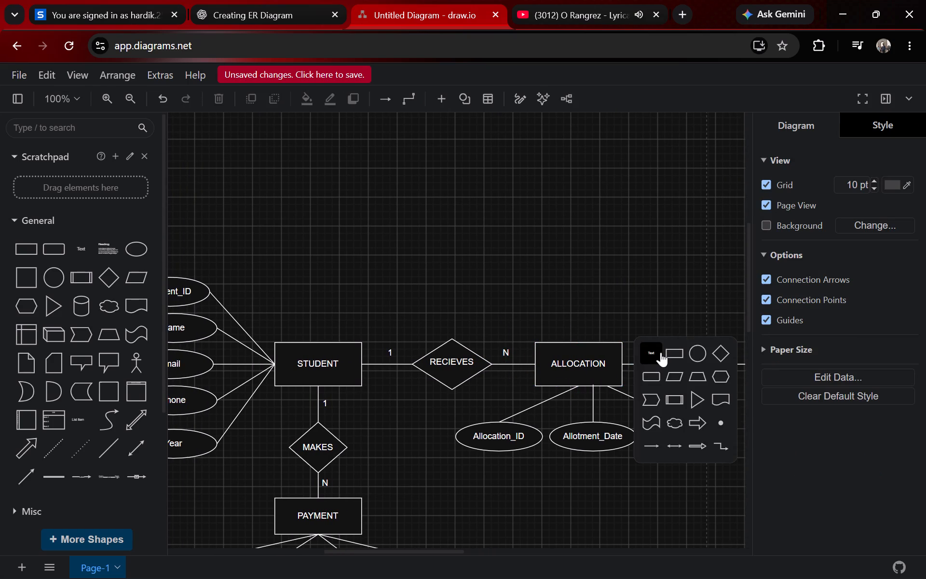
click(661, 352)
key(n)
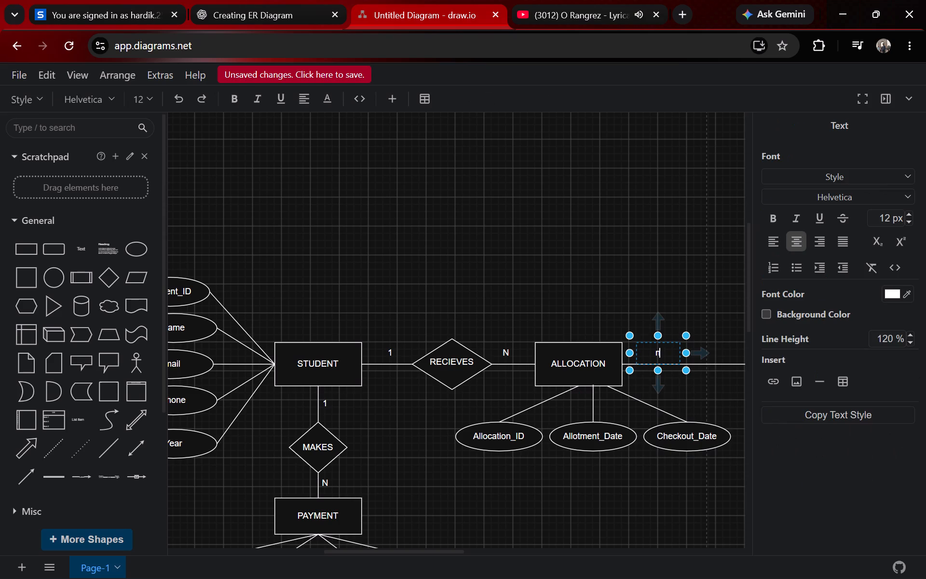
key(BackSpace)
key(shift+n)
click(636, 275)
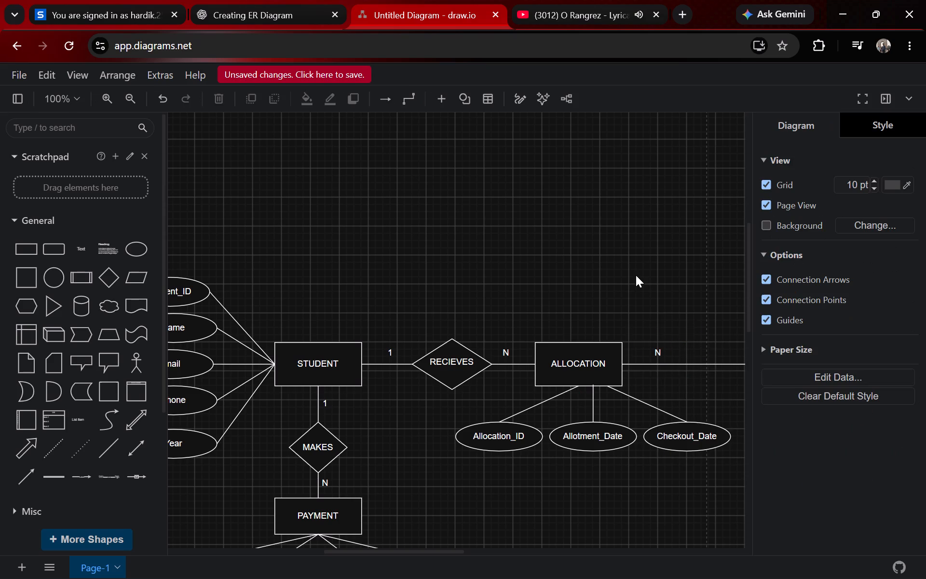
Add an entity rectangle above and slightly right of ASSIGNED_IN, at about 950, 130, and reduce its height.
scroll(636, 275, left, 3)
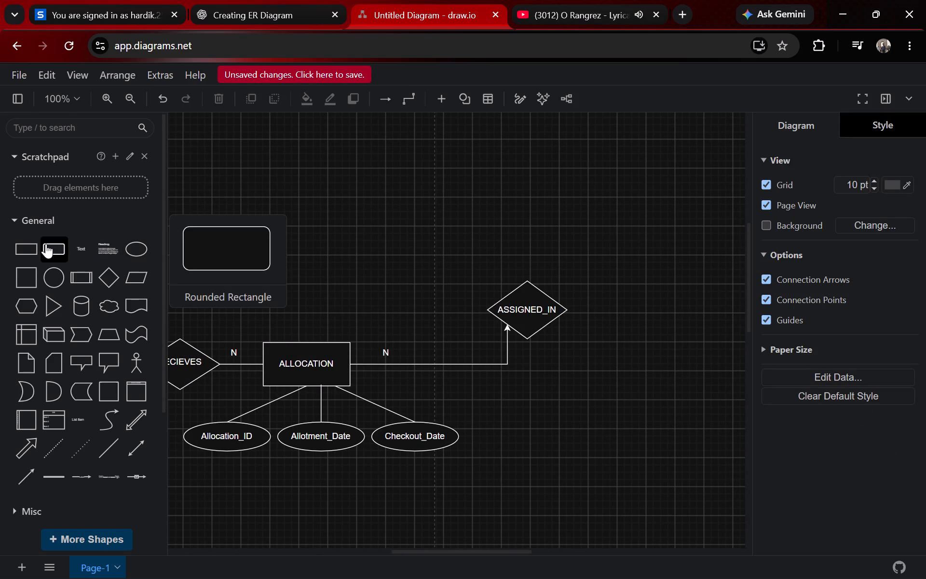
click(18, 254)
drag(462, 328, 473, 284)
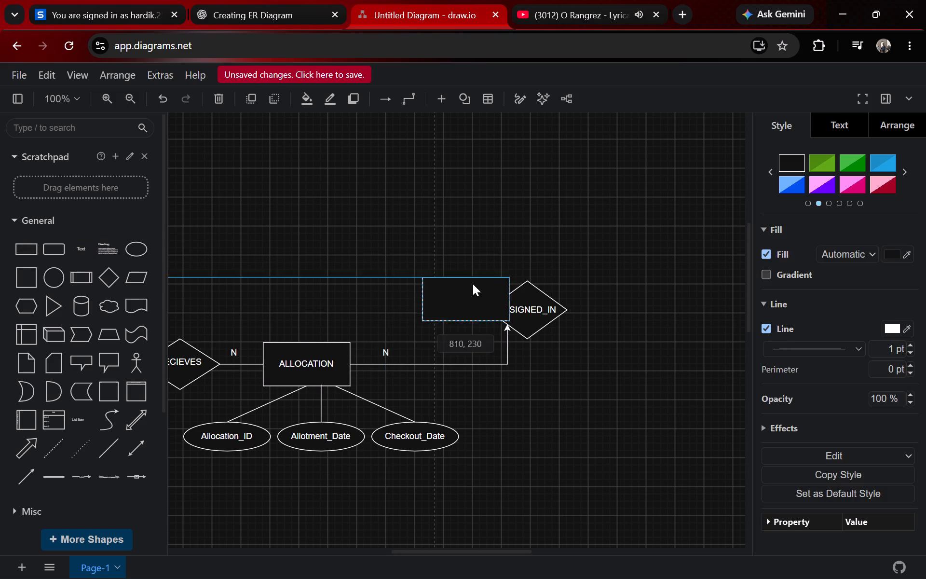
drag(473, 284, 571, 225)
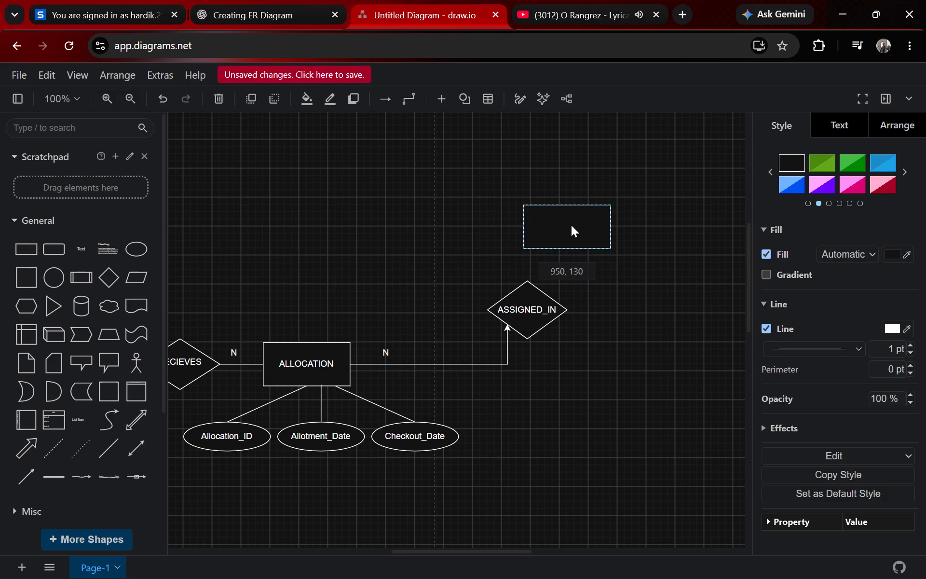
drag(571, 225, 572, 219)
drag(558, 204, 560, 199)
drag(563, 193, 564, 199)
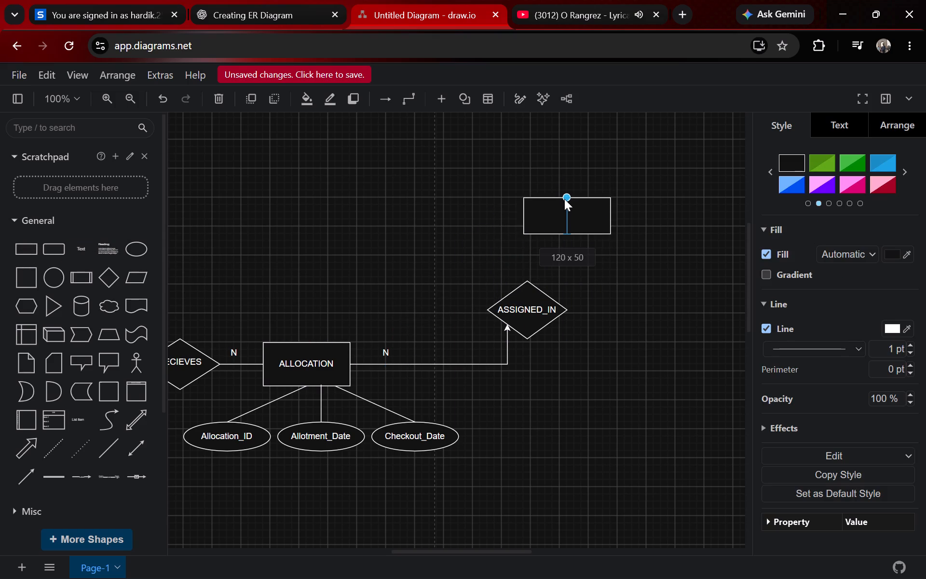
drag(564, 199, 564, 204)
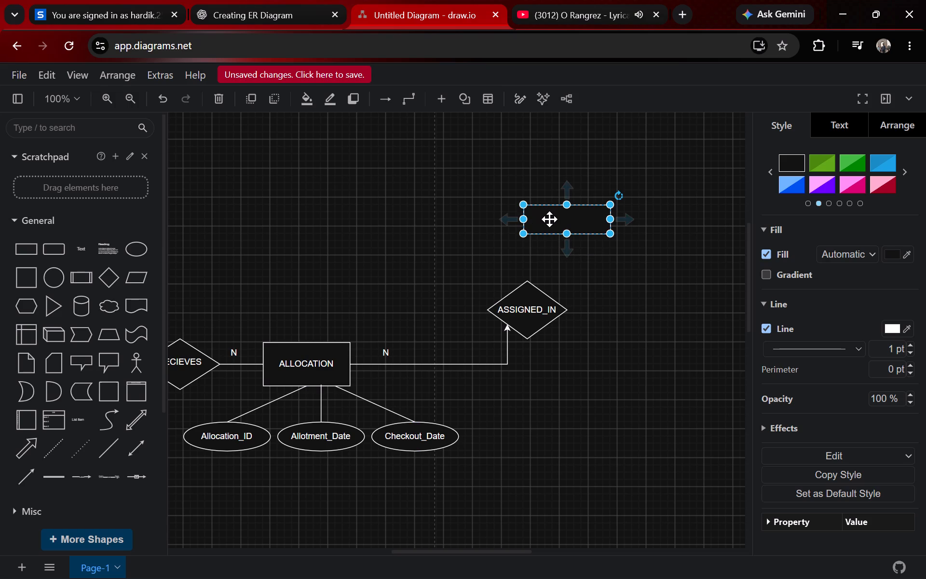
Label the new entity rectangle above ASSIGNED_IN as ROOM.
double_click(549, 219)
key(r)
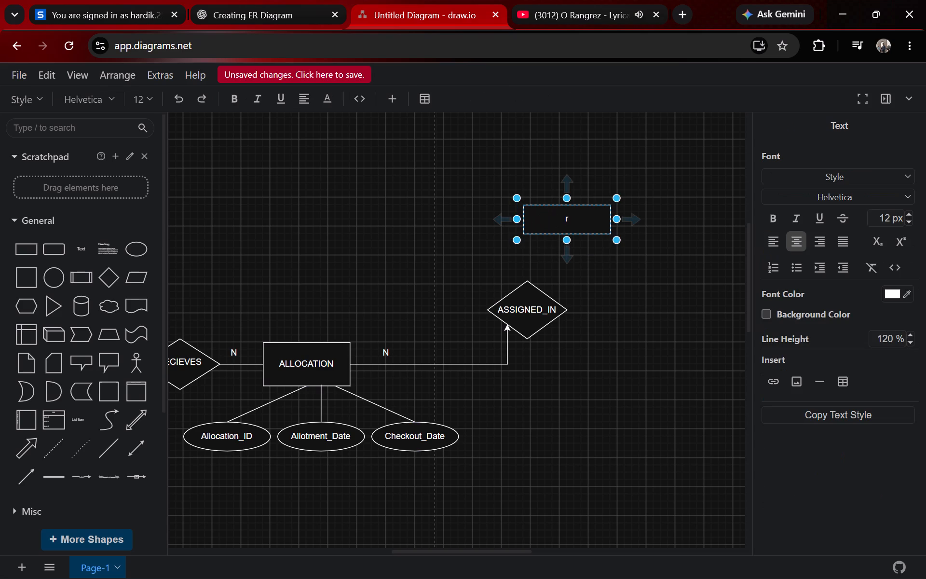
key(BackSpace)
text(ROOM)
key(Return)
key(BackSpace)
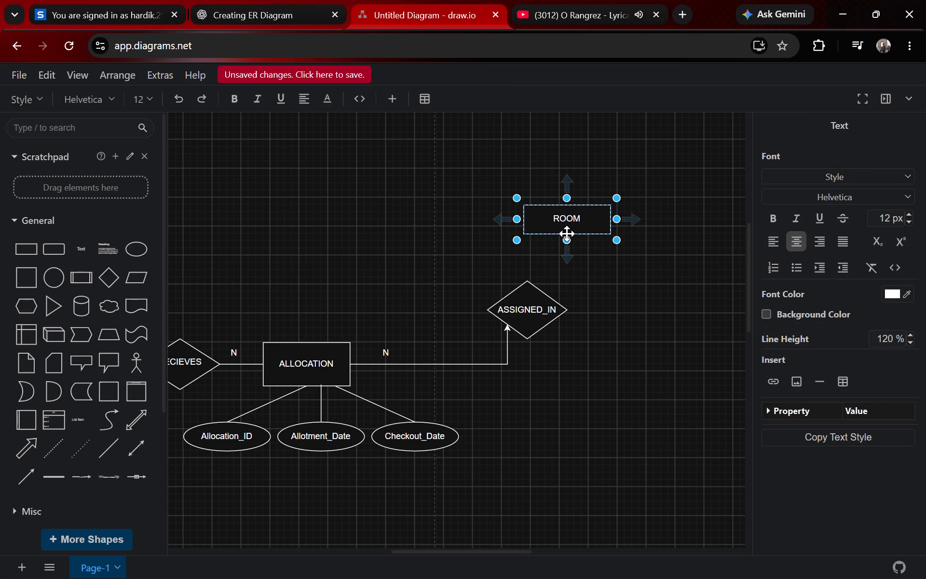
click(652, 279)
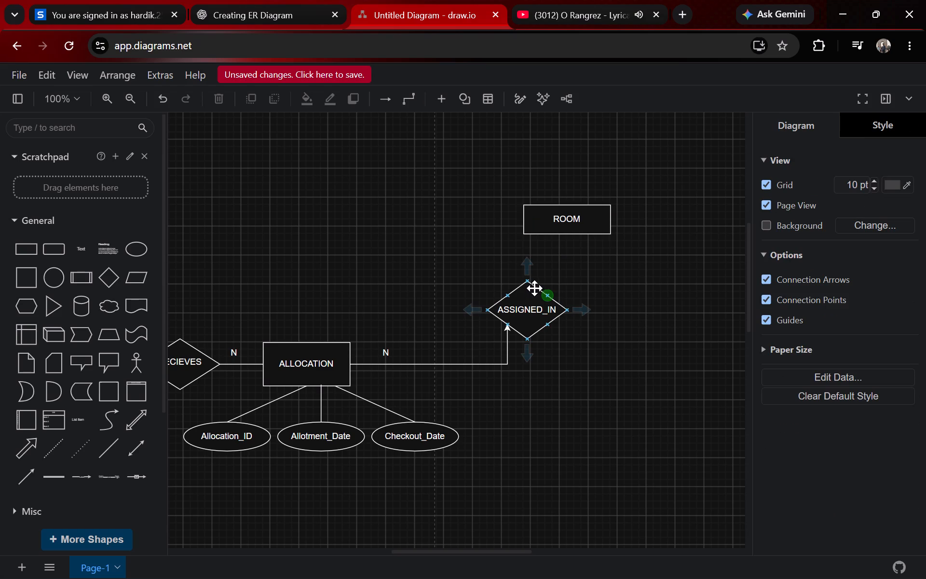
Connect the top of the ASSIGNED_IN diamond to ROOM's bottom edge with a straight connector.
drag(528, 281, 555, 229)
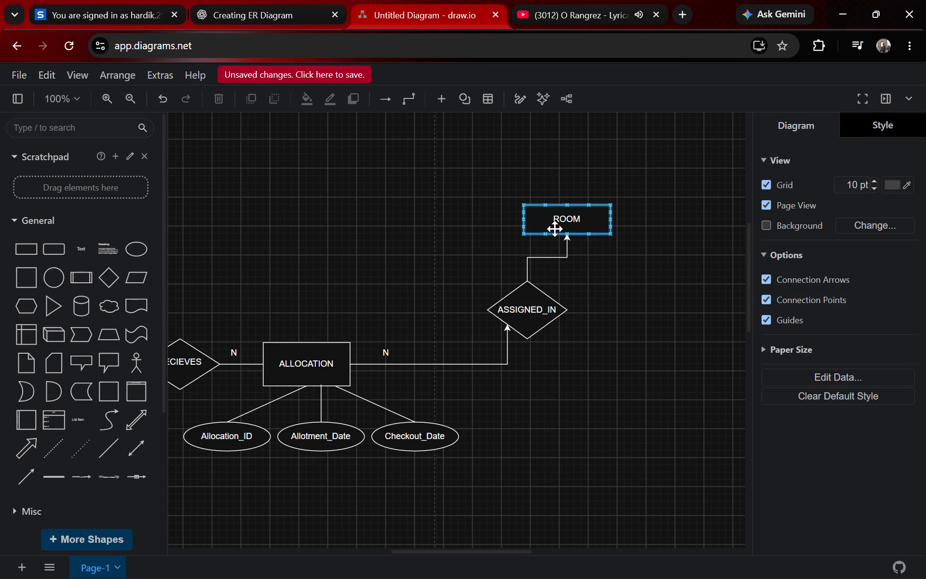
drag(555, 229, 558, 234)
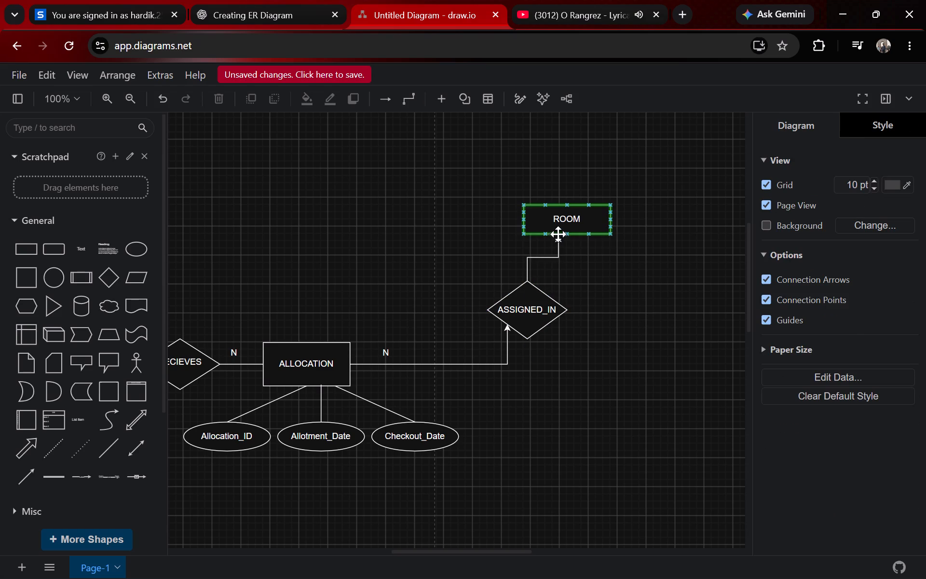
drag(558, 234, 558, 231)
click(614, 258)
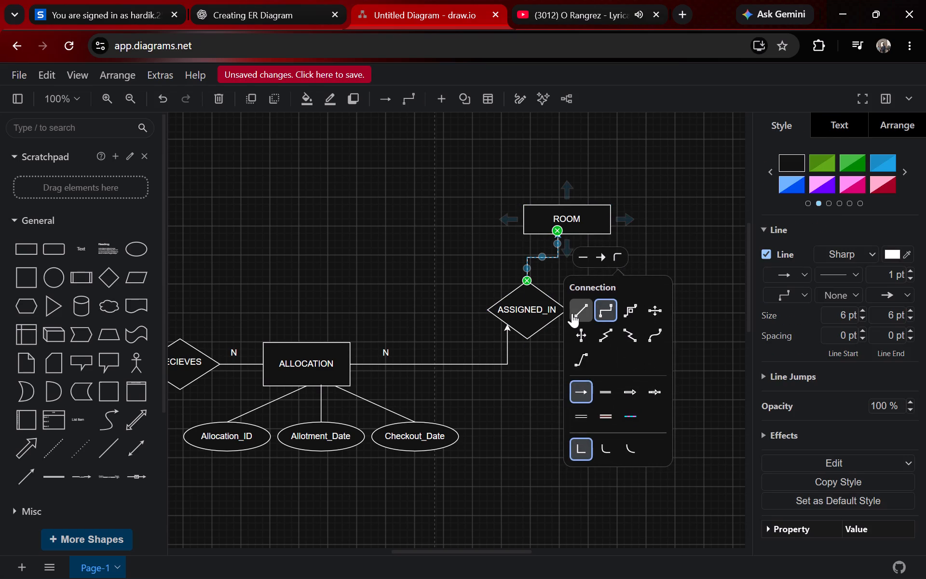
click(573, 313)
drag(686, 308, 677, 304)
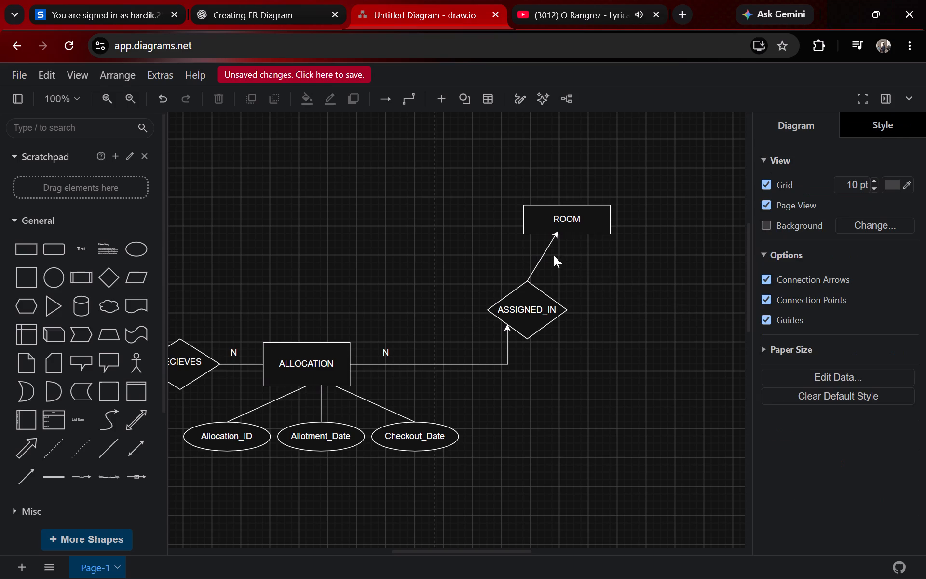
Remove the arrowhead from the connector between ASSIGNED_IN and ROOM by setting its line end to None.
click(547, 251)
click(489, 254)
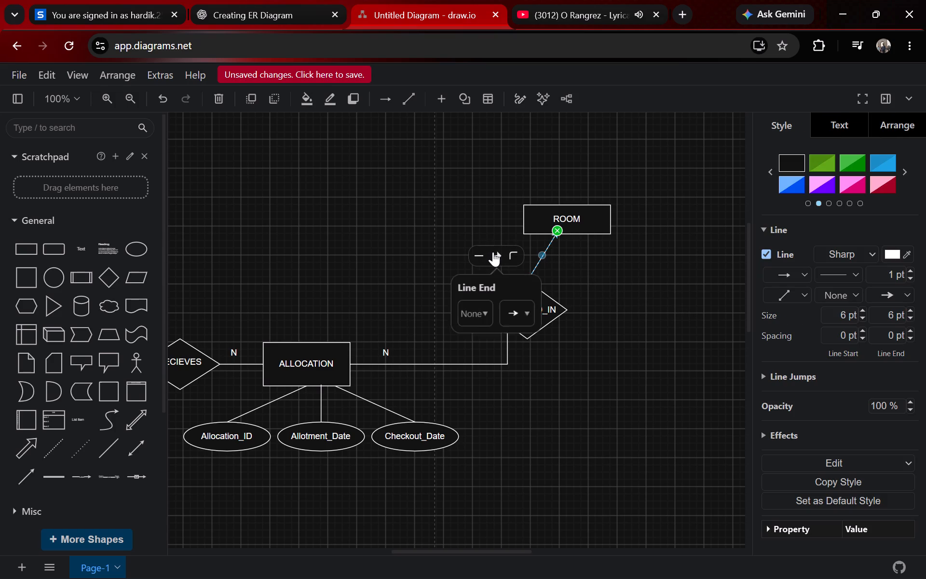
click(514, 303)
click(516, 332)
click(634, 333)
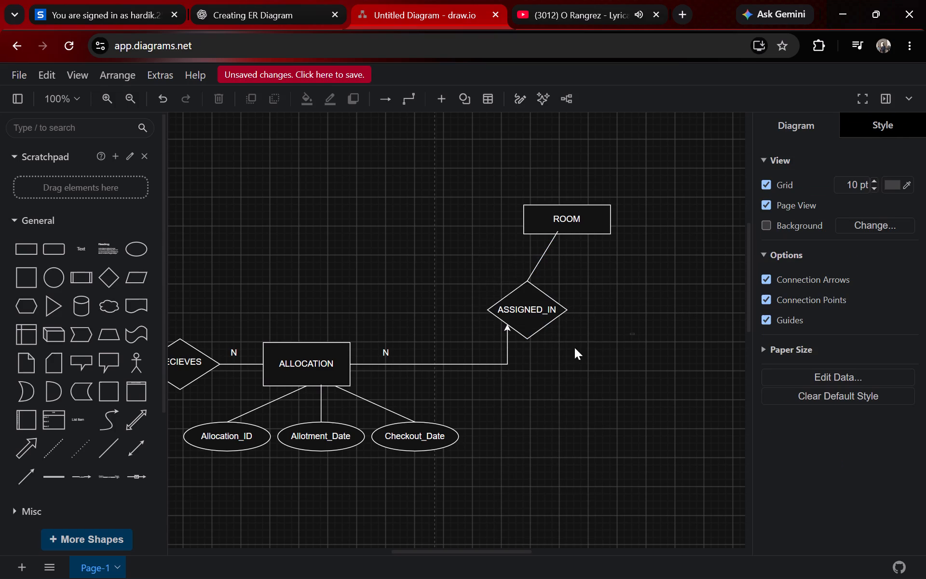
Add a cardinality label 1 beside the line between ASSIGNED_IN and ROOM.
click(545, 256)
click(555, 262)
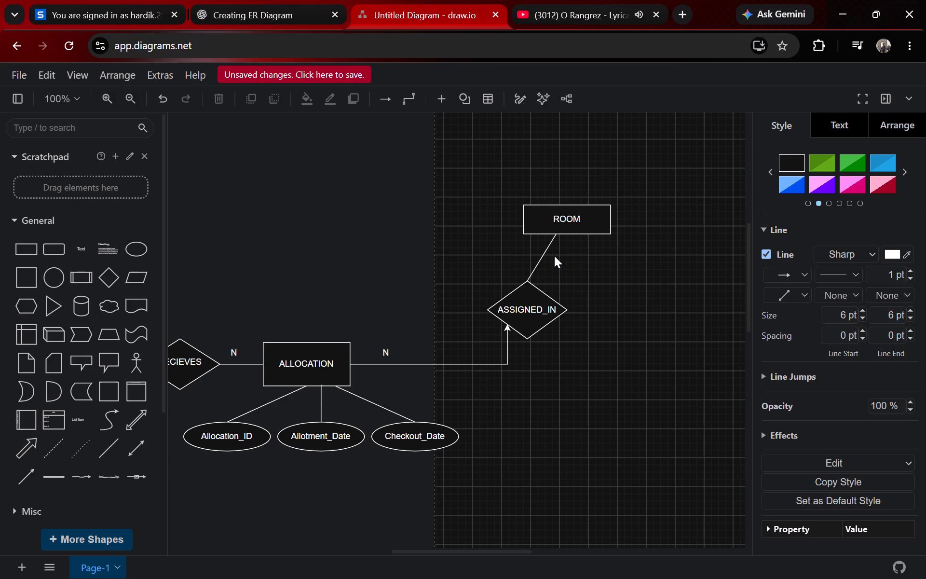
double_click(554, 256)
click(554, 256)
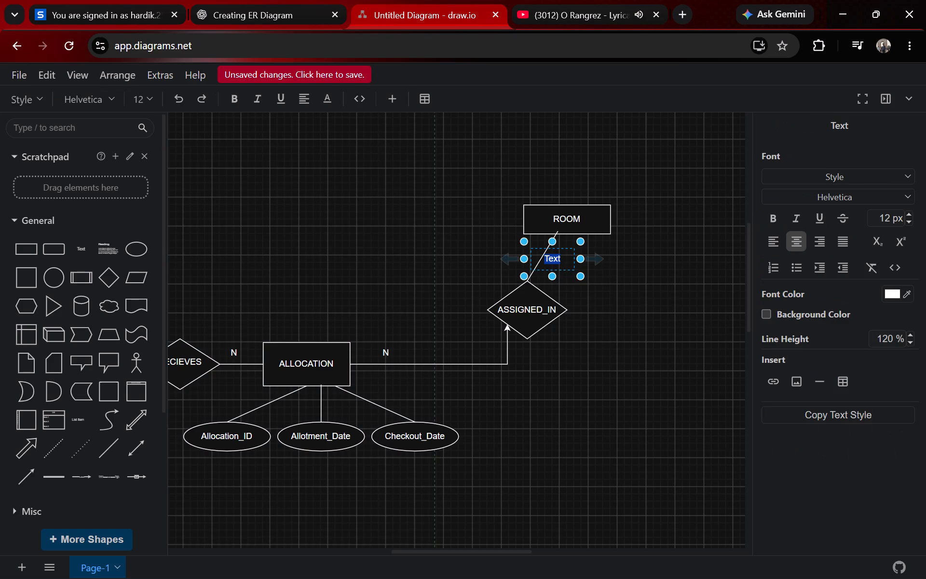
key(BackSpace)
text(1`)
key(BackSpace)
click(592, 296)
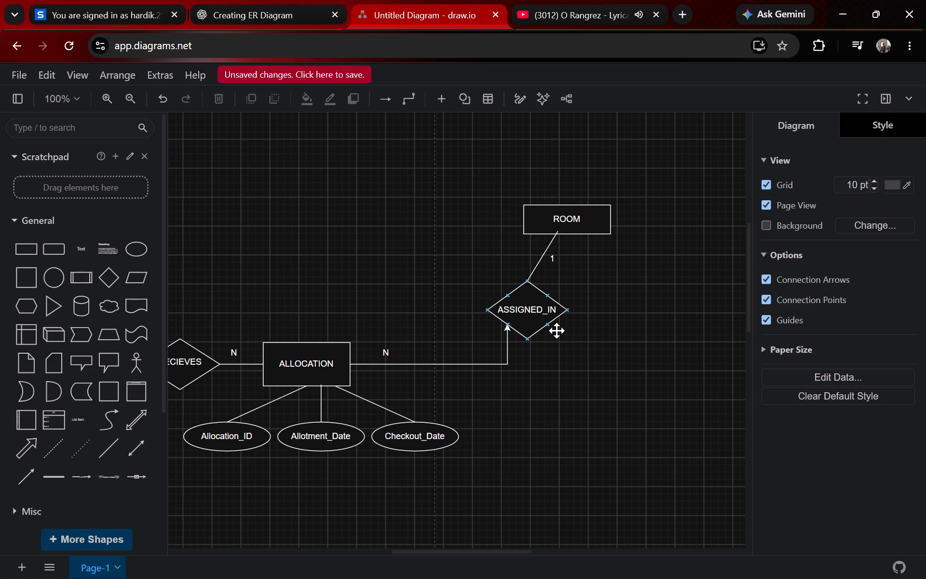
scroll(416, 296, up, 1)
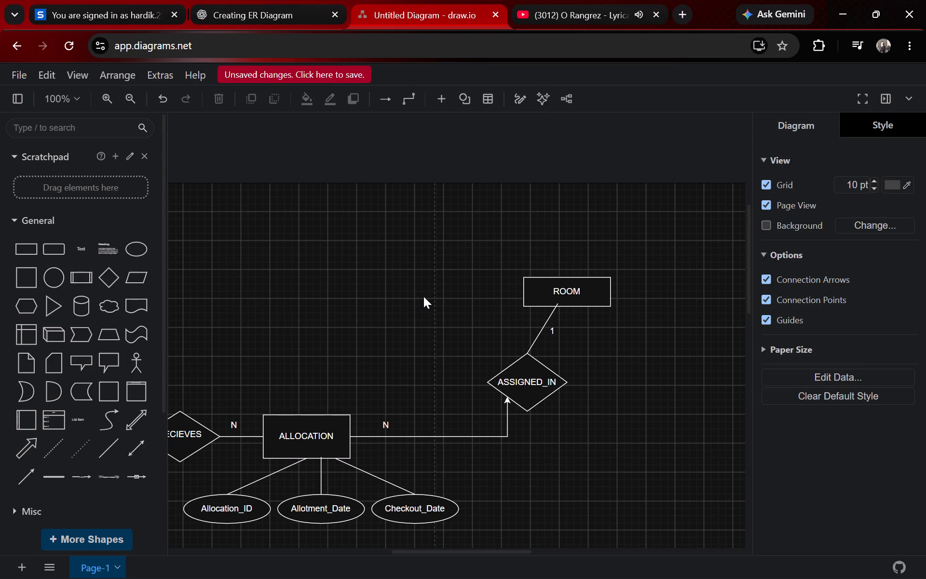
Add a relationship diamond to the left of ROOM, vertically centred with it, and label it CONTAINS.
scroll(423, 296, right, 4)
scroll(423, 296, left, 1)
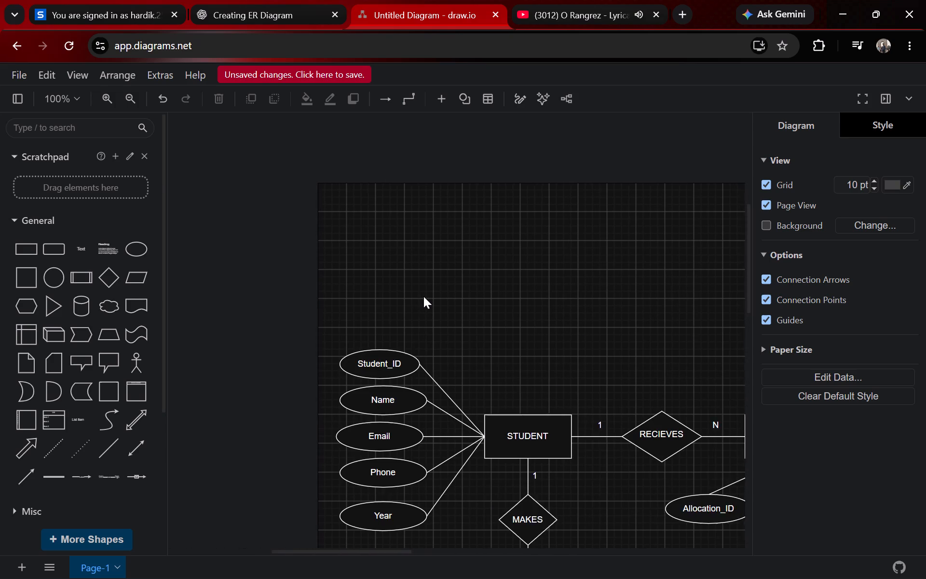
scroll(423, 296, left, 2)
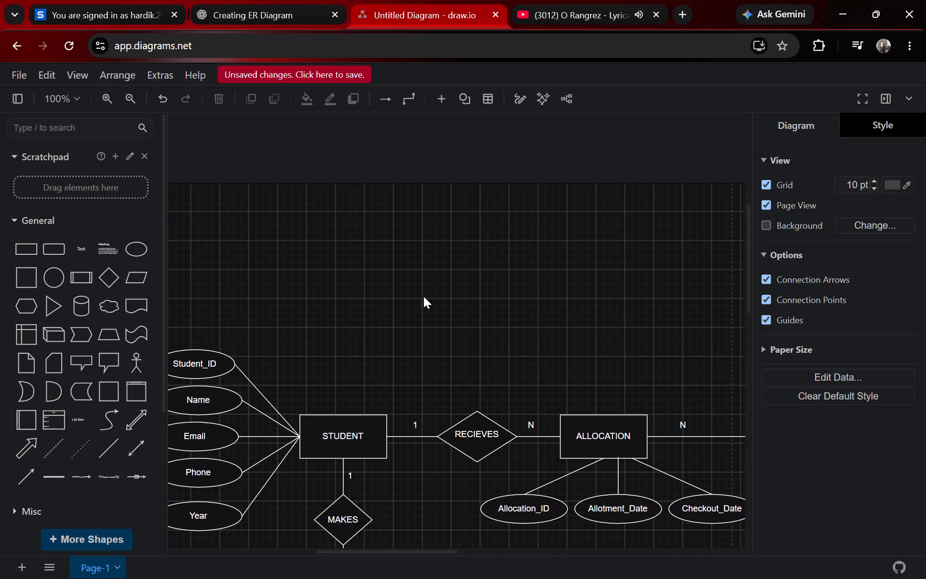
scroll(423, 296, left, 1)
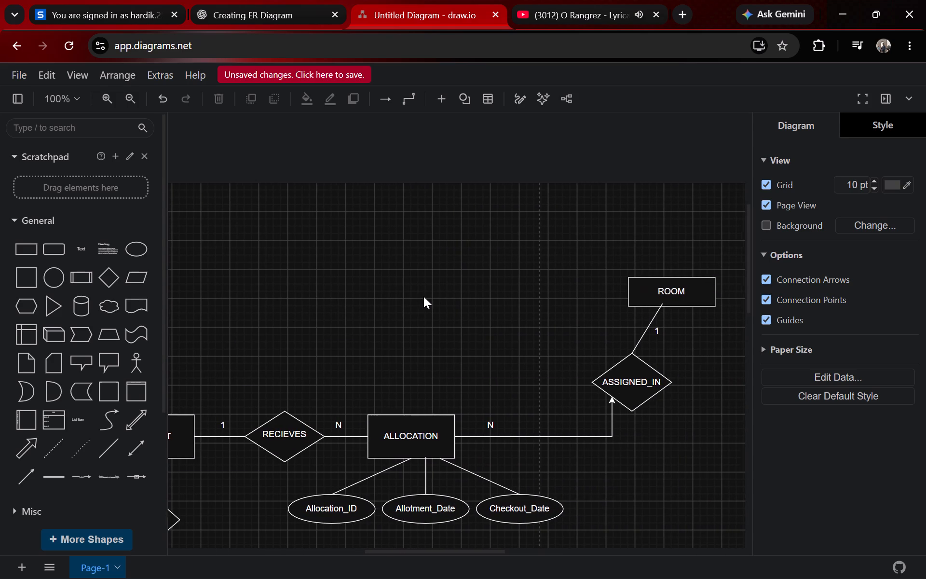
scroll(423, 296, left, 1)
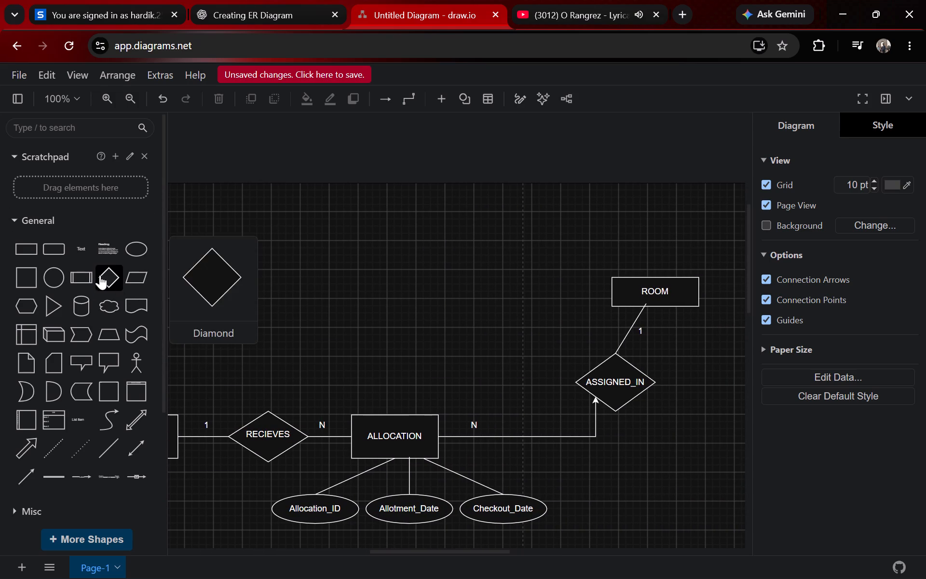
click(100, 275)
drag(448, 327, 482, 291)
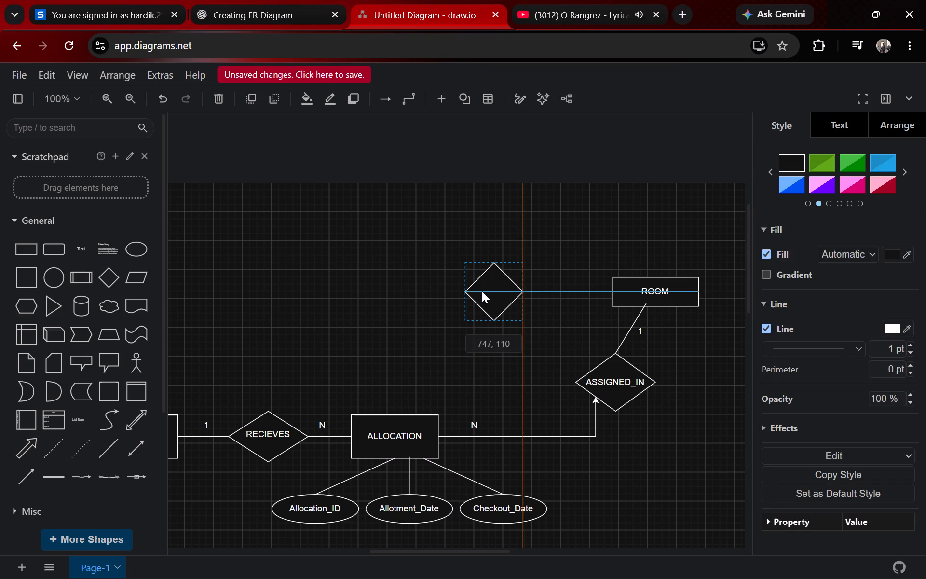
drag(482, 291, 482, 291)
double_click(487, 291)
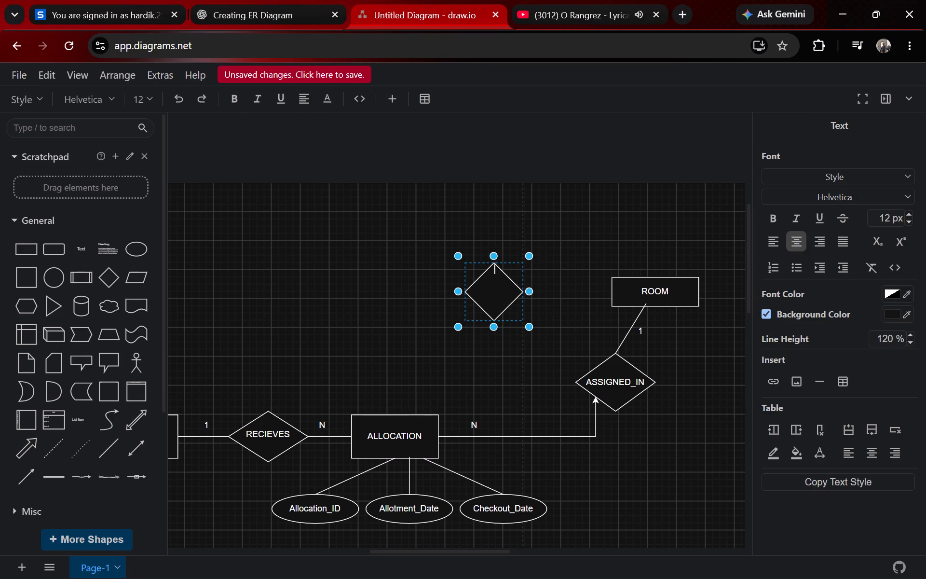
text(CONTAINS)
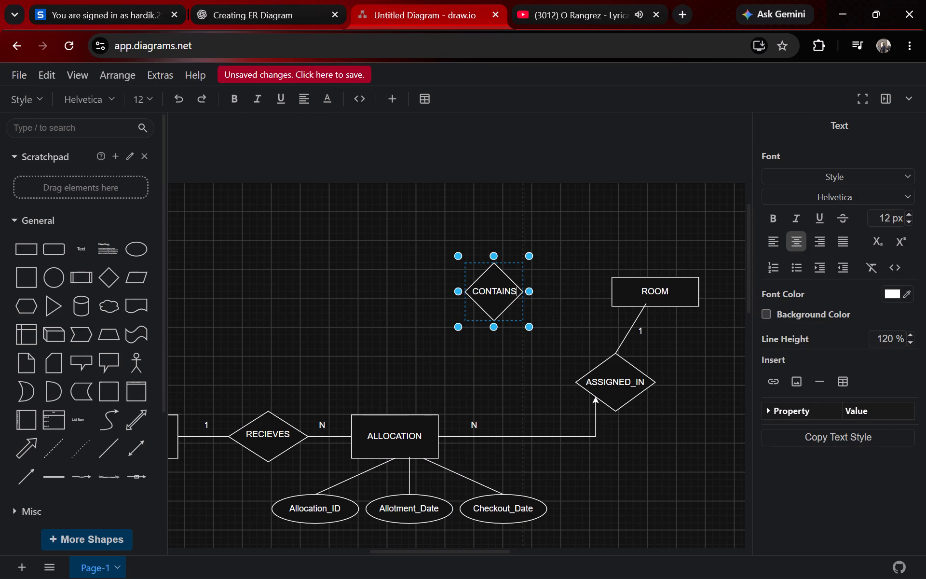
Widen the CONTAINS diamond slightly so its label fits inside the shape.
click(495, 267)
drag(511, 277, 513, 277)
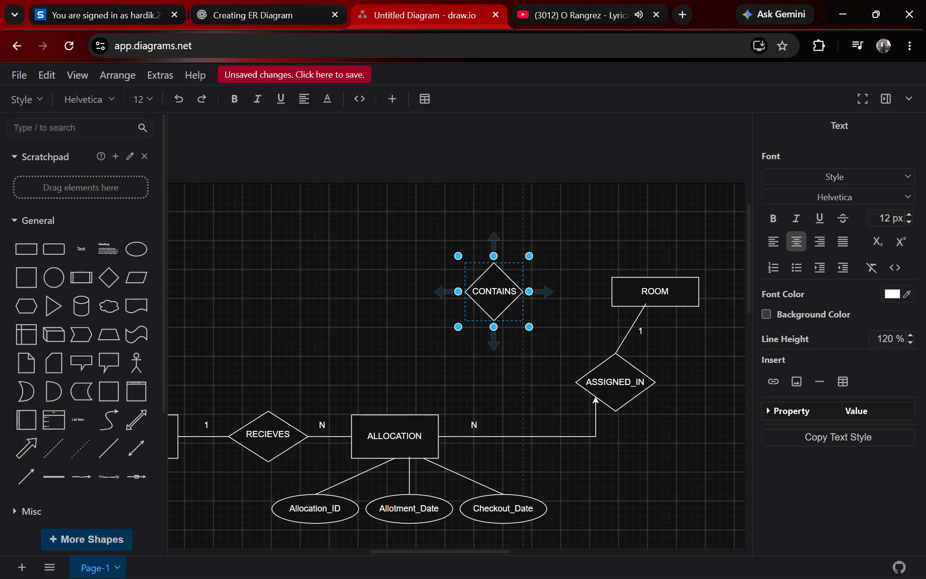
drag(513, 277, 520, 277)
click(523, 291)
drag(526, 287, 536, 288)
click(553, 304)
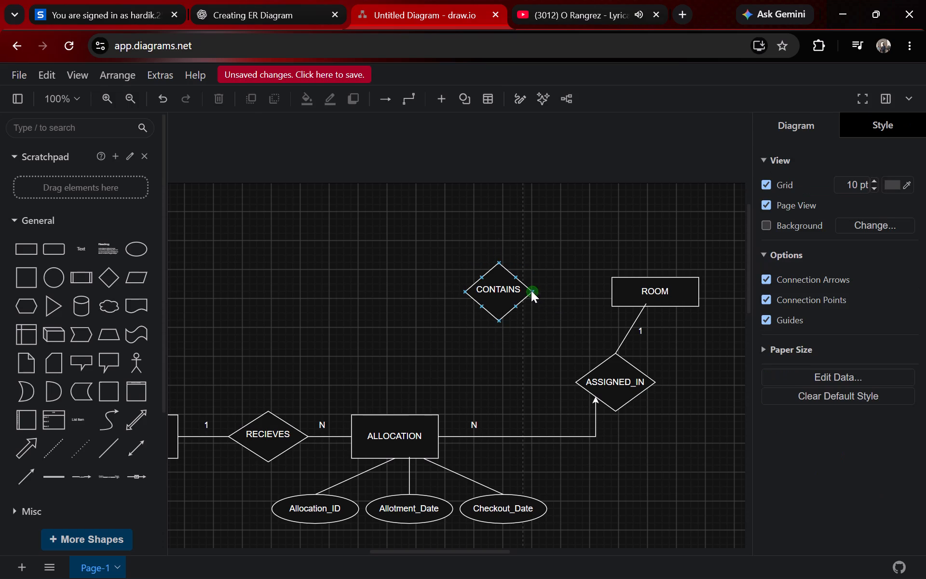
Connect the CONTAINS diamond's right corner to ROOM's left edge with a straight line whose line end is None.
drag(531, 290, 611, 295)
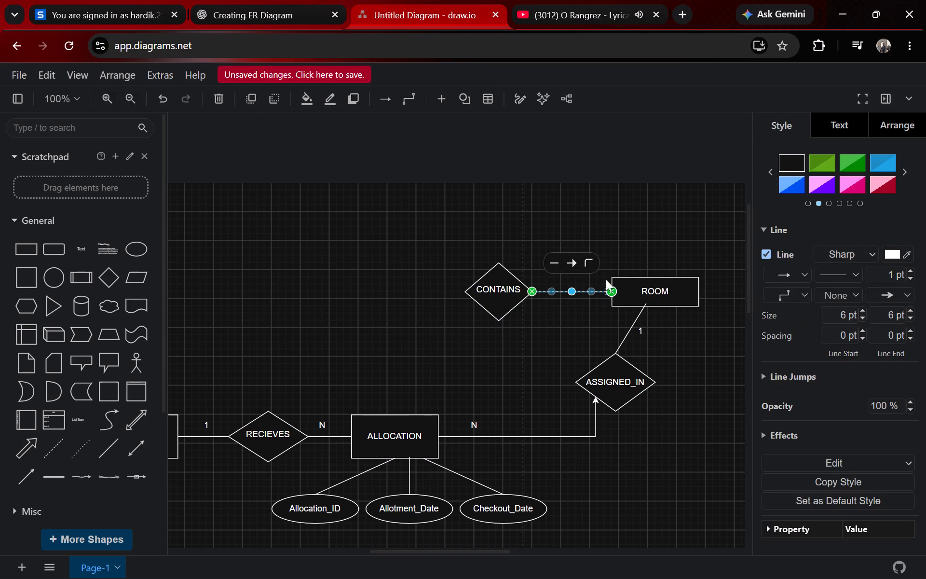
click(574, 265)
drag(574, 307, 594, 321)
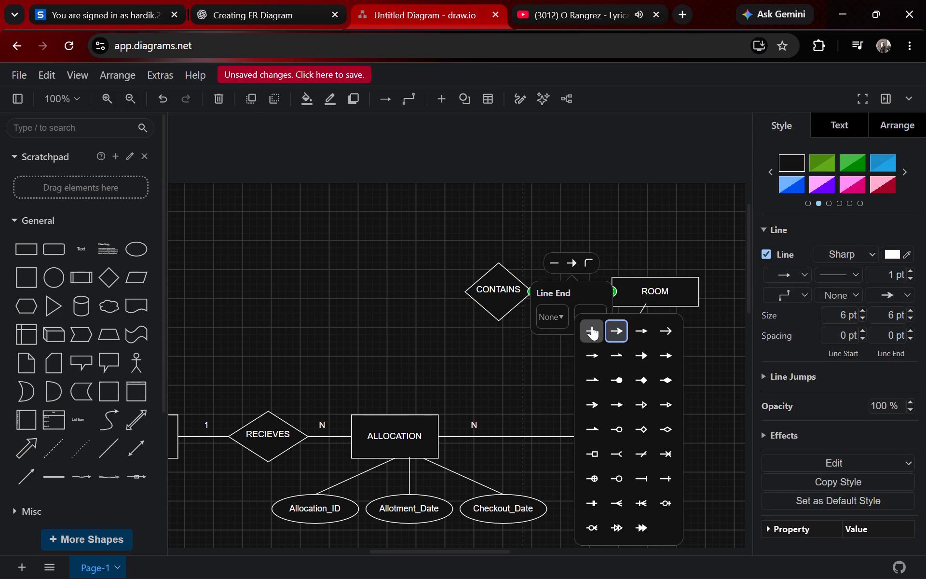
click(592, 326)
click(614, 222)
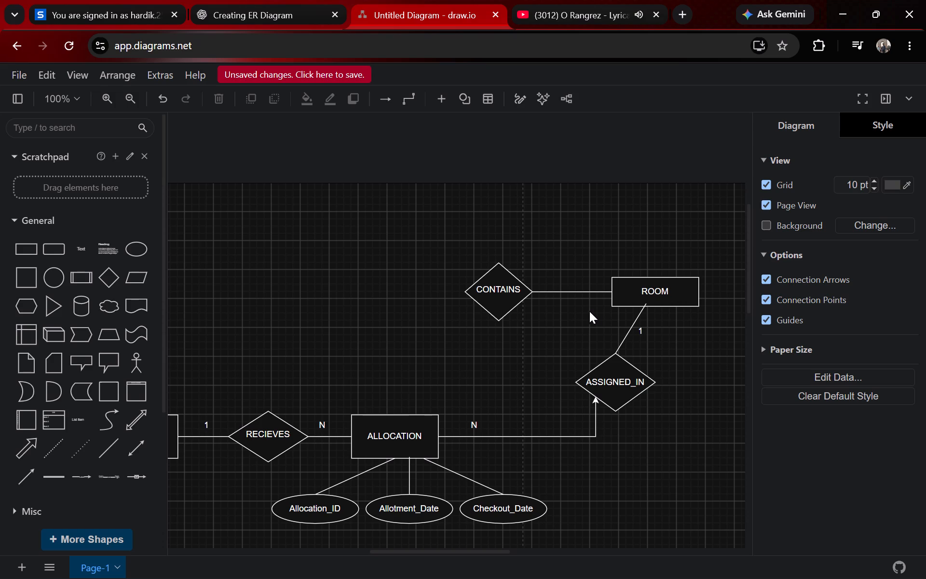
Add an entity rectangle to the left of CONTAINS, reduce its height slightly and centre it vertically with CONTAINS and ROOM.
click(27, 248)
drag(472, 330, 354, 302)
drag(349, 299, 336, 288)
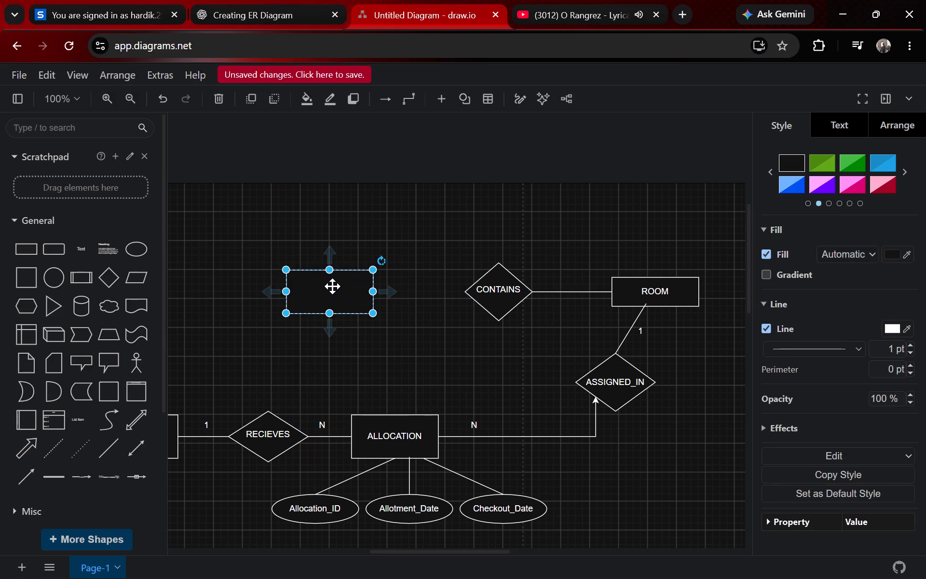
drag(326, 267, 327, 276)
click(328, 294)
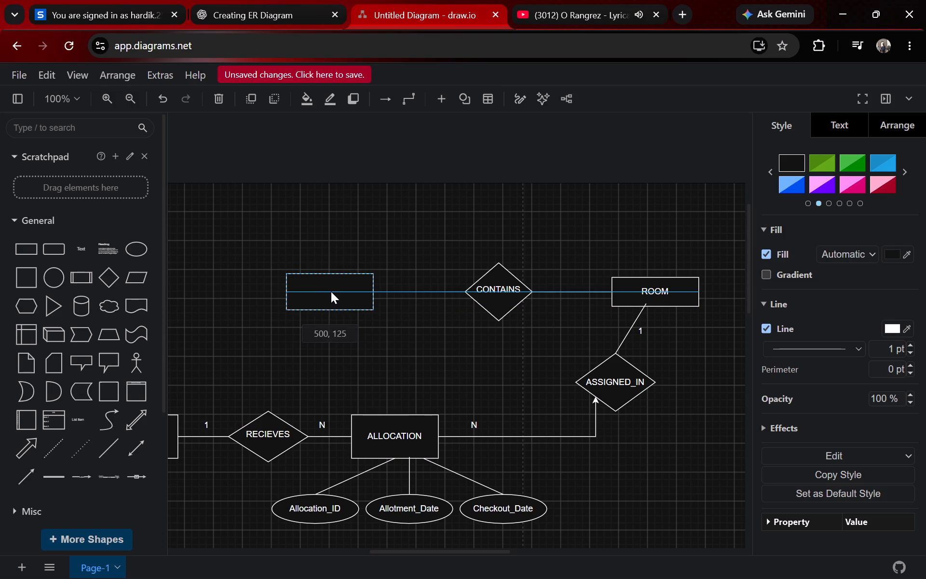
Label the new entity rectangle left of CONTAINS as HOSTEL.
double_click(331, 291)
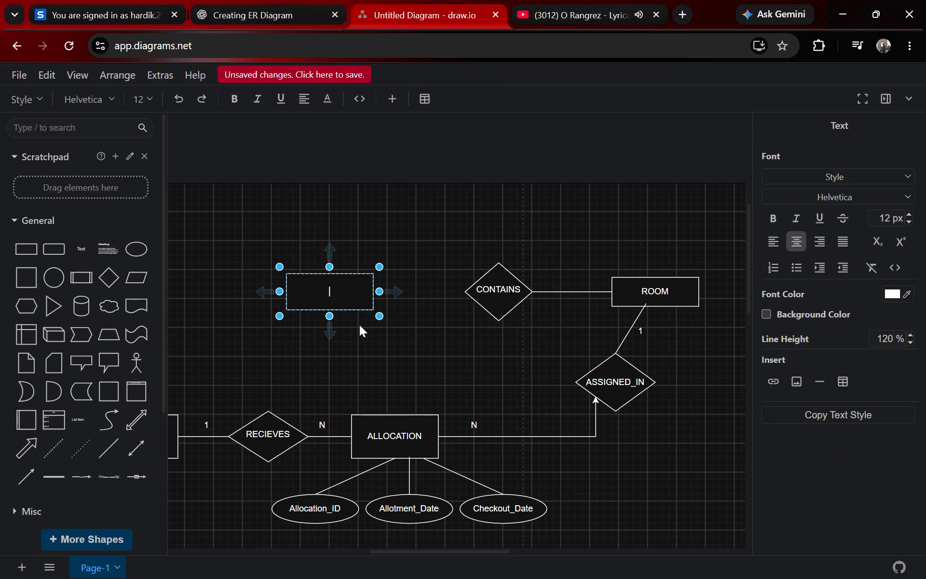
text(ho)
key(BackSpace)
key(BackSpace)
text(HOSTEL)
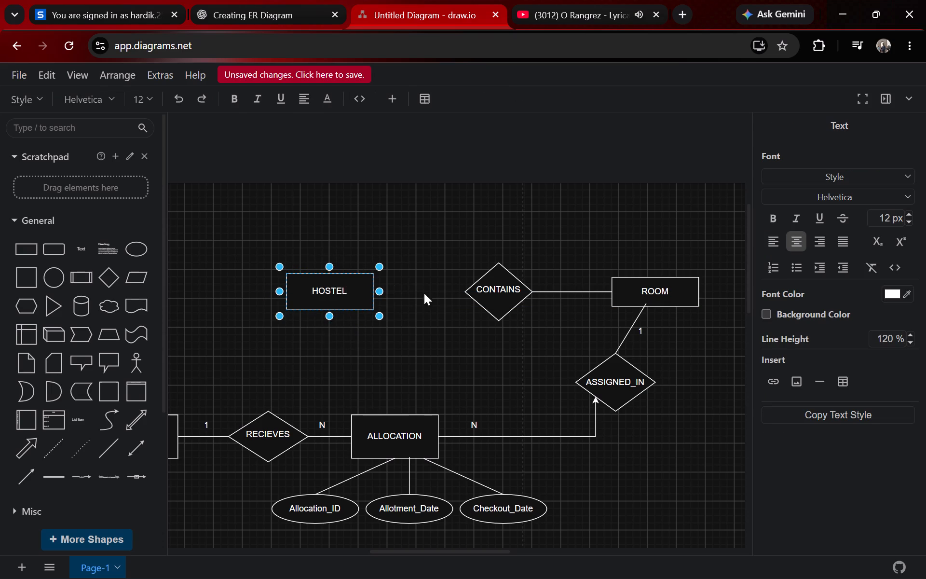
click(454, 325)
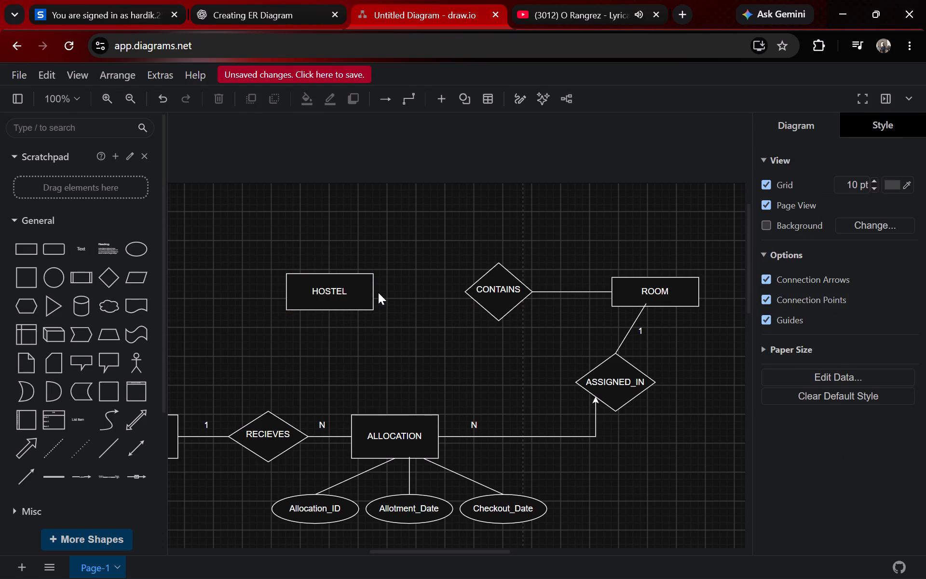
Connect HOSTEL's right edge to the CONTAINS diamond's left corner with a straight line whose line end is None.
drag(371, 289, 458, 292)
drag(458, 292, 467, 292)
click(424, 261)
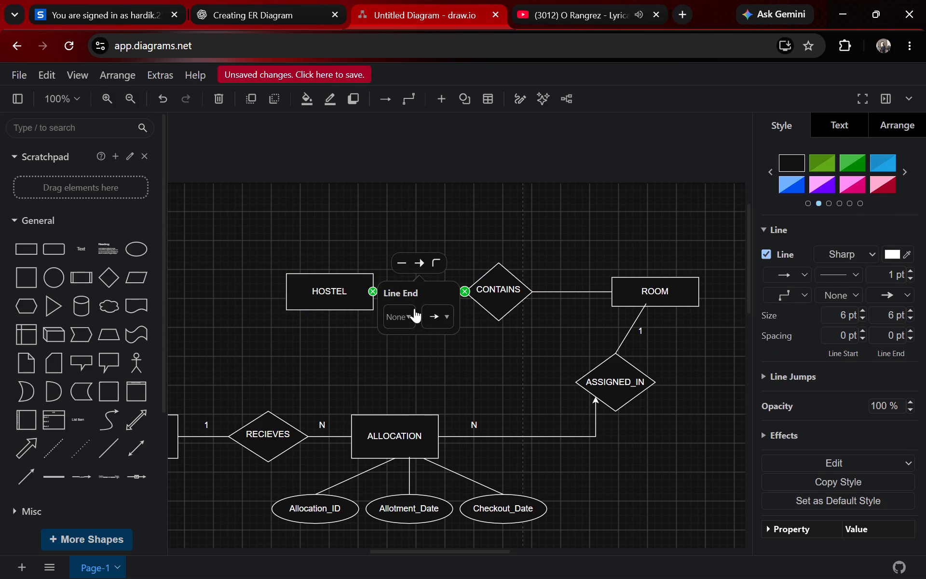
click(435, 310)
click(432, 327)
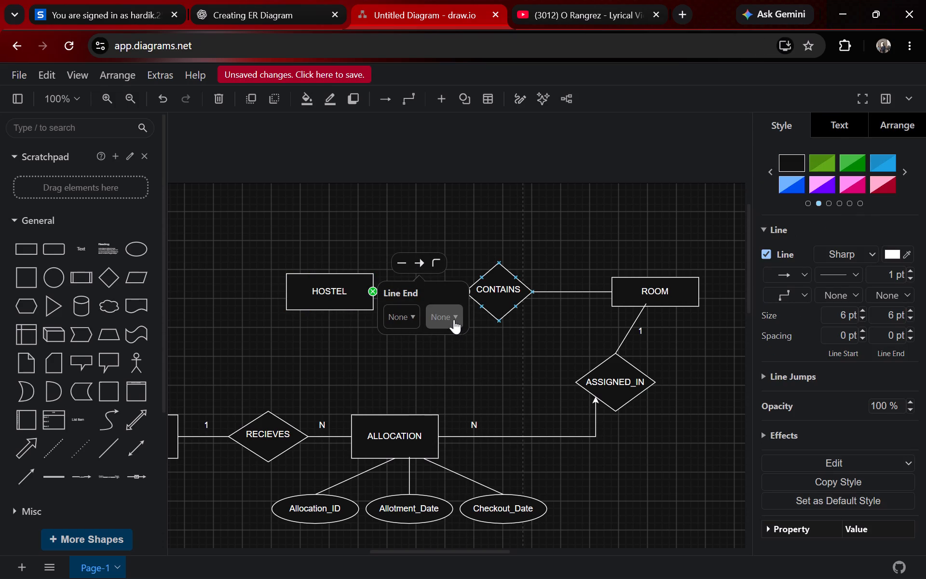
click(479, 367)
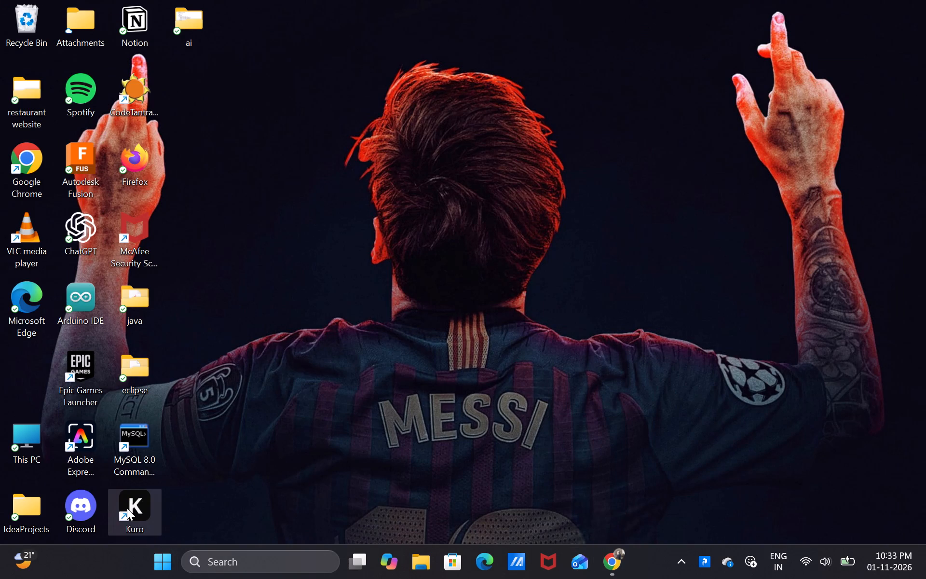
Switch to the desktop and launch the Kuro application.
double_click(127, 508)
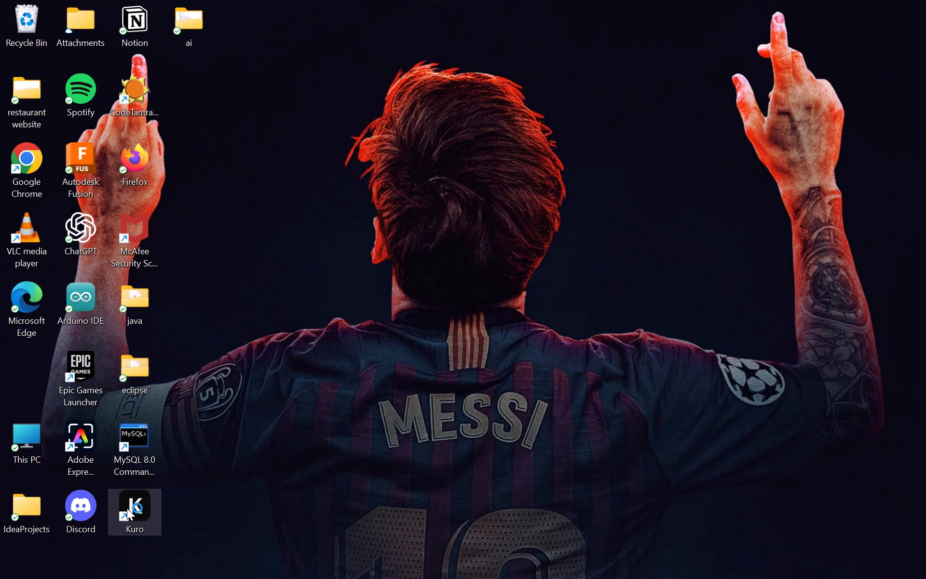
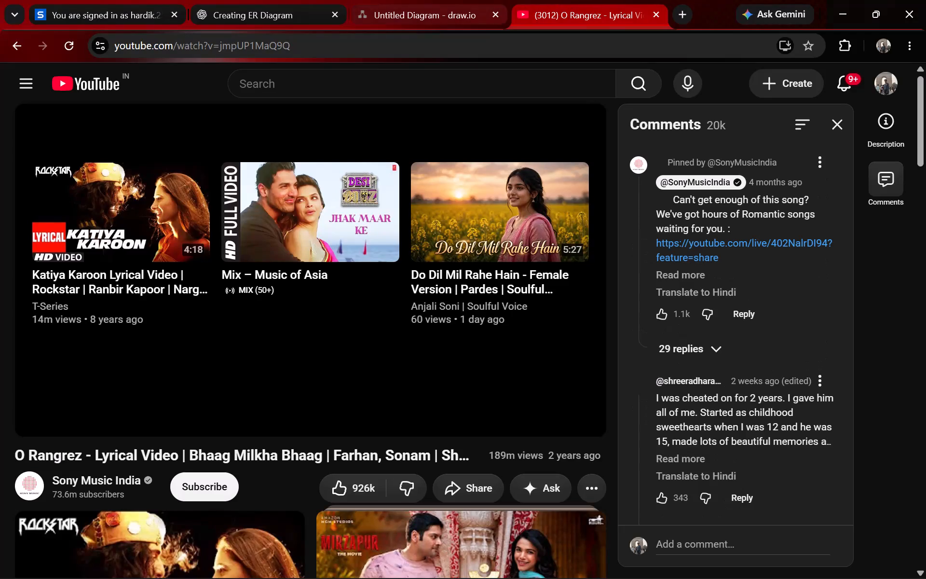
Play the suggested Katiya Karoon lyrical video on YouTube and switch back to the draw.io diagram.
click(121, 207)
click(394, 0)
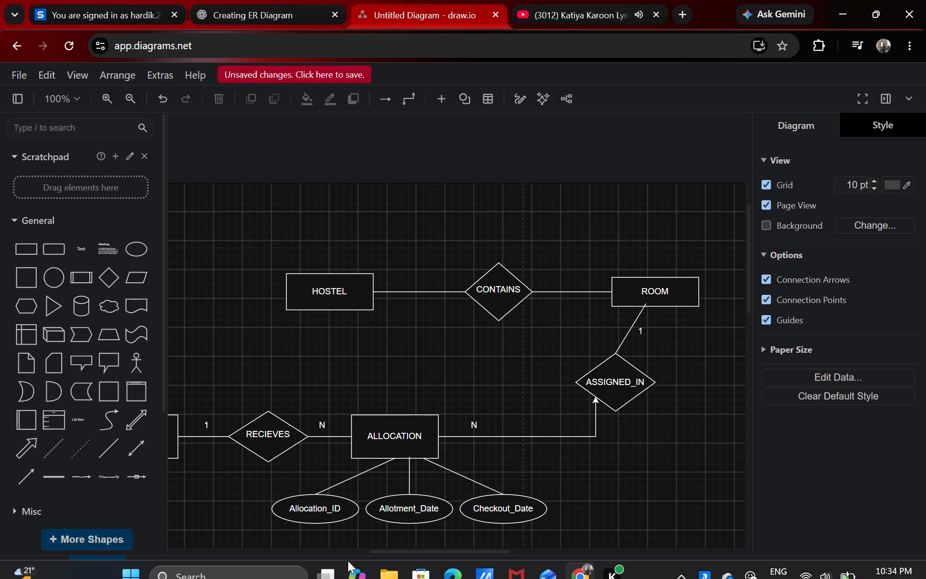
Add an attribute ellipse above and to the left of the HOSTEL rectangle and flatten it to a low oval.
click(141, 247)
drag(497, 343, 215, 228)
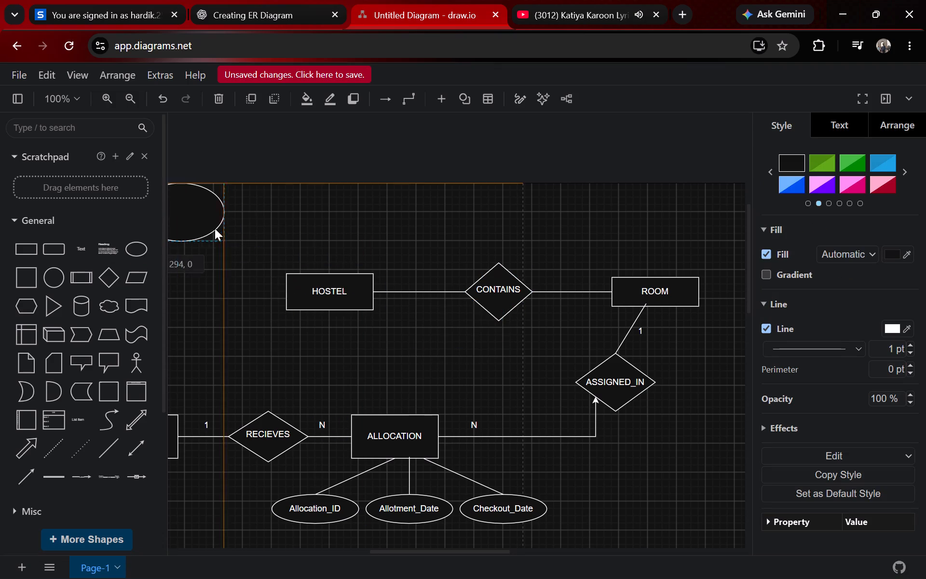
drag(215, 228, 233, 238)
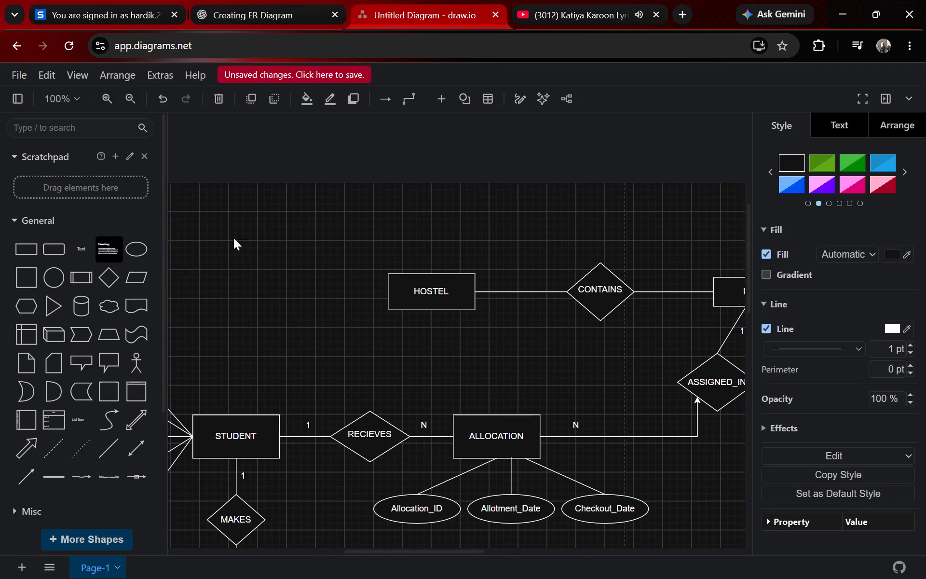
drag(233, 238, 327, 240)
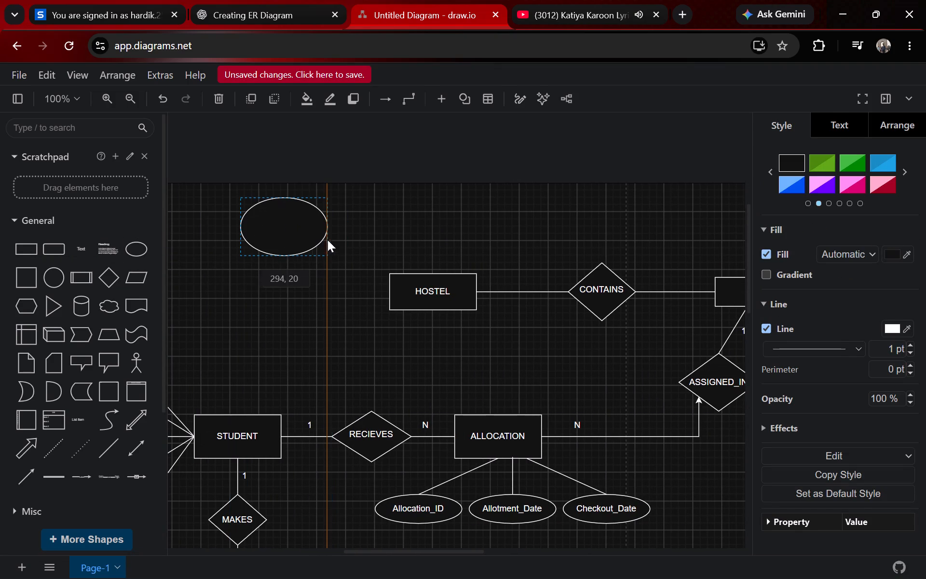
drag(327, 240, 340, 248)
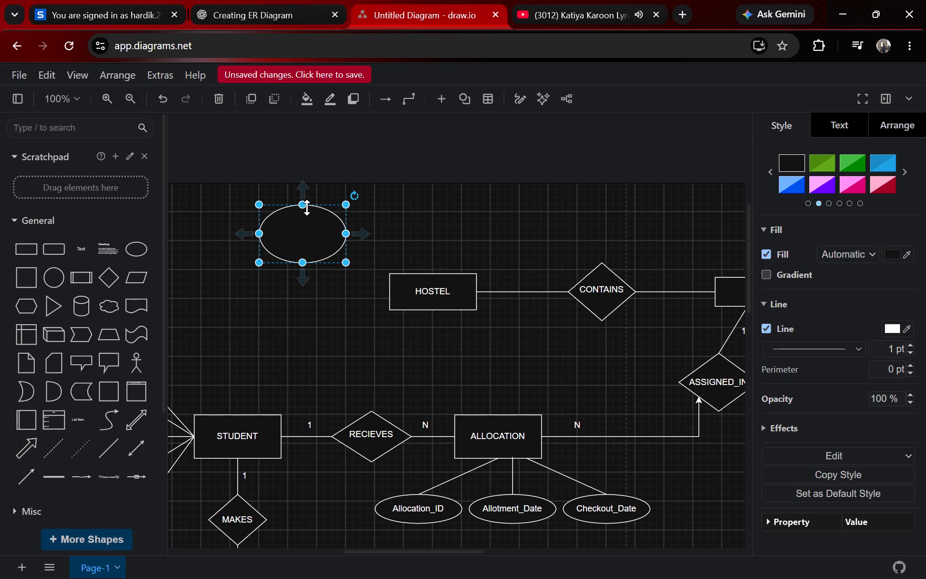
drag(304, 206, 306, 241)
drag(298, 251, 301, 238)
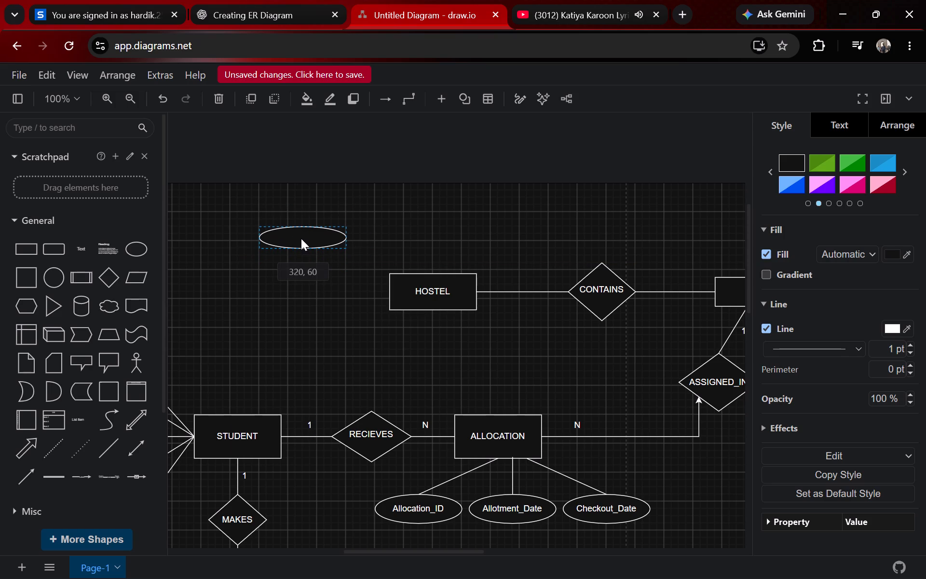
drag(301, 238, 301, 230)
Label the new ellipse near HOSTEL as Hostel_ID.
double_click(301, 228)
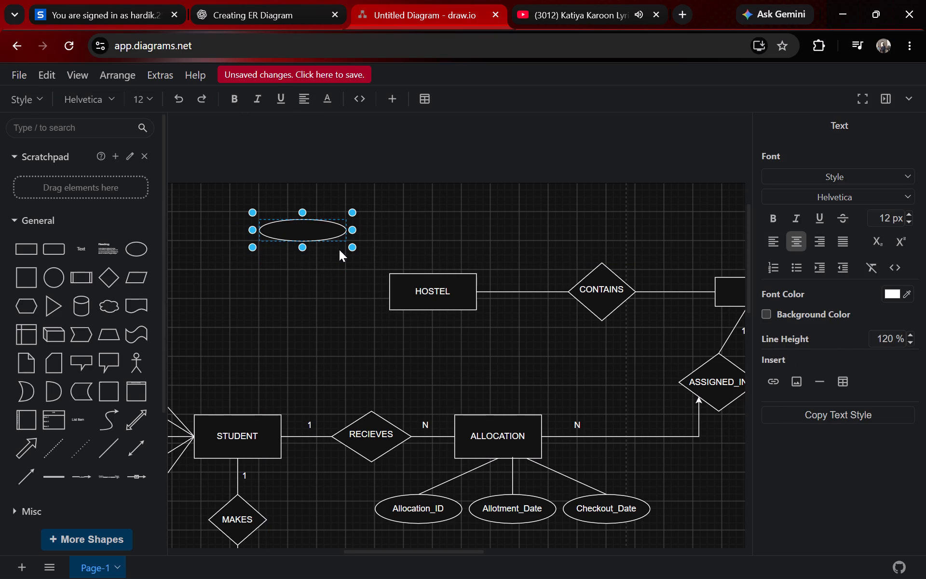
text(hO)
key(BackSpace)
key(BackSpace)
text(HOIS)
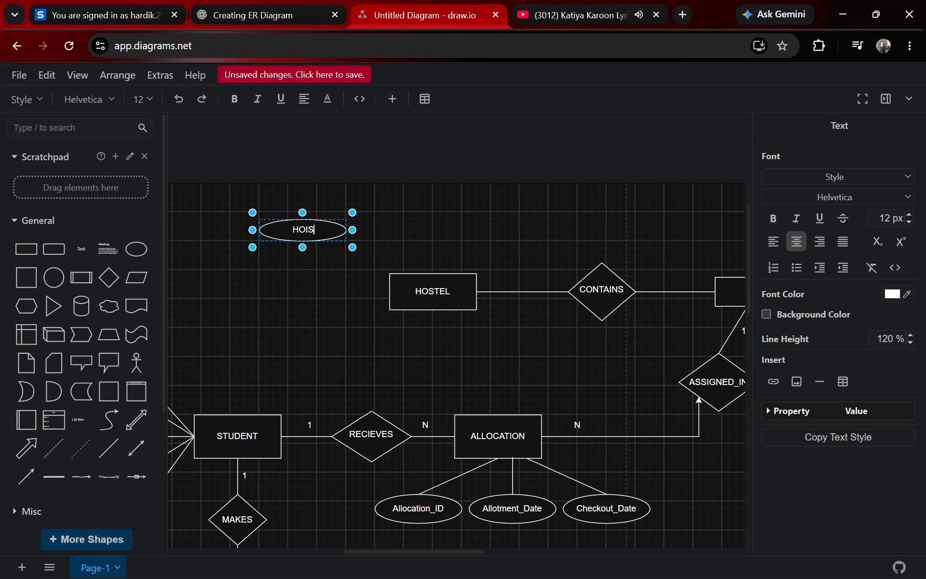
key(BackSpace)
key(BackSpace)
text(ostel_IF)
key(BackSpace)
key(shift+d)
drag(355, 273, 349, 276)
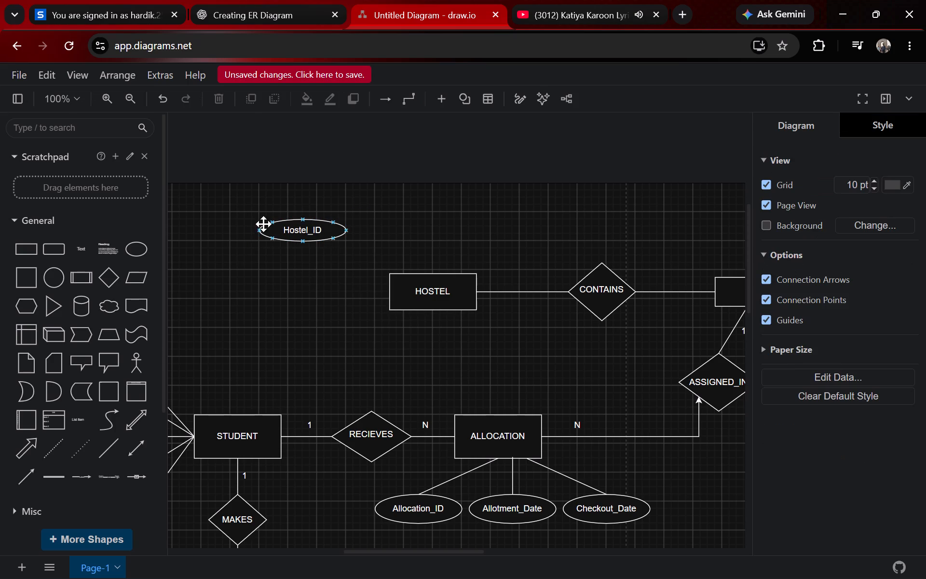
Add a flattened ellipse directly below Hostel_ID, aligned with it, and label it Hostel_Name.
click(135, 253)
drag(458, 334, 306, 282)
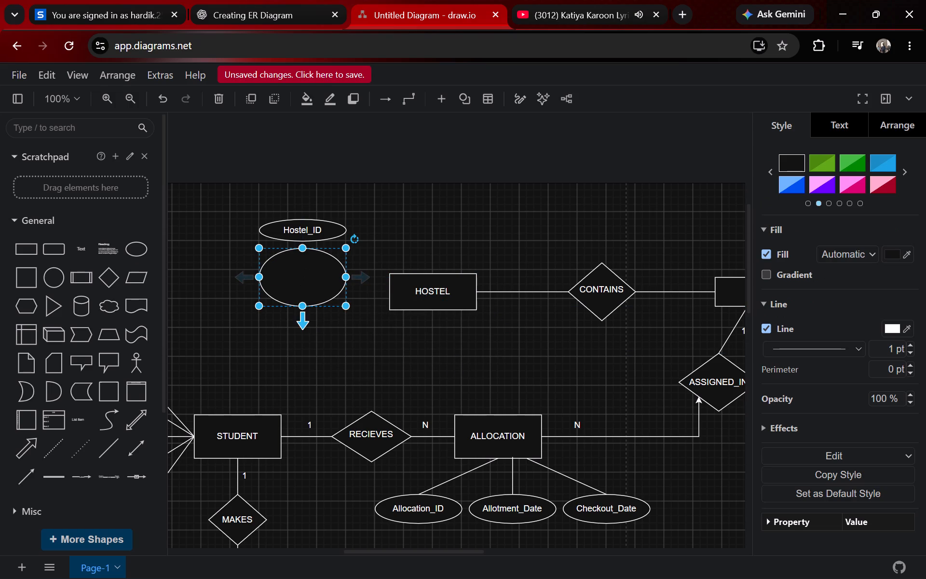
drag(304, 303, 306, 269)
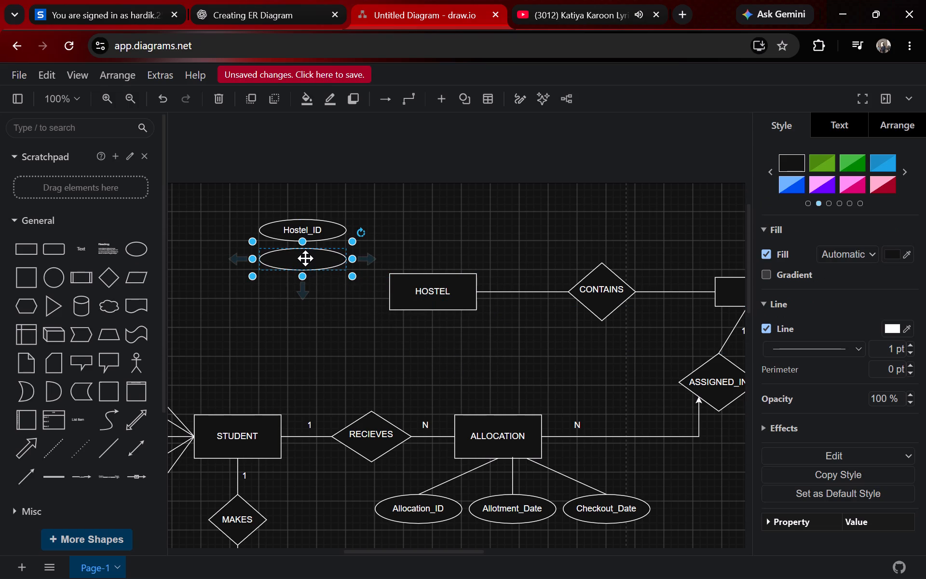
double_click(305, 258)
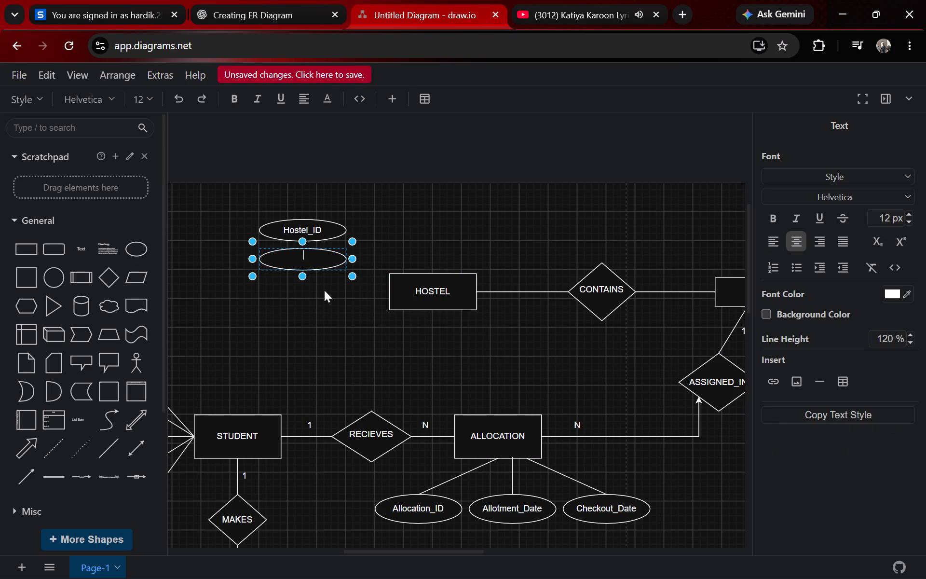
text(Hostel_)
text(Name)
click(323, 289)
Add a third ellipse below Hostel_Name, resized to 120 x 30 and aligned with the ellipses above.
click(141, 251)
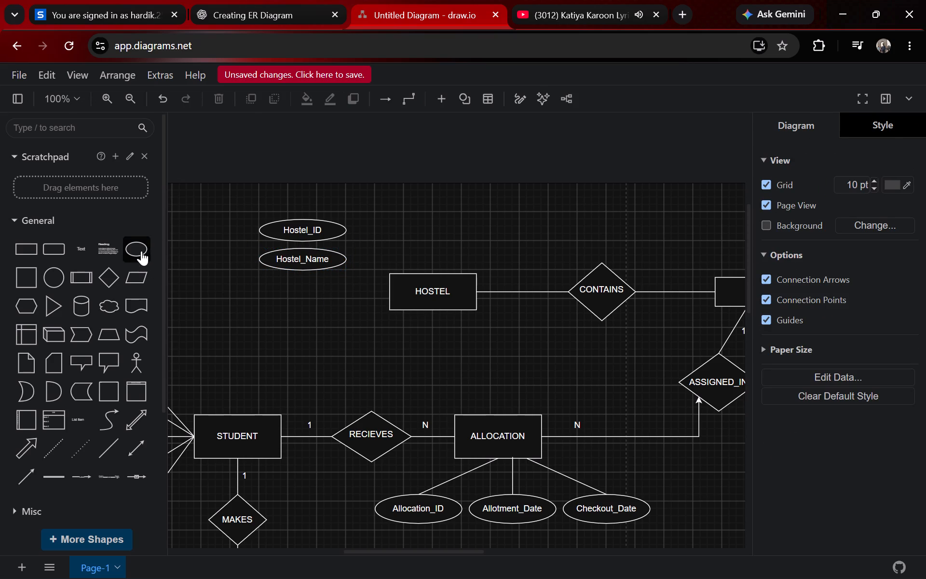
drag(447, 328, 296, 307)
drag(305, 280, 310, 317)
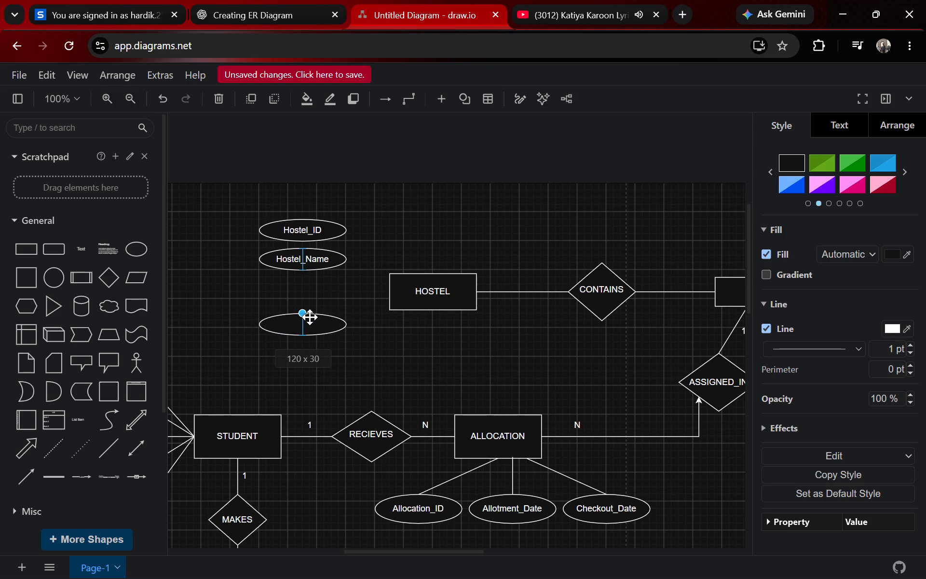
drag(310, 317, 310, 317)
drag(301, 329, 303, 298)
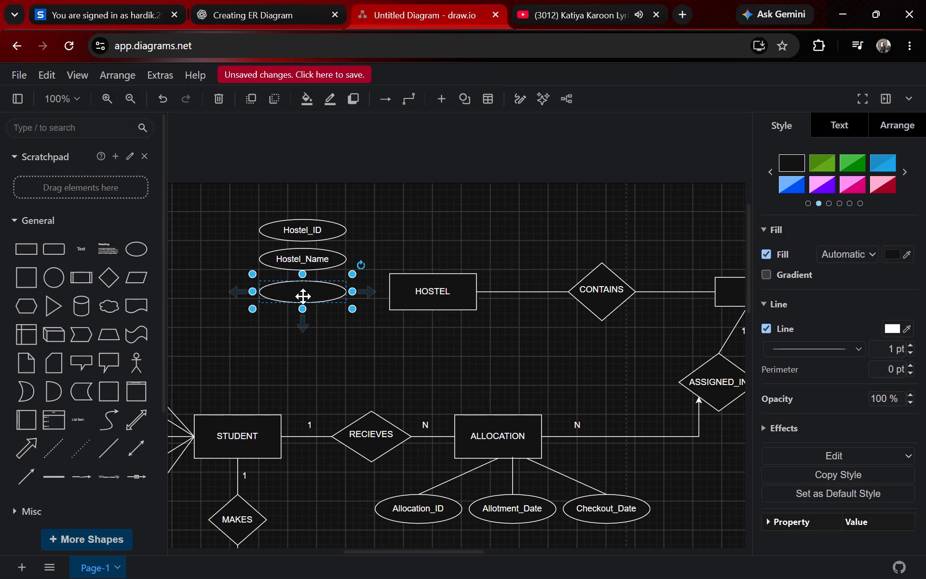
Label the third ellipse, below Hostel_Name, as Location.
click(303, 291)
click(303, 291)
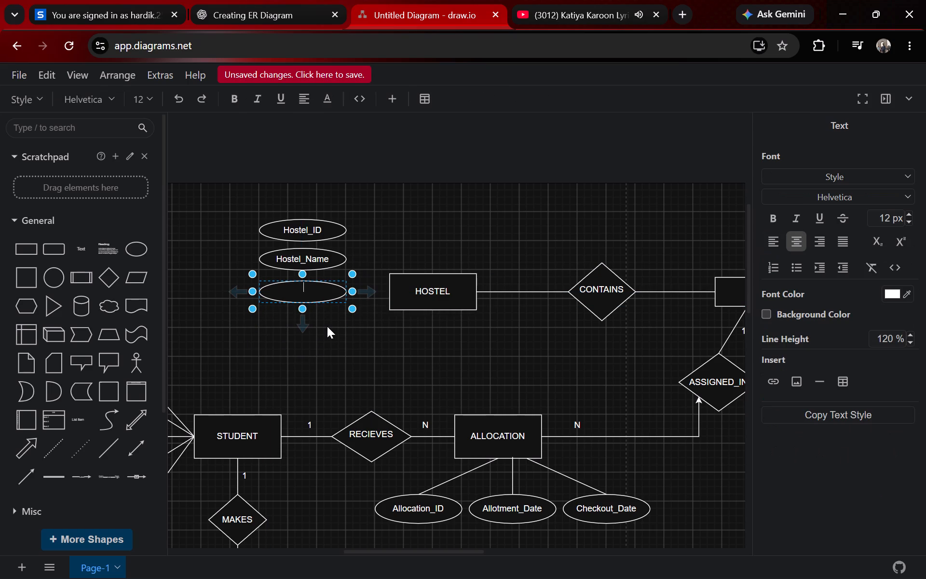
text(Locar)
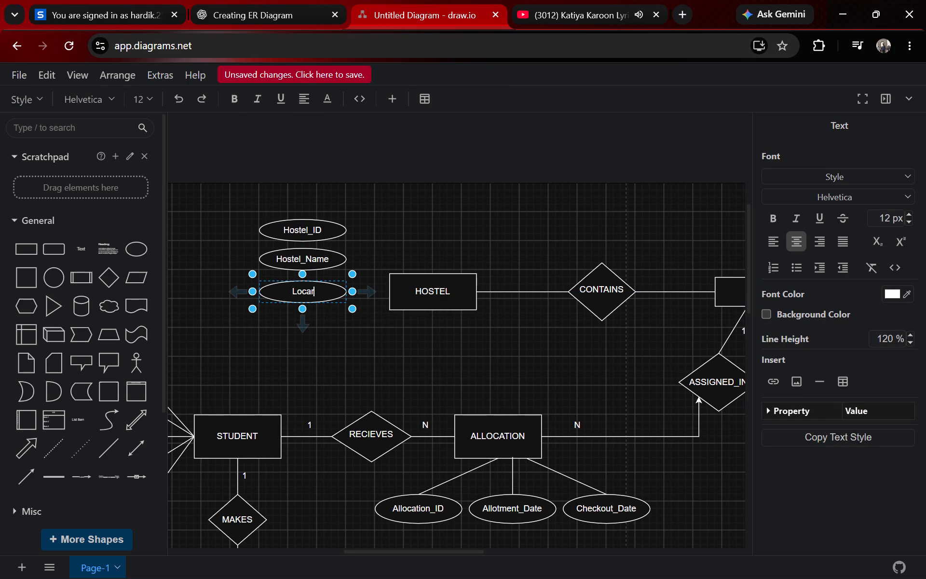
key(BackSpace)
text(top)
key(BackSpace)
key(BackSpace)
text(oo)
key(BackSpace)
key(BackSpace)
text(ion)
key(Return)
key(Return)
Add a fourth flattened ellipse directly below Location, aligned with the column, and label it Capacity.
click(146, 245)
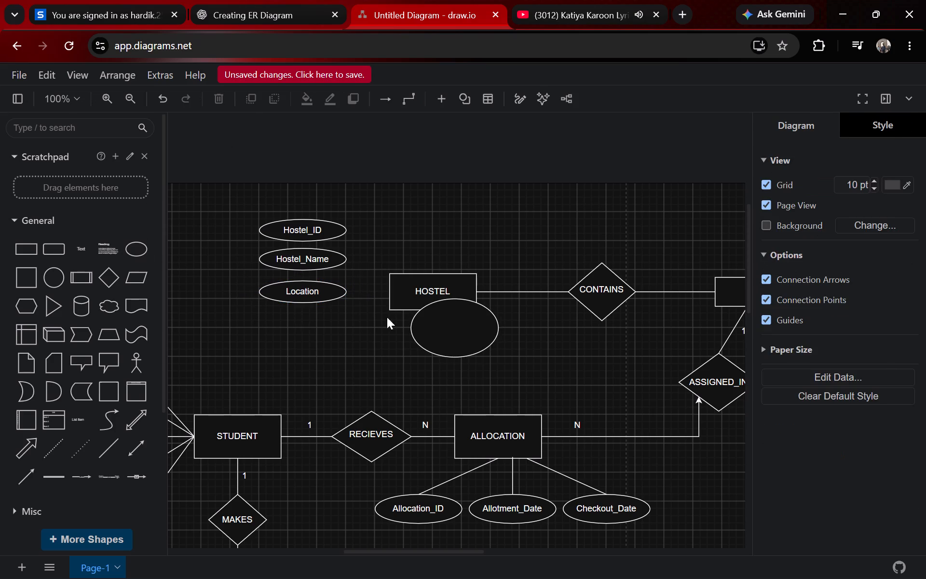
drag(449, 325, 301, 337)
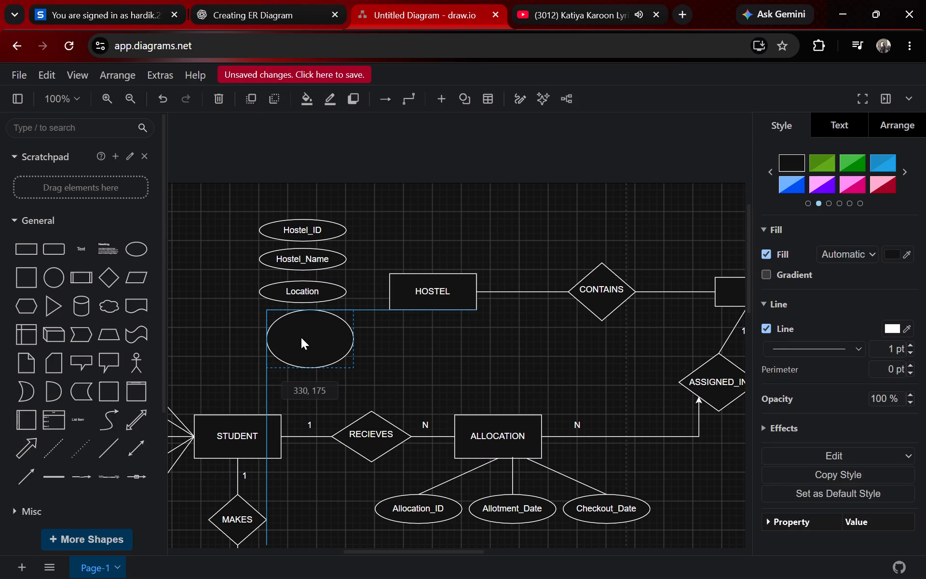
drag(301, 337, 298, 338)
drag(303, 369, 304, 341)
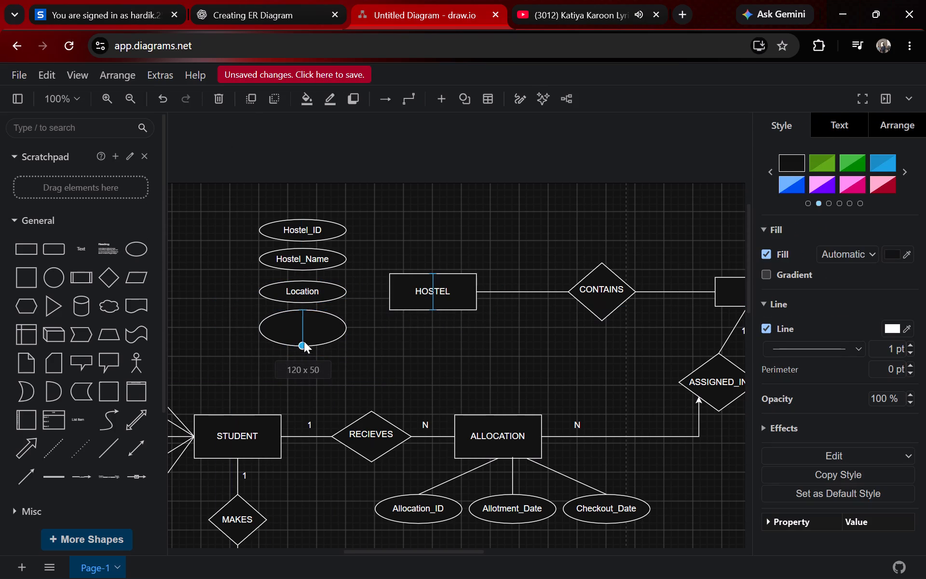
drag(304, 341, 304, 331)
double_click(303, 322)
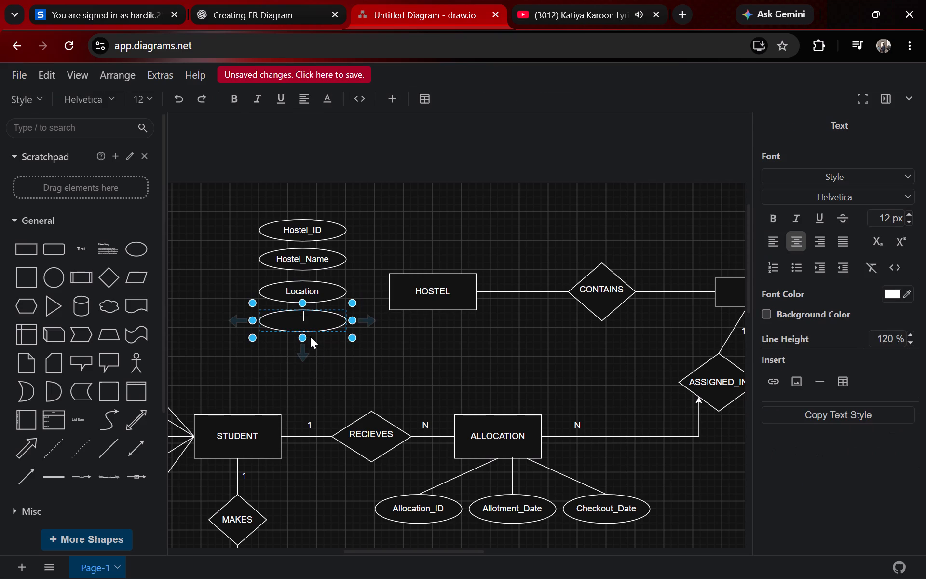
text(Capacity)
click(328, 378)
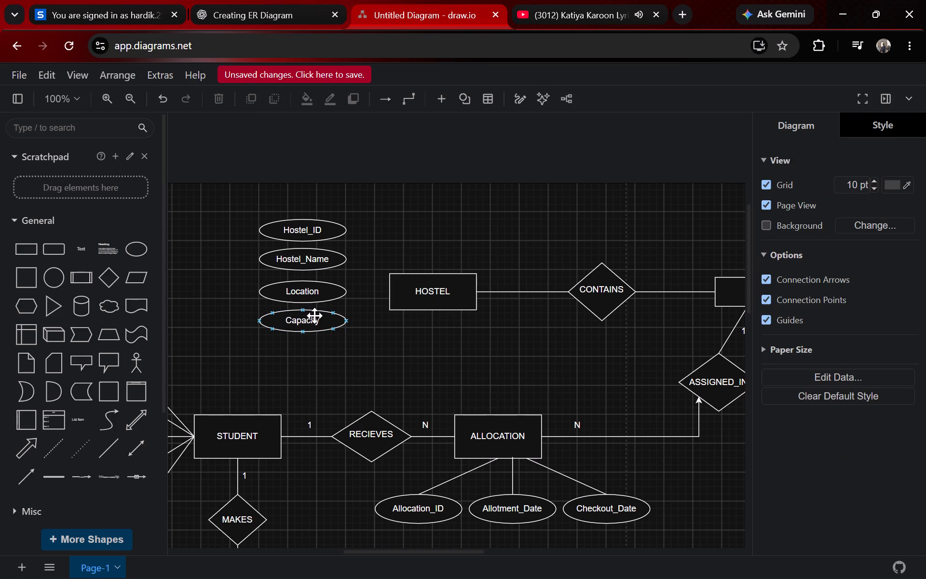
Move the Capacity, Location, Hostel_Name and Hostel_ID ellipses slightly down so they are evenly spaced beside HOSTEL.
drag(307, 318, 308, 329)
drag(305, 299, 303, 308)
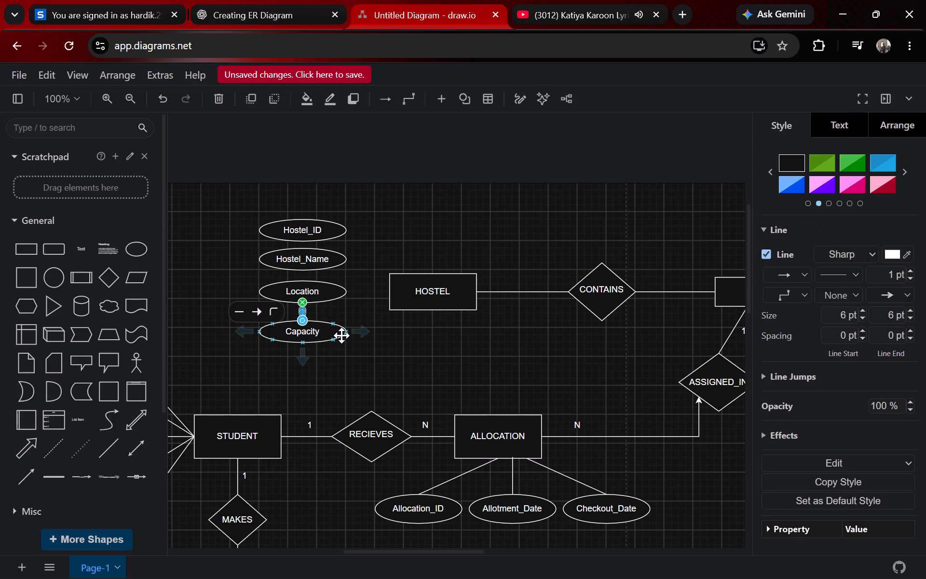
key(ctrl+z)
drag(319, 295, 316, 312)
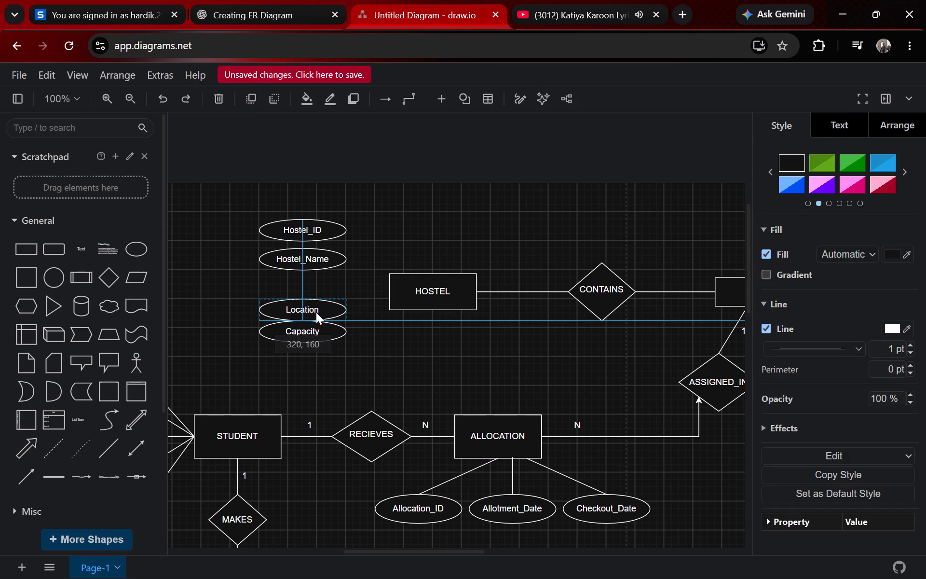
drag(316, 312, 316, 305)
drag(312, 262, 311, 270)
drag(308, 233, 306, 241)
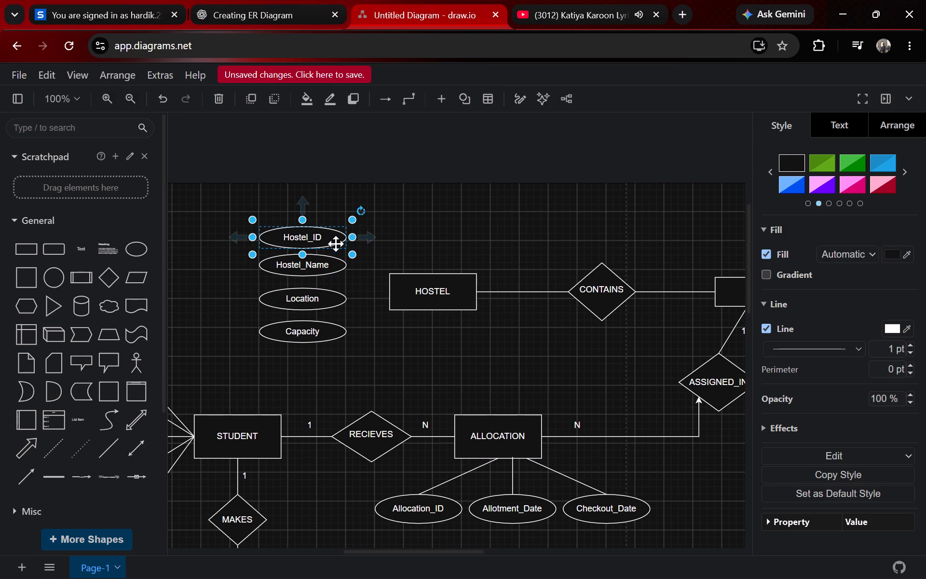
click(313, 269)
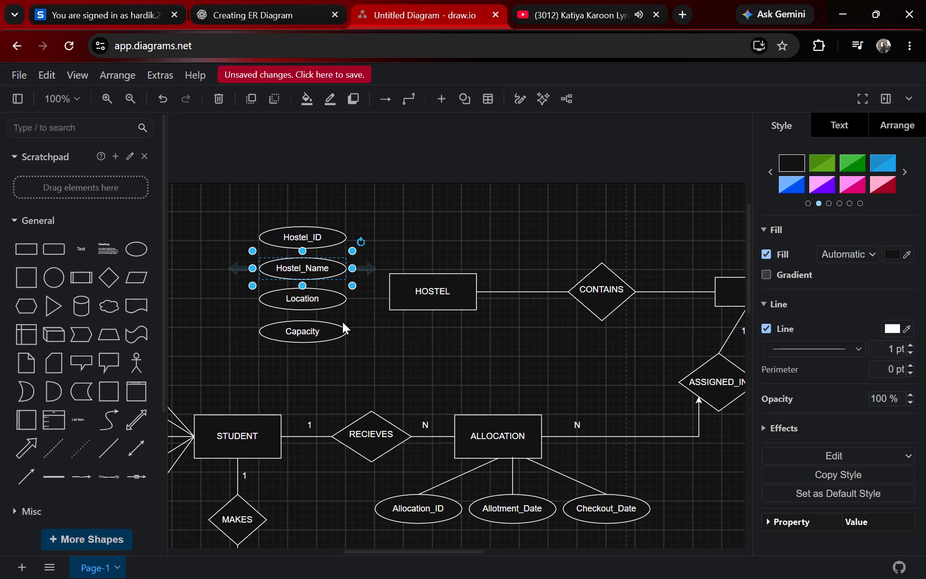
click(355, 349)
Connect the right end of the Capacity ellipse to HOSTEL's left edge with a straight connector.
drag(346, 330, 387, 294)
click(386, 268)
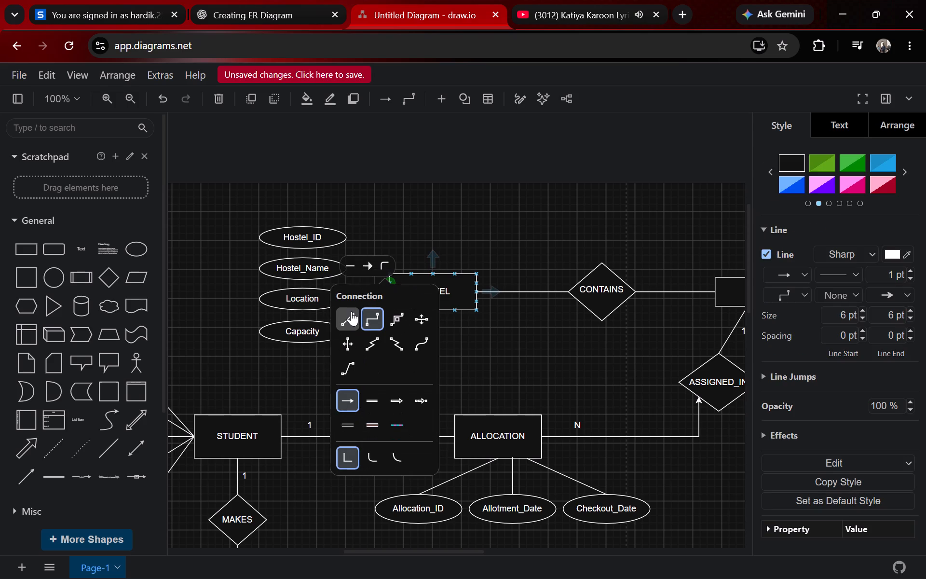
click(351, 311)
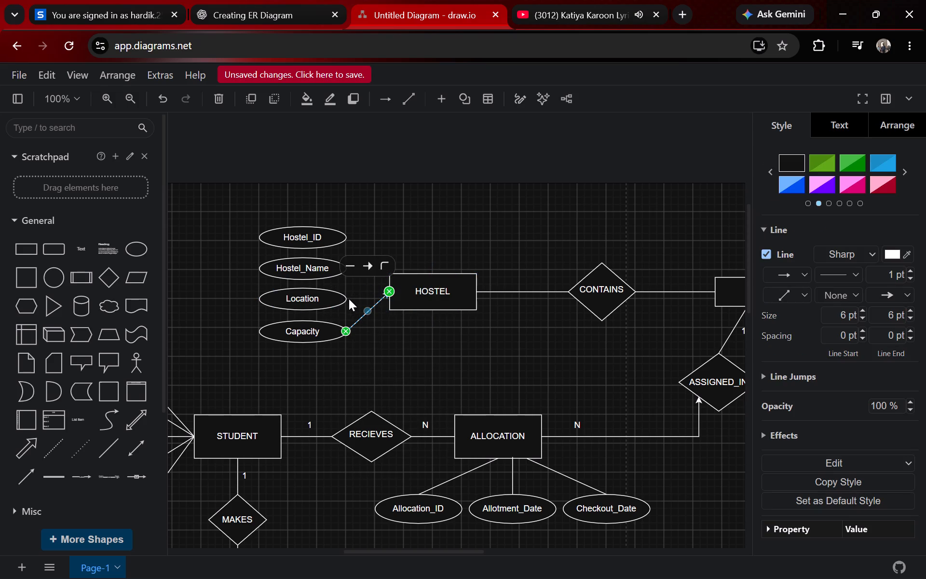
Connect the right end of the Location ellipse to HOSTEL's left edge with a straight line whose line end is None.
drag(345, 298, 386, 294)
drag(386, 294, 387, 294)
click(380, 267)
click(353, 312)
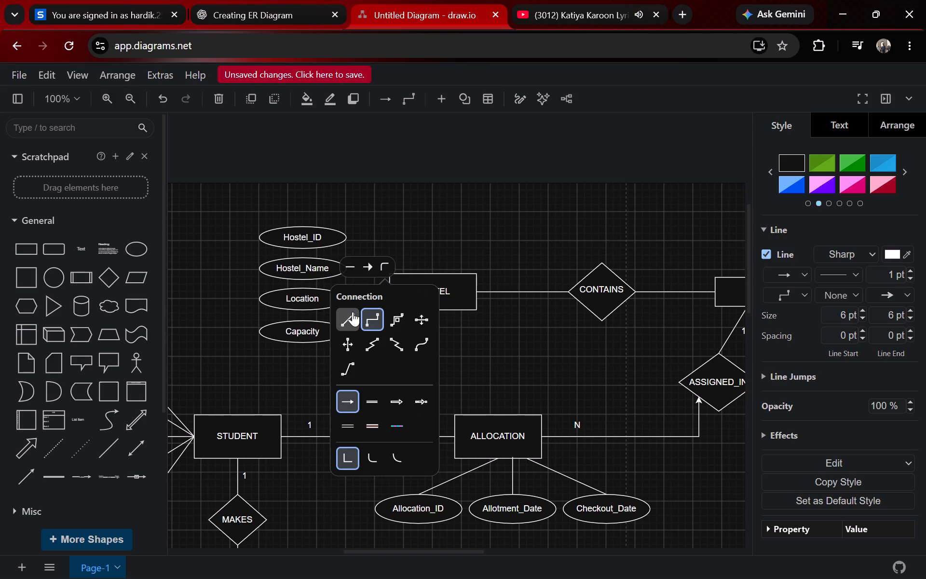
click(363, 266)
click(377, 316)
click(377, 329)
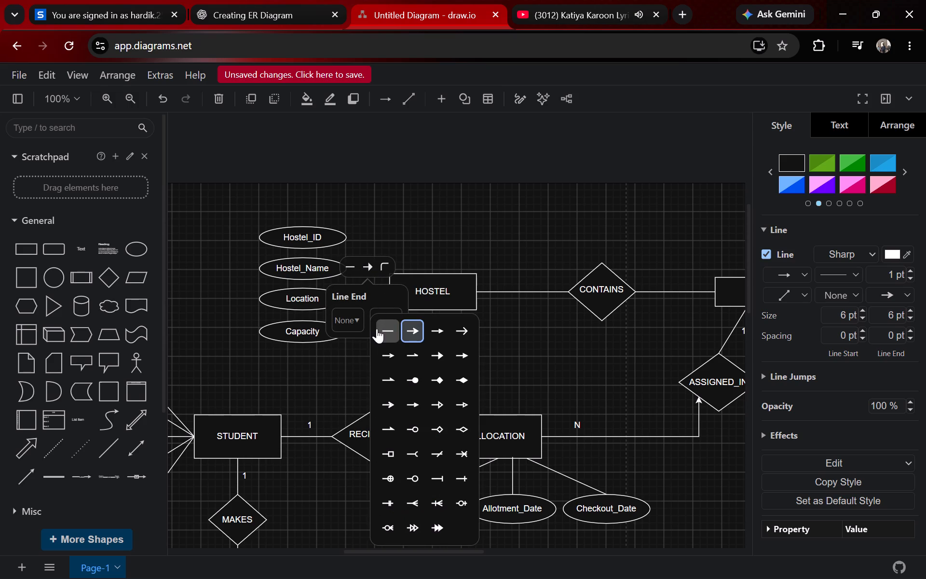
click(378, 354)
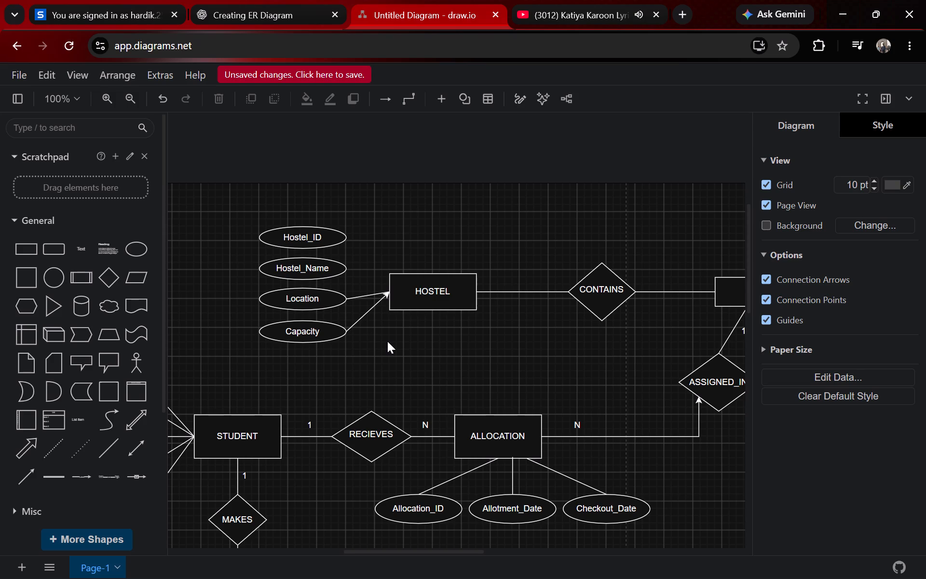
Remove the arrowhead from the Capacity–HOSTEL connector by setting its line end to None.
click(380, 302)
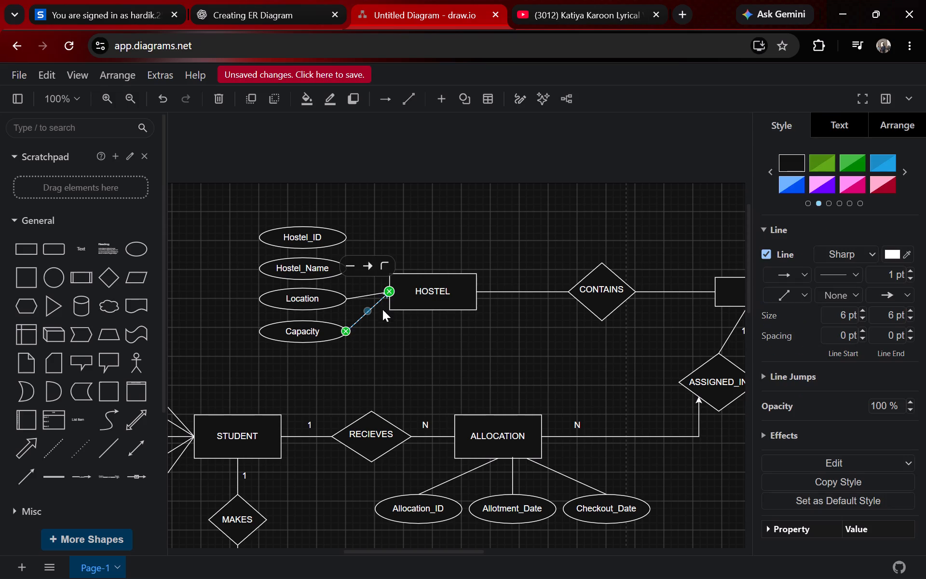
click(370, 267)
click(382, 325)
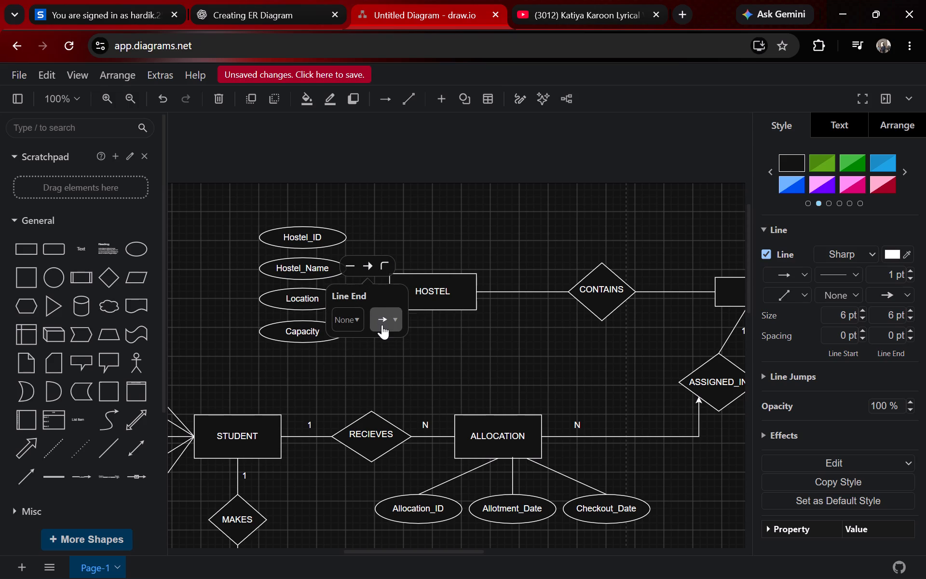
click(384, 331)
click(383, 387)
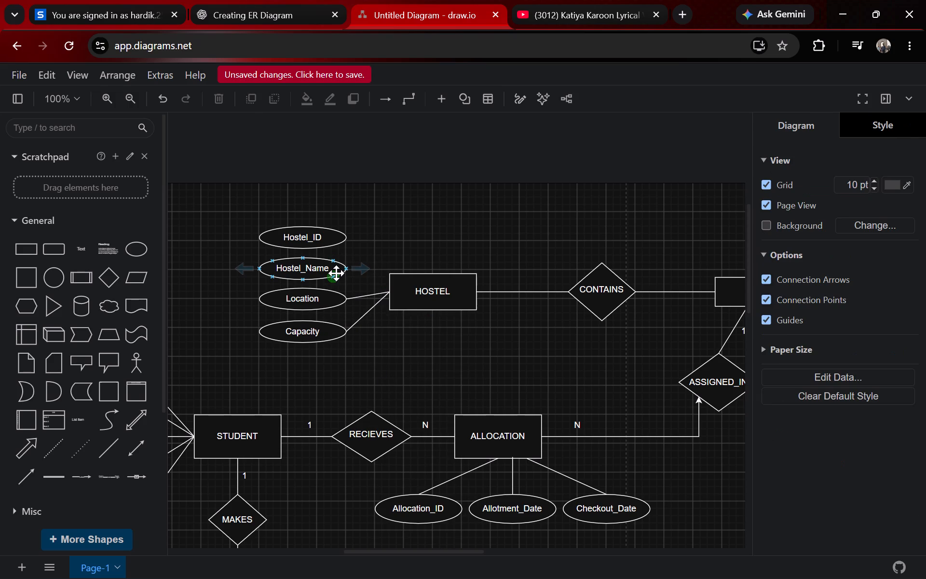
Connect the right end of the Hostel_Name ellipse to HOSTEL's left edge with a straight line whose line end is None.
drag(346, 268, 388, 293)
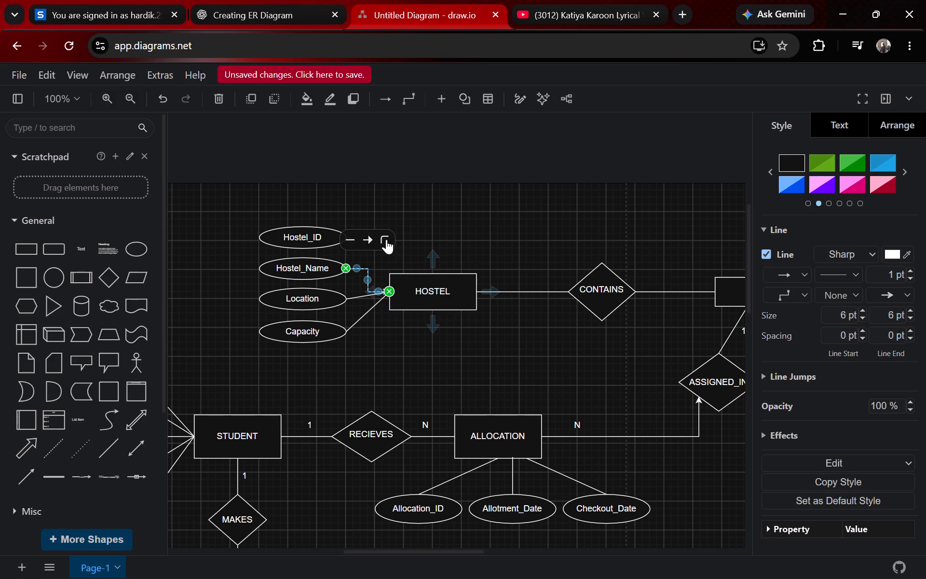
click(363, 237)
click(384, 294)
click(381, 316)
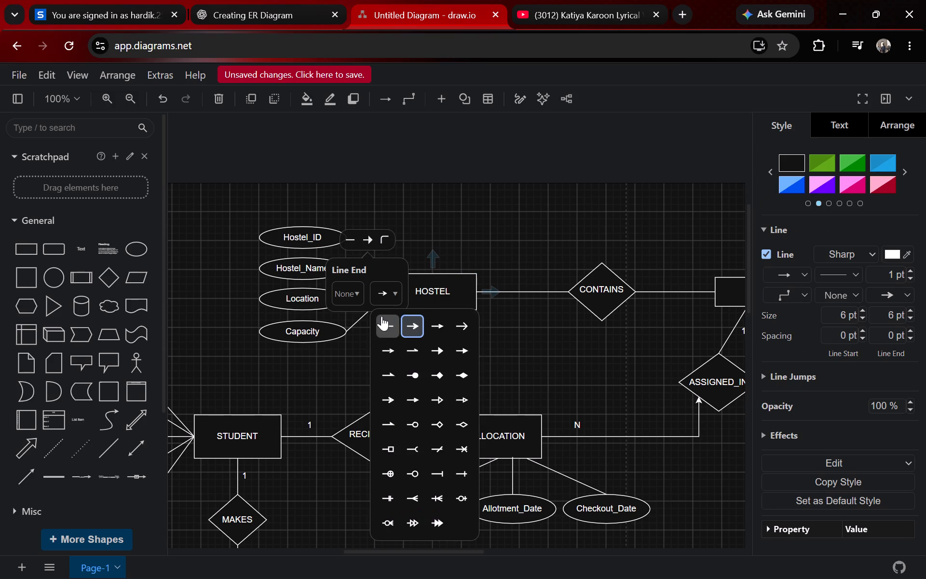
click(382, 365)
click(369, 280)
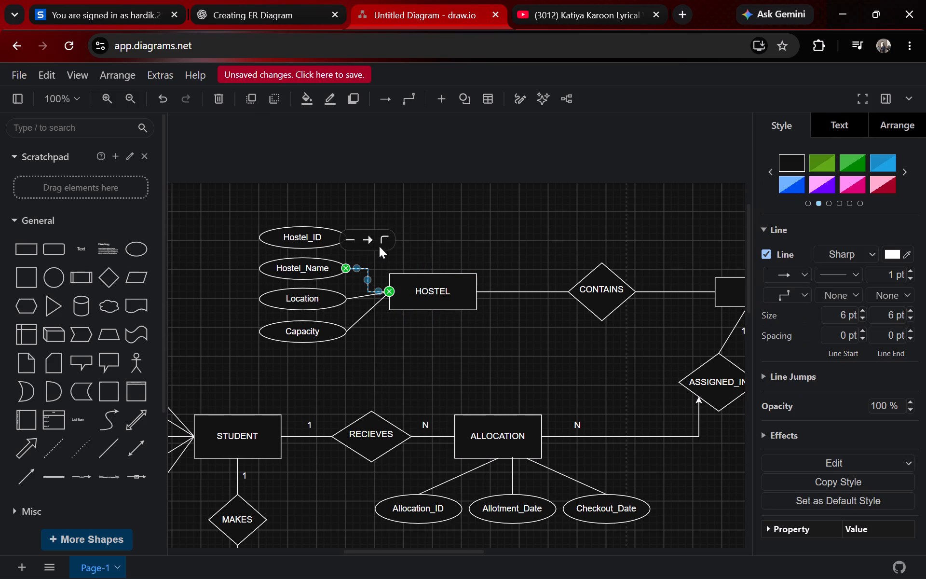
click(382, 234)
click(352, 293)
drag(467, 384, 438, 366)
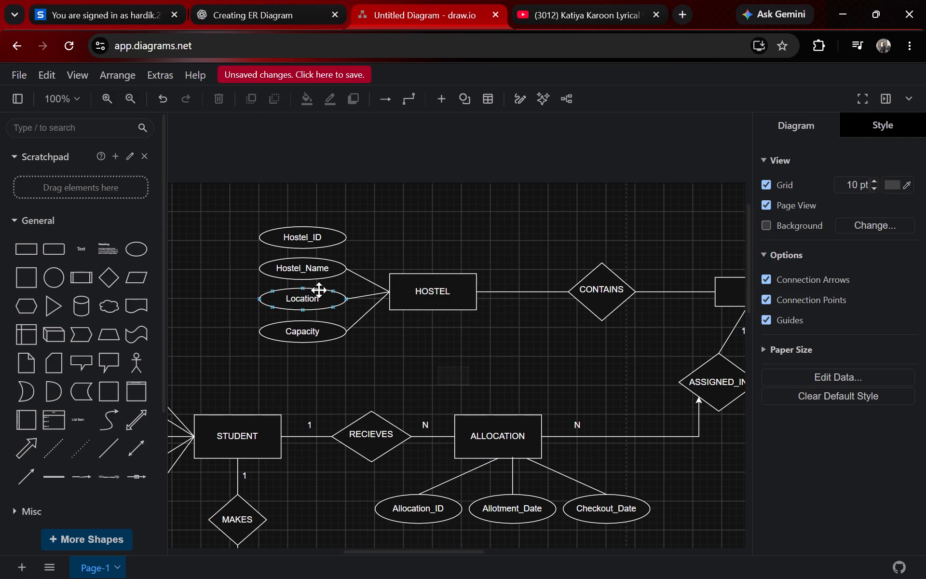
Connect the right end of the Hostel_ID ellipse to HOSTEL's left edge with a straight line whose line end is None.
drag(344, 238, 385, 290)
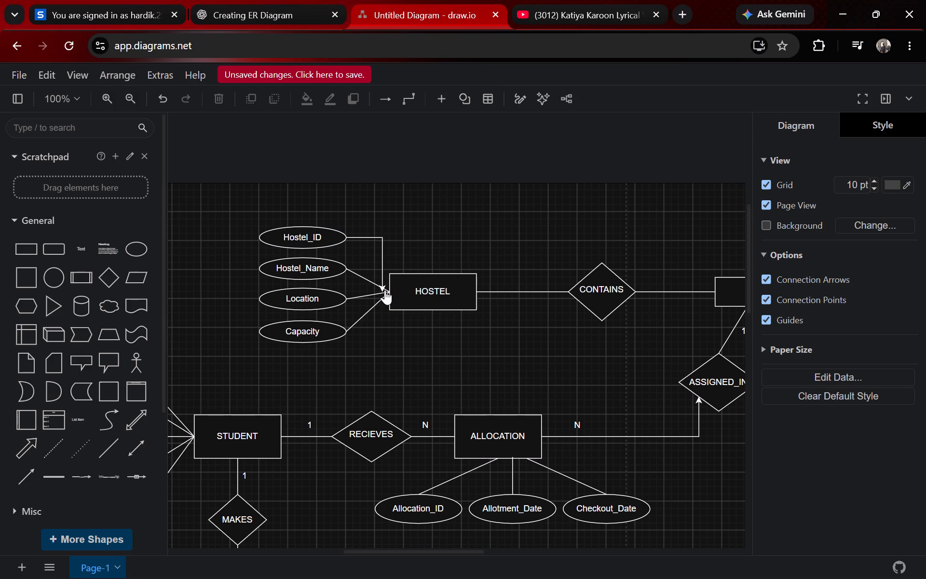
drag(385, 290, 387, 289)
click(340, 264)
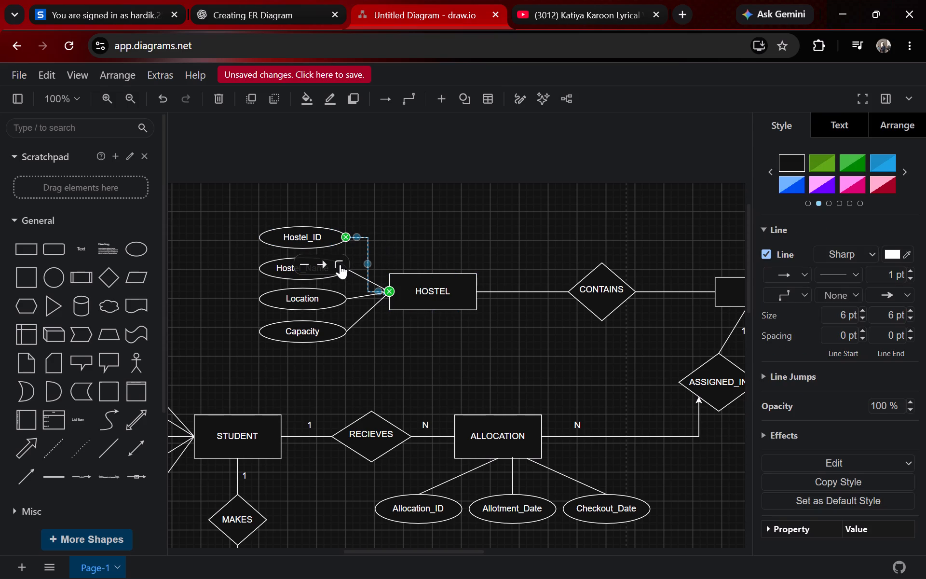
click(297, 319)
drag(427, 393, 427, 388)
click(379, 278)
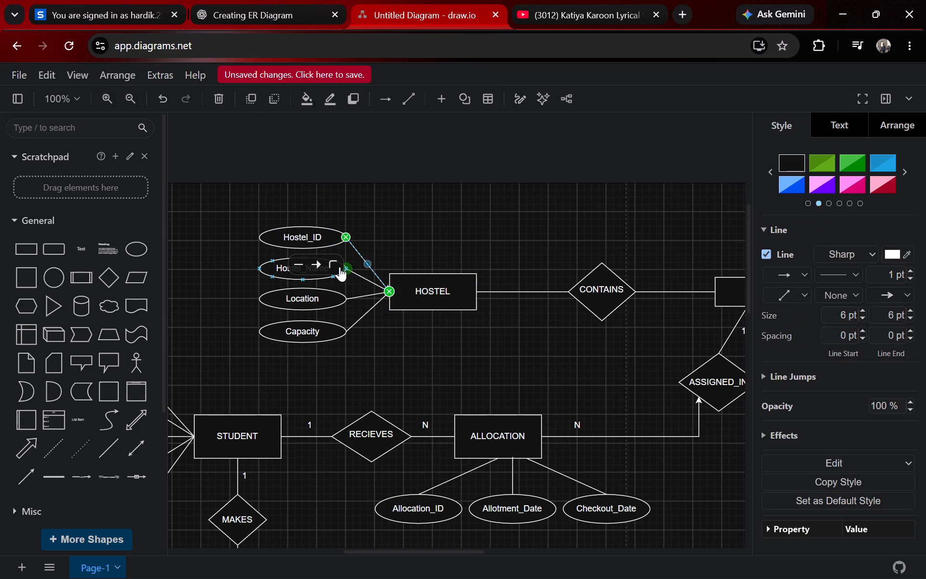
click(312, 262)
click(324, 320)
click(334, 332)
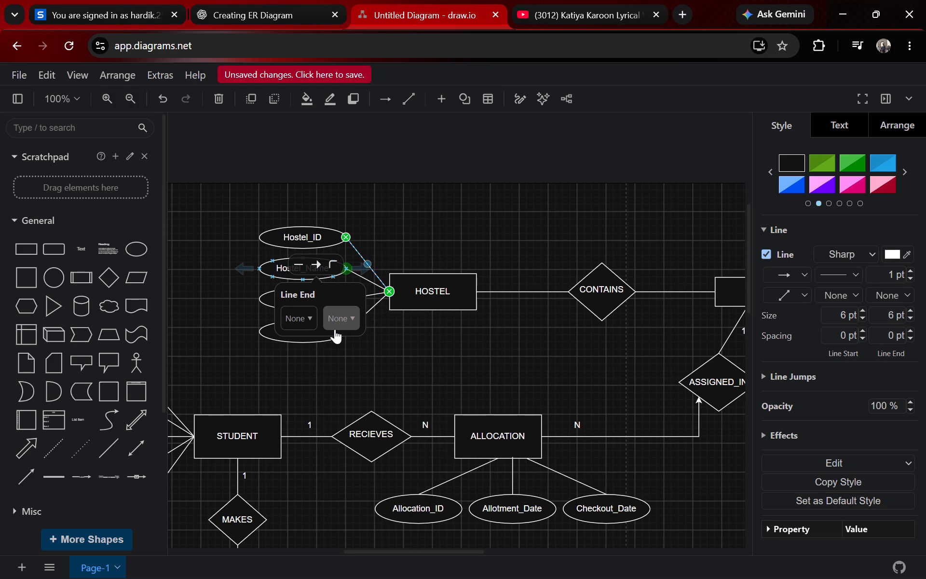
click(397, 341)
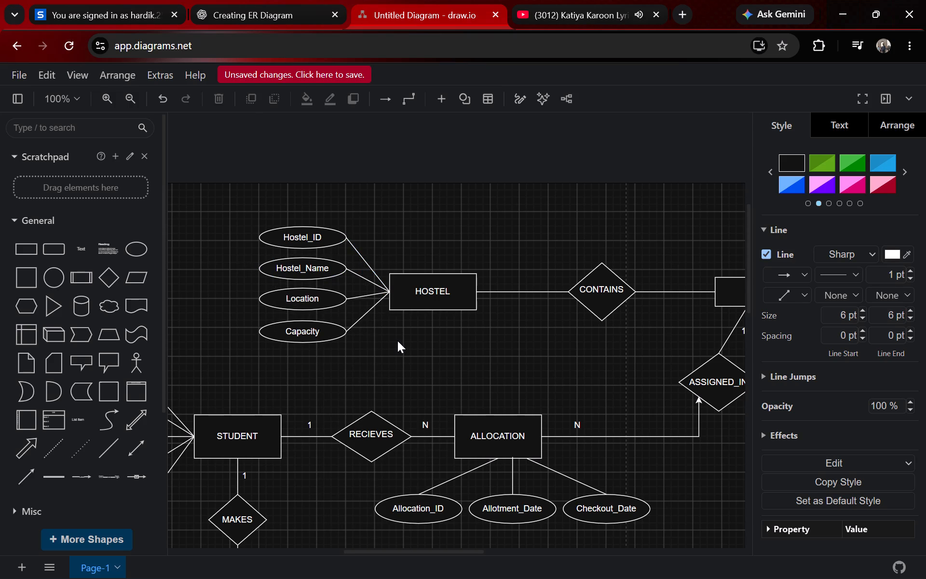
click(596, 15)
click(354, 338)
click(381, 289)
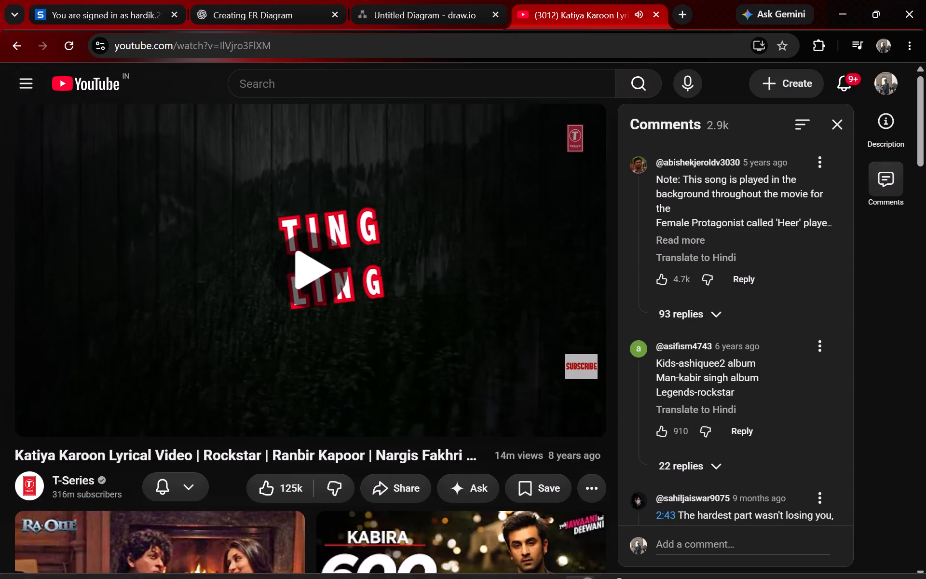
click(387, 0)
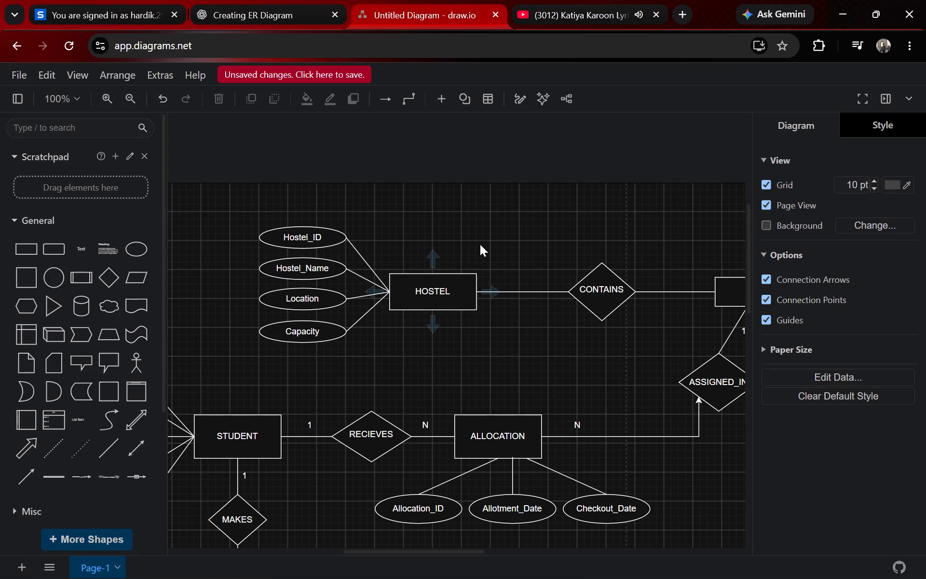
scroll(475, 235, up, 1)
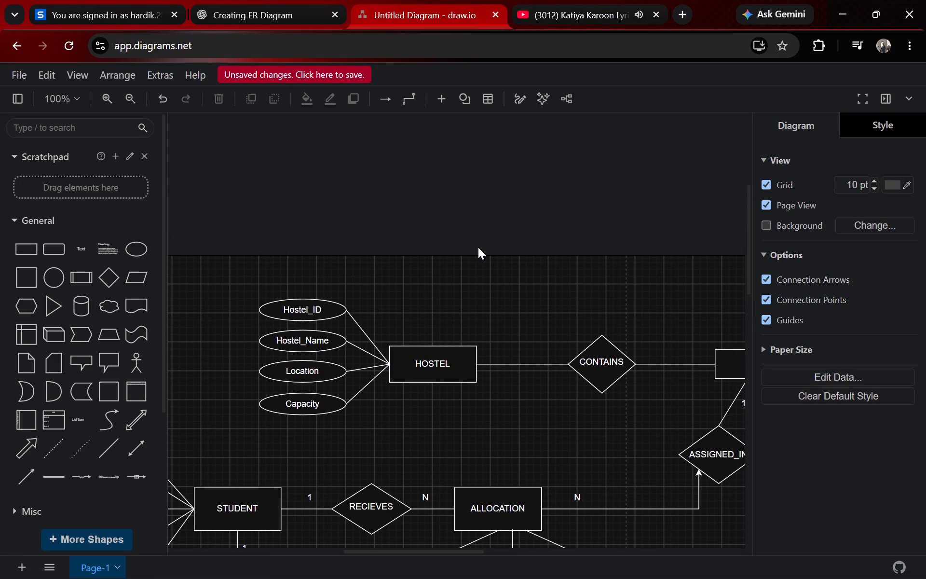
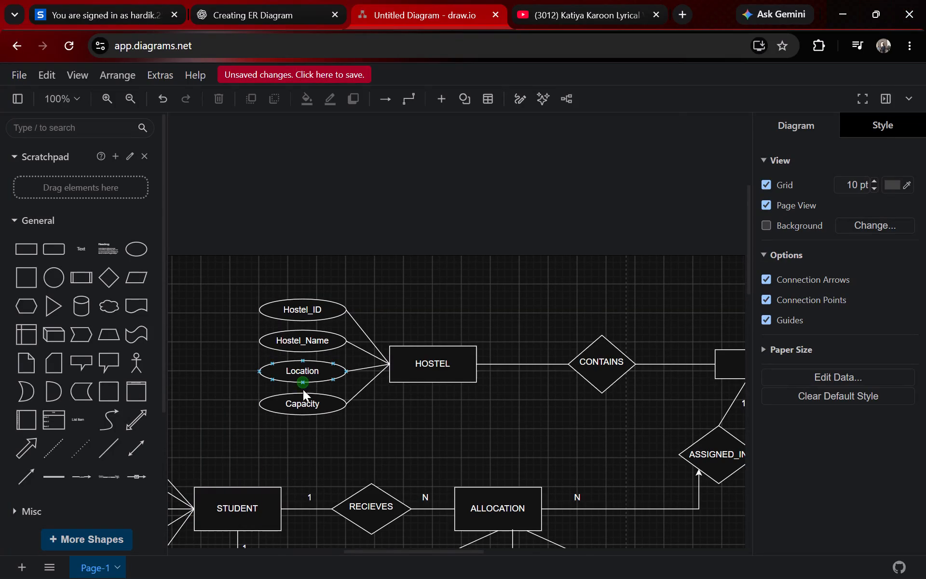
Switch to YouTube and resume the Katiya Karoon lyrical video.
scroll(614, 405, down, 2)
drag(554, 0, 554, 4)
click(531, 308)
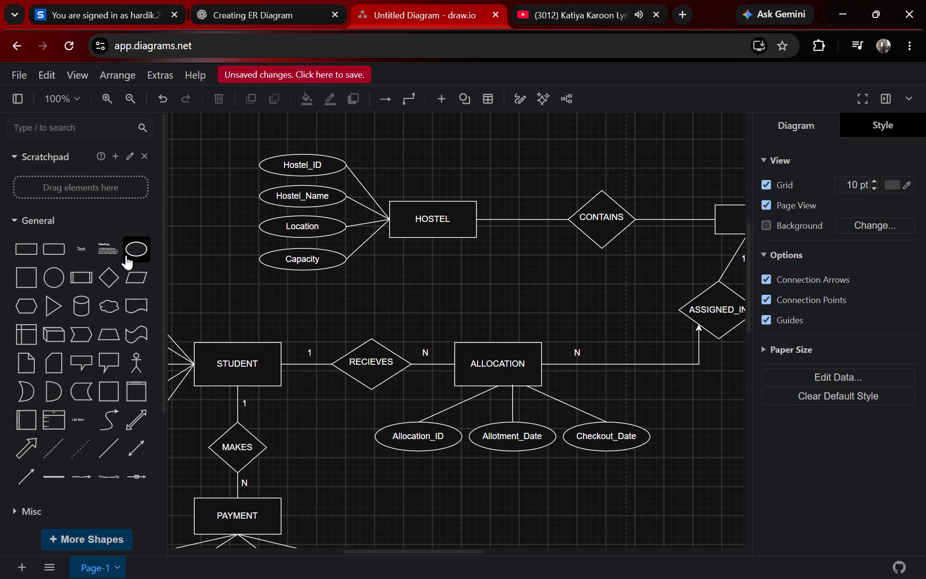
click(114, 276)
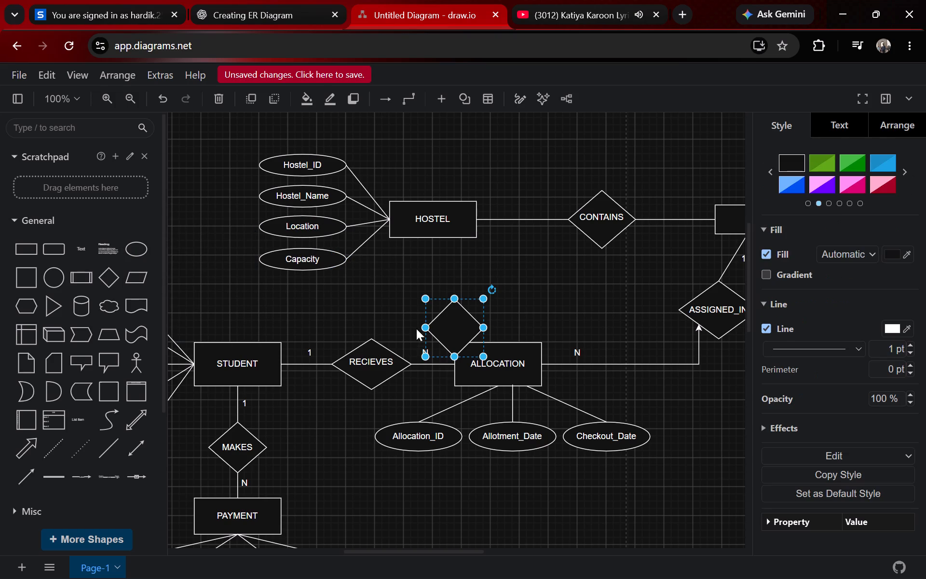
drag(456, 329, 459, 148)
double_click(456, 150)
text(mana)
key(BackSpace)
key(BackSpace)
key(BackSpace)
key(BackSpace)
text(MANAGES)
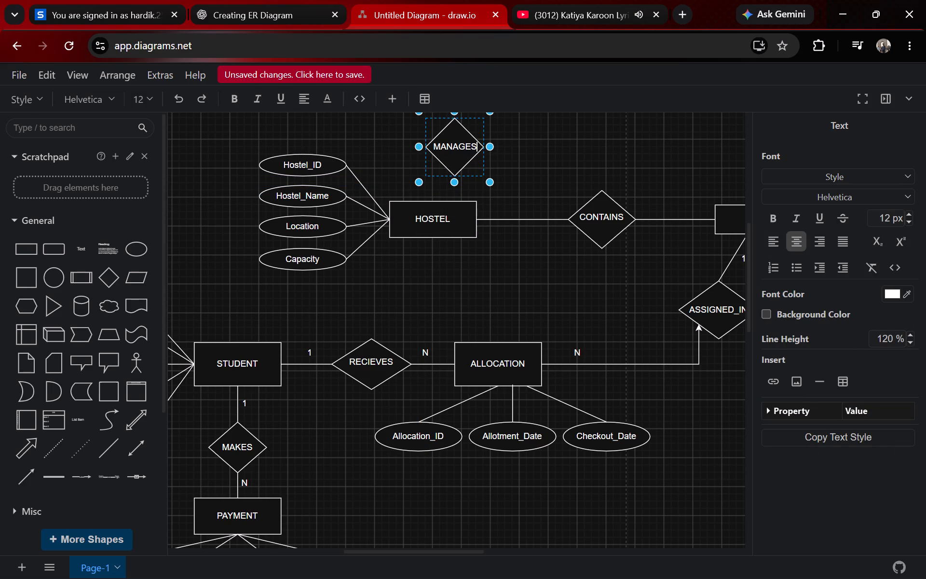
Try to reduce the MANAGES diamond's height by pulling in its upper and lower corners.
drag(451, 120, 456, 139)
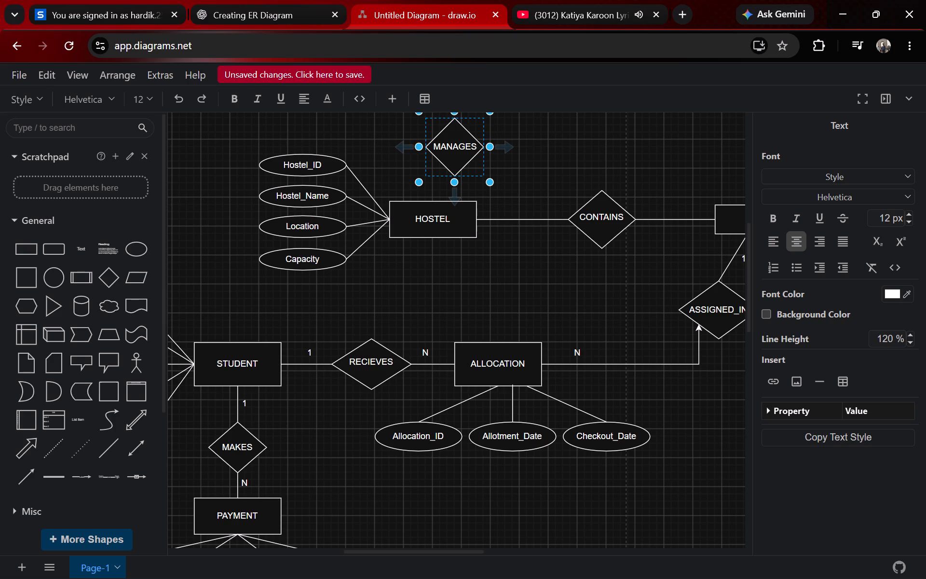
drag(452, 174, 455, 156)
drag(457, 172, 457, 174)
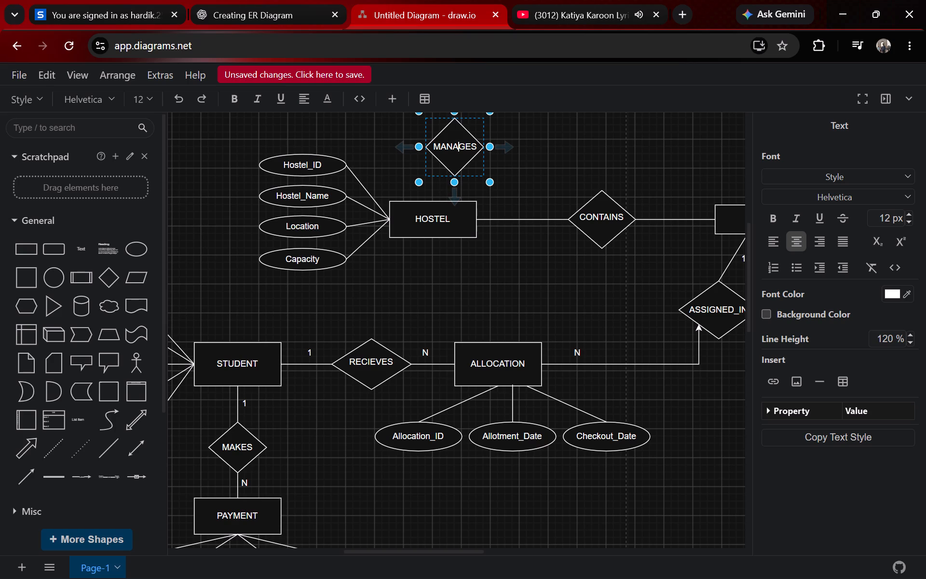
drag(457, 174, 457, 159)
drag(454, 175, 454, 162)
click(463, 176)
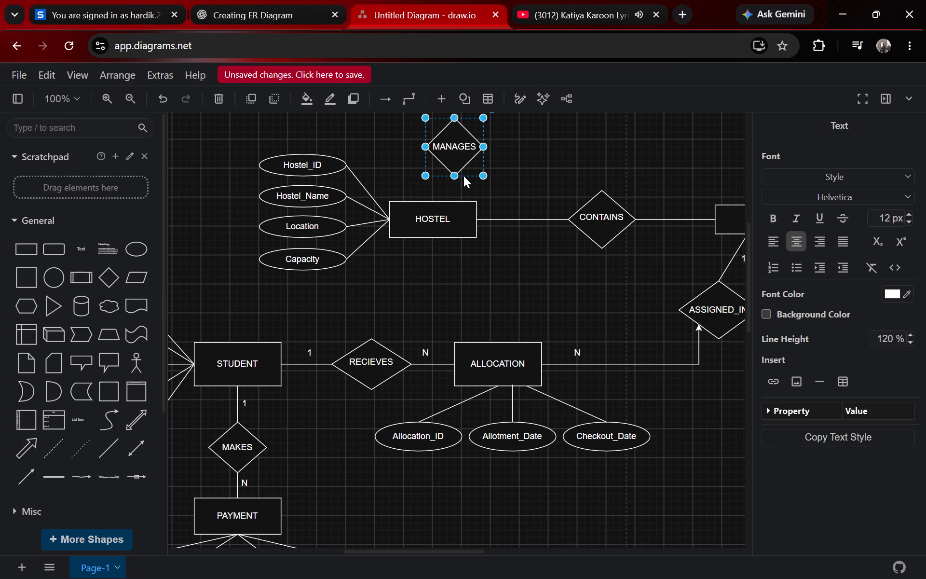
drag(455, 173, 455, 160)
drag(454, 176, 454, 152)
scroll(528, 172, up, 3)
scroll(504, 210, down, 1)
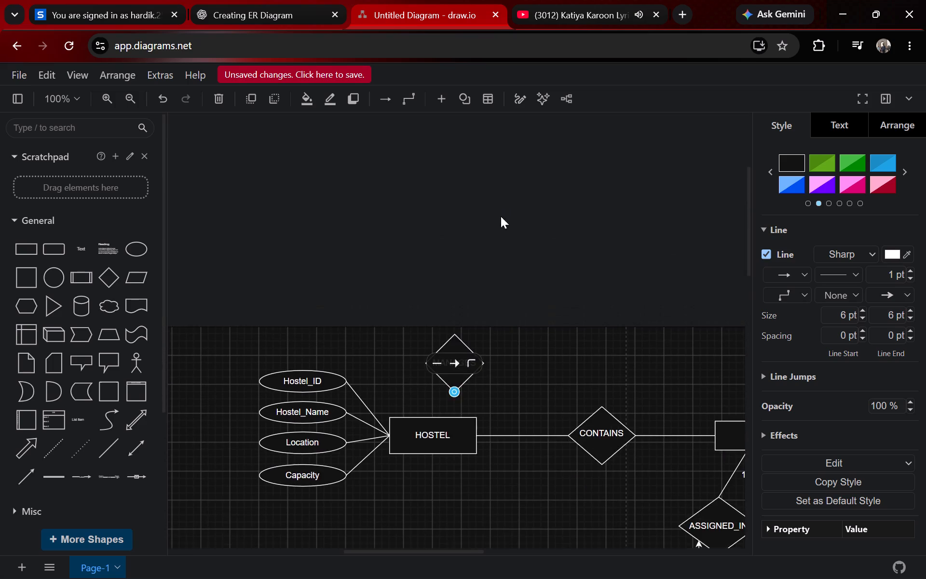
Flatten the MANAGES diamond from its top corner and move it up, leaving room for a connector above HOSTEL.
click(457, 263)
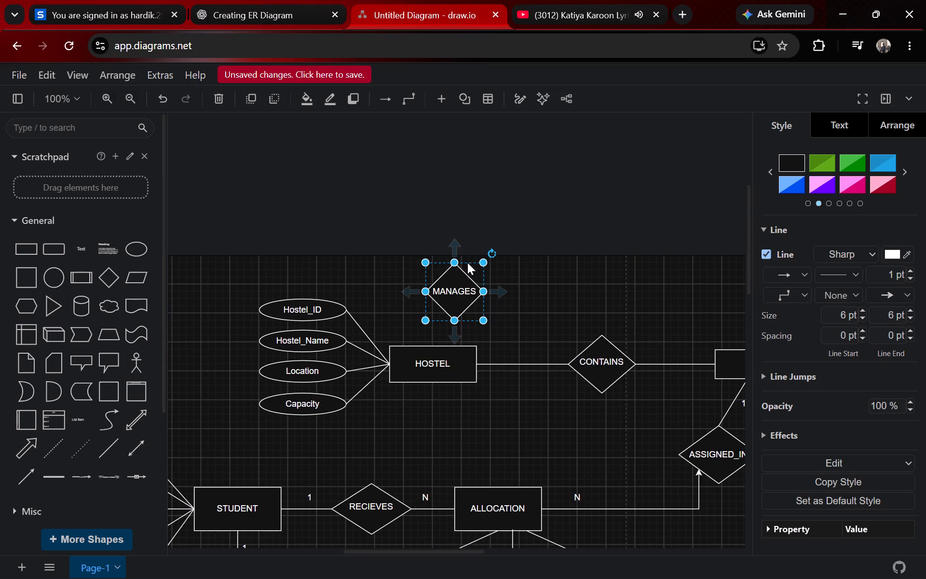
click(466, 262)
click(465, 261)
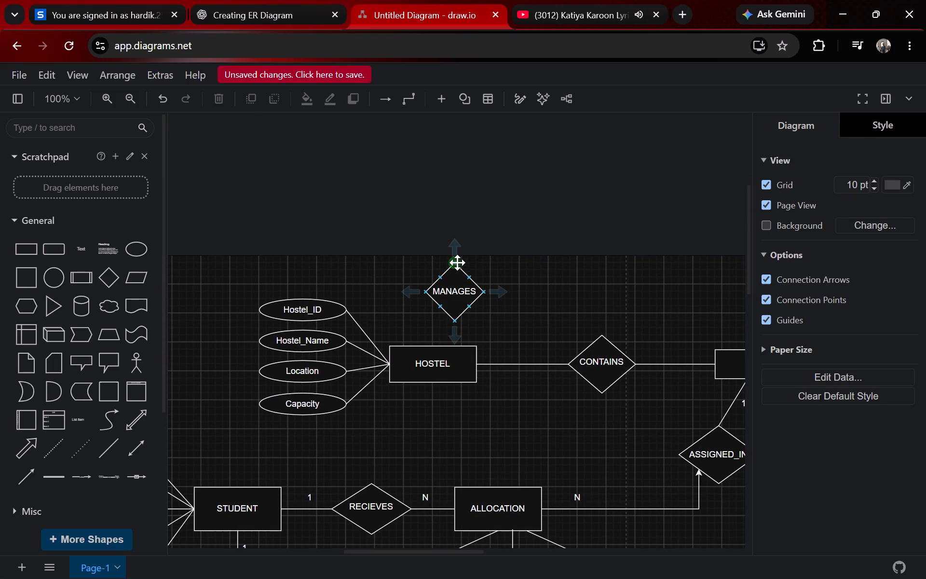
click(457, 262)
drag(456, 262, 461, 281)
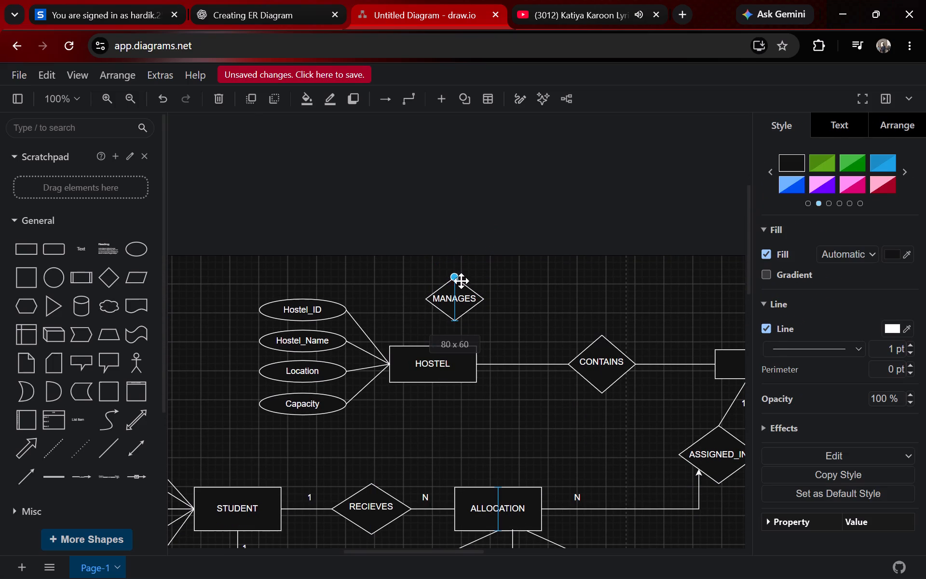
drag(461, 281, 461, 280)
drag(457, 294, 457, 278)
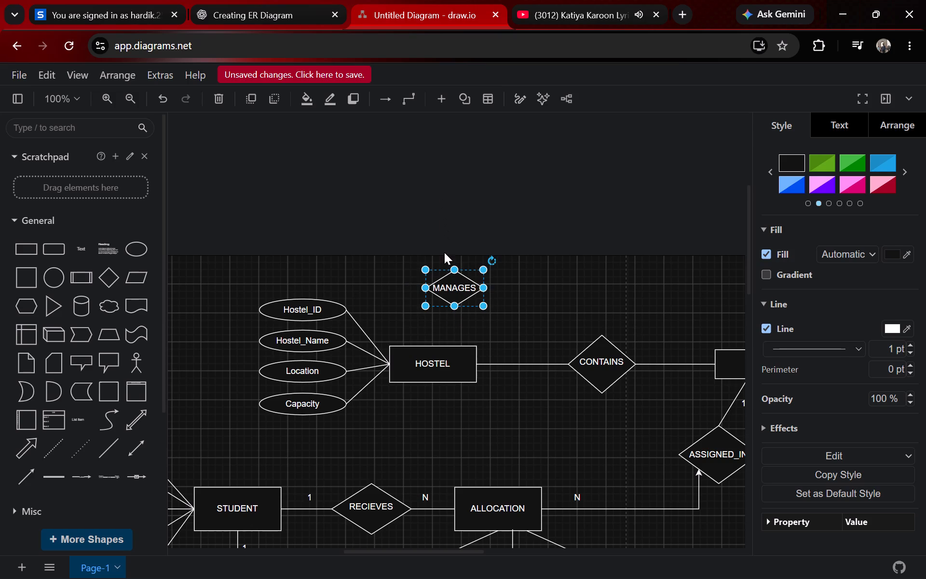
Add a rectangle centred above the MANAGES diamond, reduce its height, and label it WARDEN.
click(25, 244)
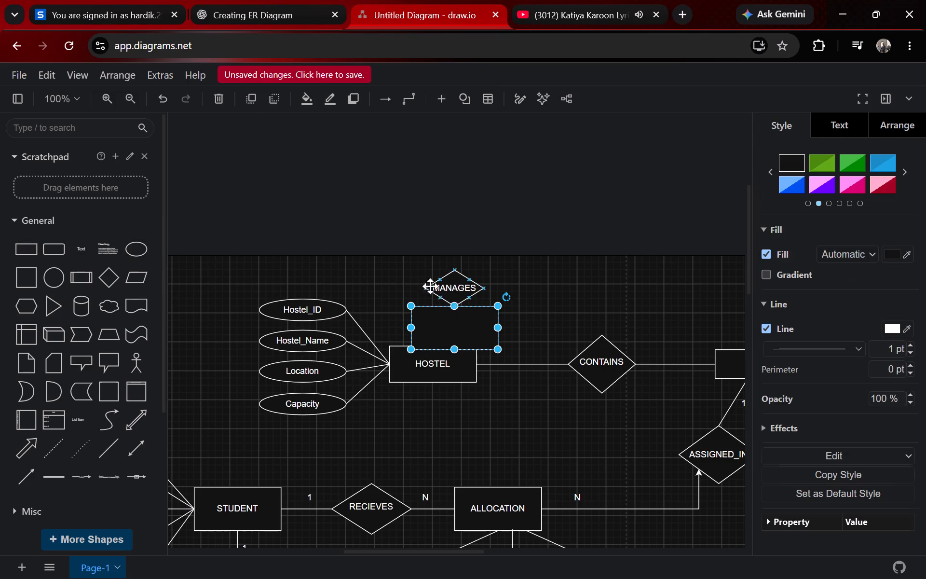
drag(457, 315, 458, 190)
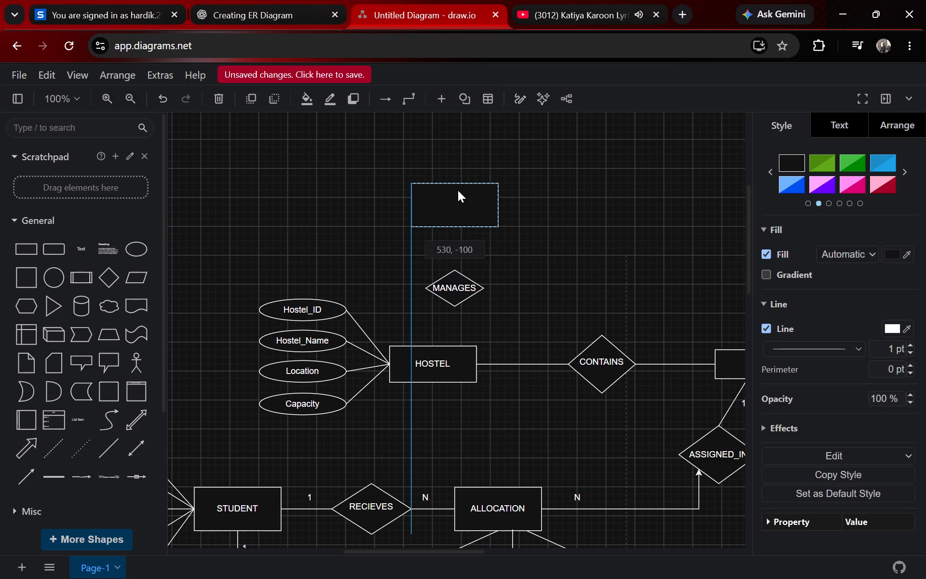
drag(458, 190, 456, 190)
double_click(454, 199)
drag(456, 180, 460, 195)
double_click(451, 212)
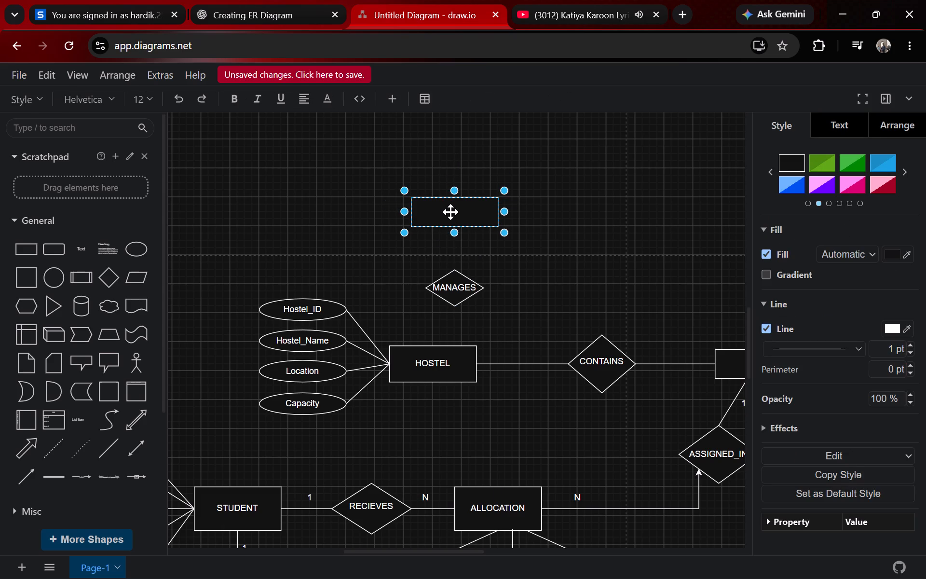
text(WAA)
key(BackSpace)
text(RDEN)
key(Return)
key(BackSpace)
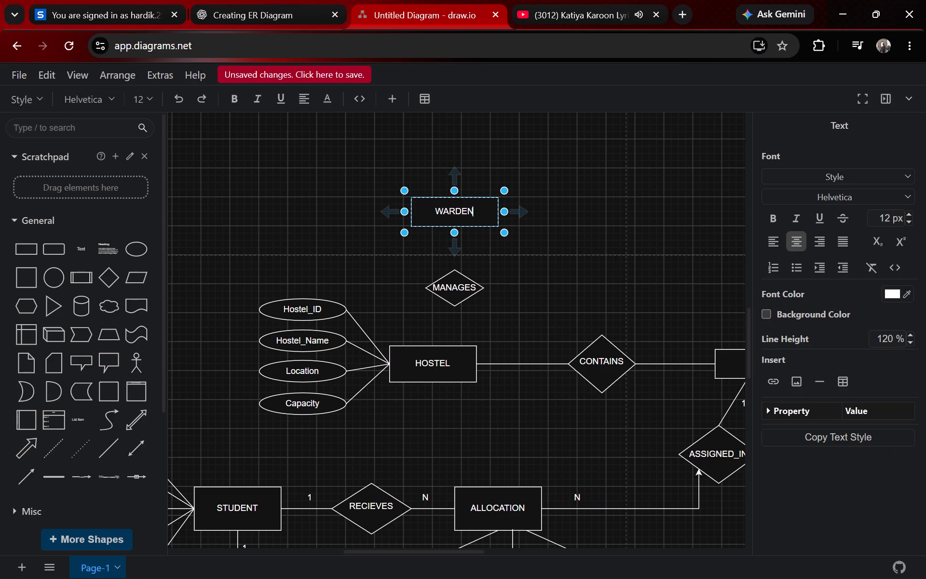
click(492, 259)
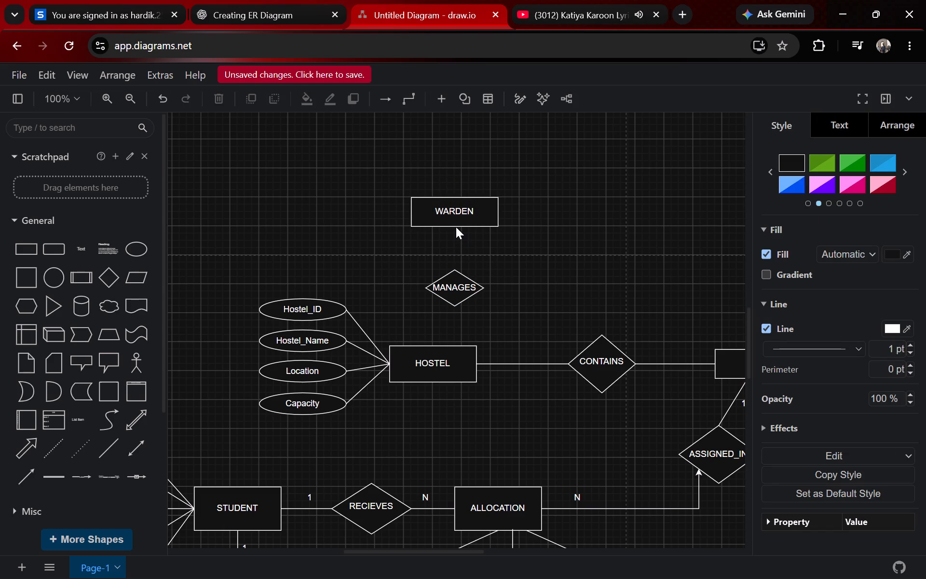
Connect WARDEN's bottom edge to the top of the MANAGES diamond with a line whose line end is None.
click(456, 227)
drag(455, 225, 456, 236)
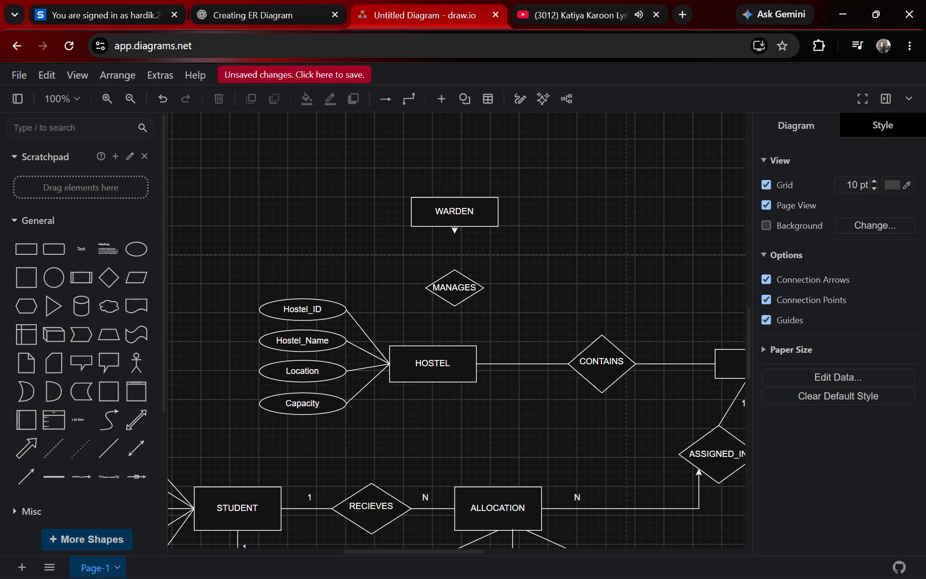
drag(456, 236, 456, 271)
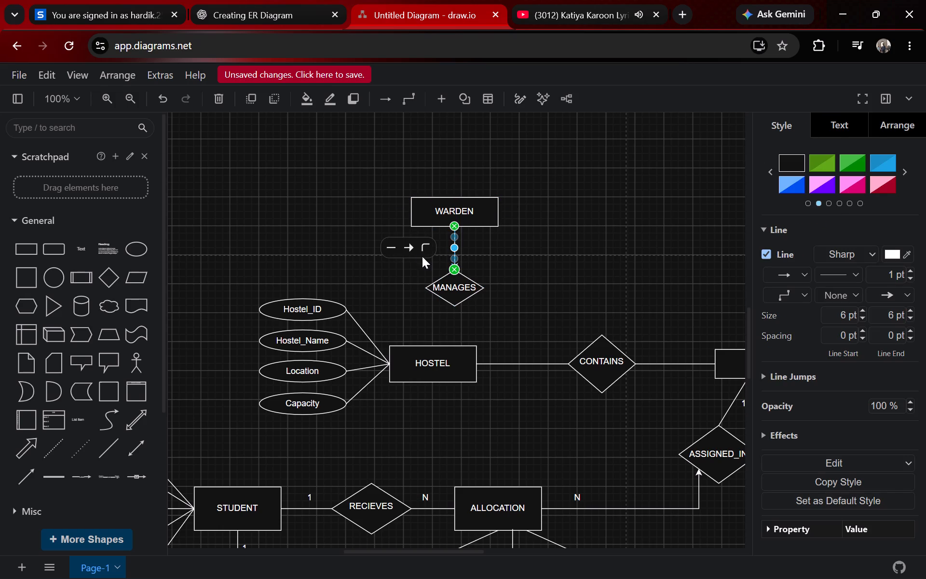
click(406, 246)
click(430, 290)
click(425, 333)
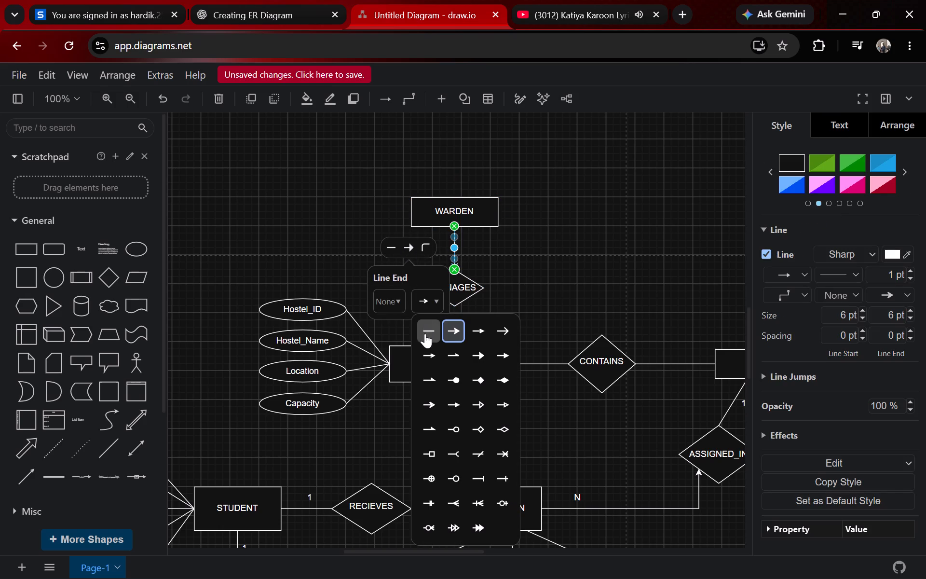
click(482, 308)
Connect the bottom of the MANAGES diamond to HOSTEL's top edge with a line whose line end is None.
click(453, 306)
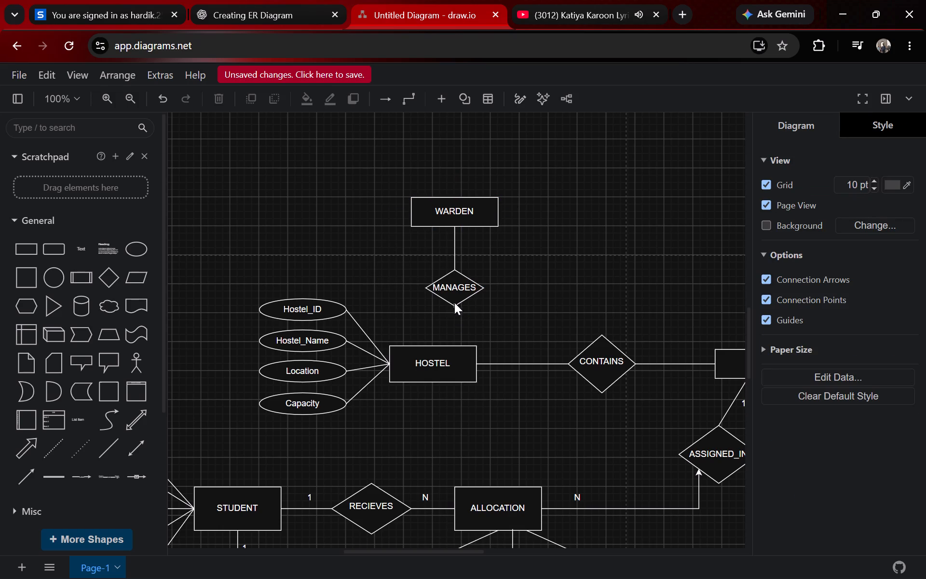
drag(454, 303, 456, 348)
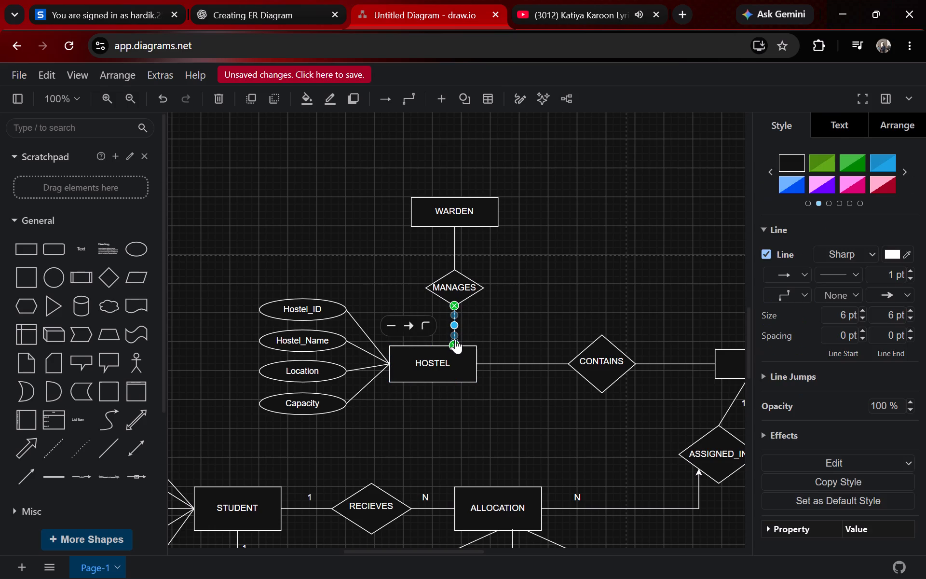
click(414, 325)
click(432, 370)
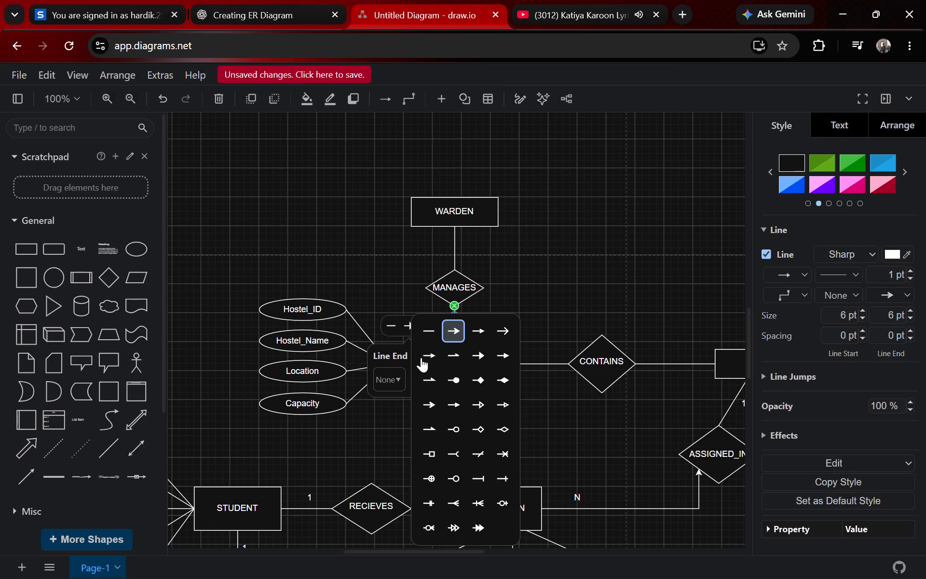
click(427, 338)
click(555, 262)
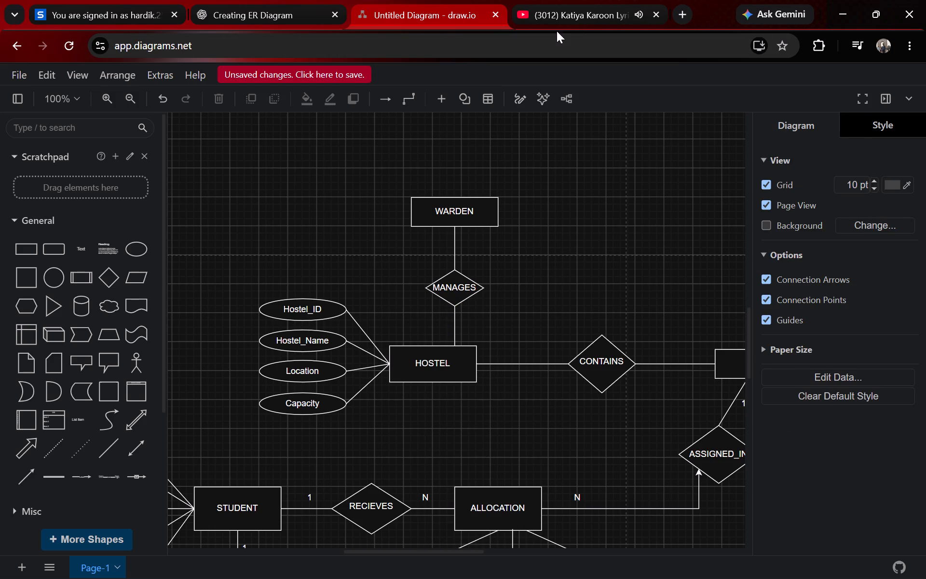
Place an ellipse above and to the left of WARDEN and flatten it to attribute height.
click(145, 248)
drag(463, 325, 383, 140)
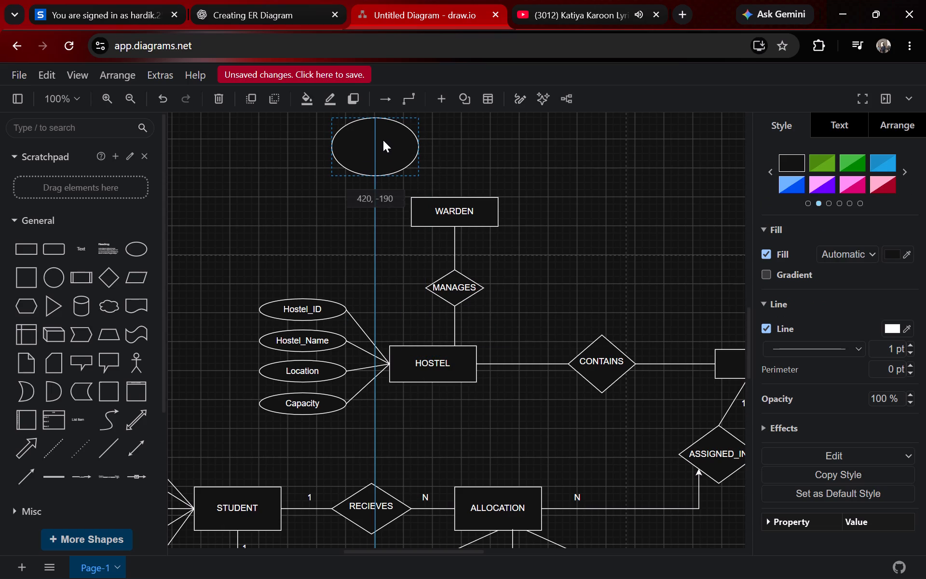
drag(383, 140, 385, 139)
scroll(479, 169, up, 2)
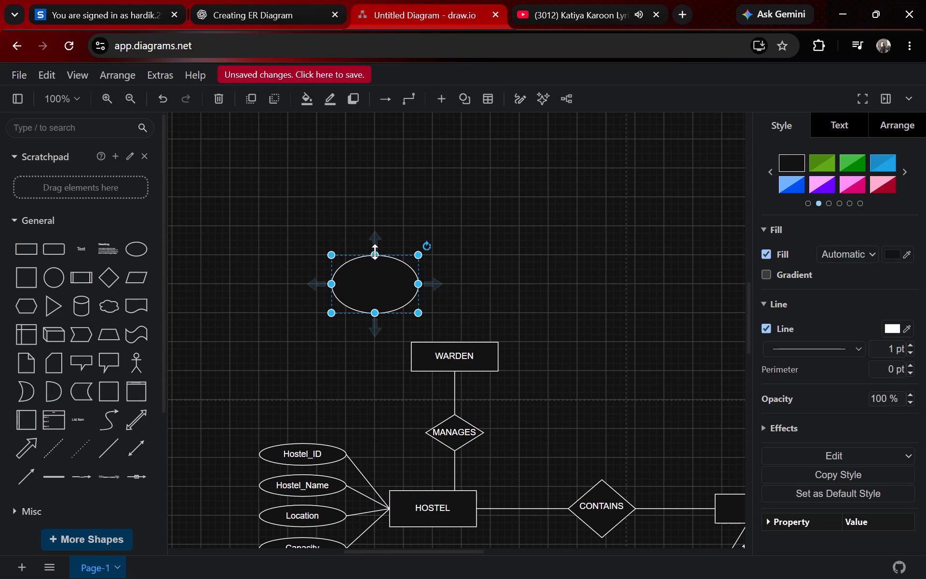
drag(378, 255, 389, 283)
drag(379, 295, 388, 276)
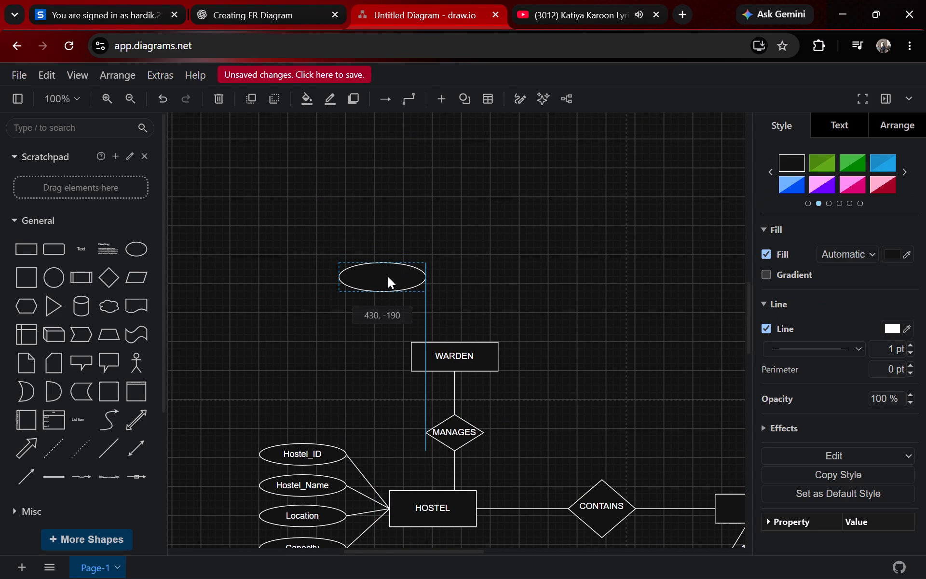
drag(388, 276, 384, 283)
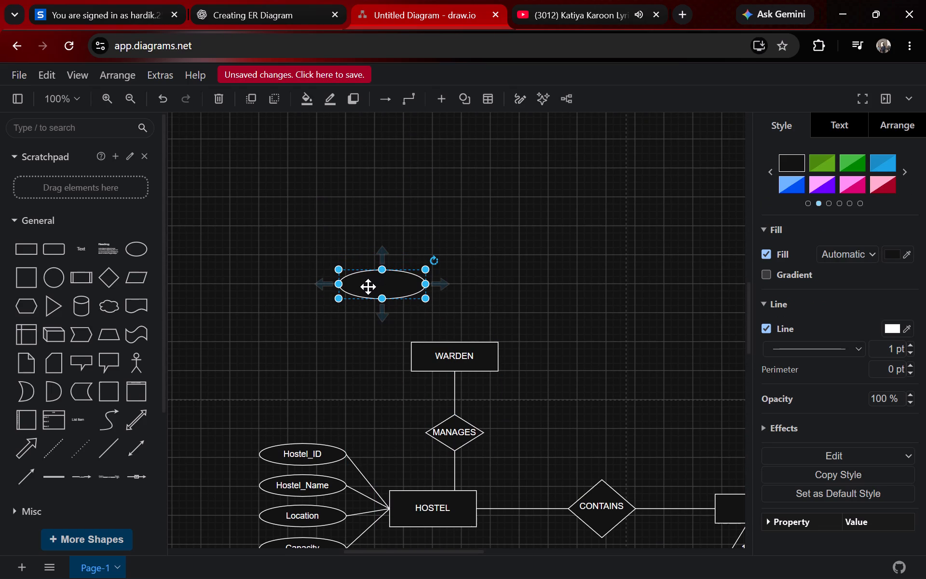
Label the new ellipse above WARDEN as Warden_ID.
double_click(368, 287)
key(w)
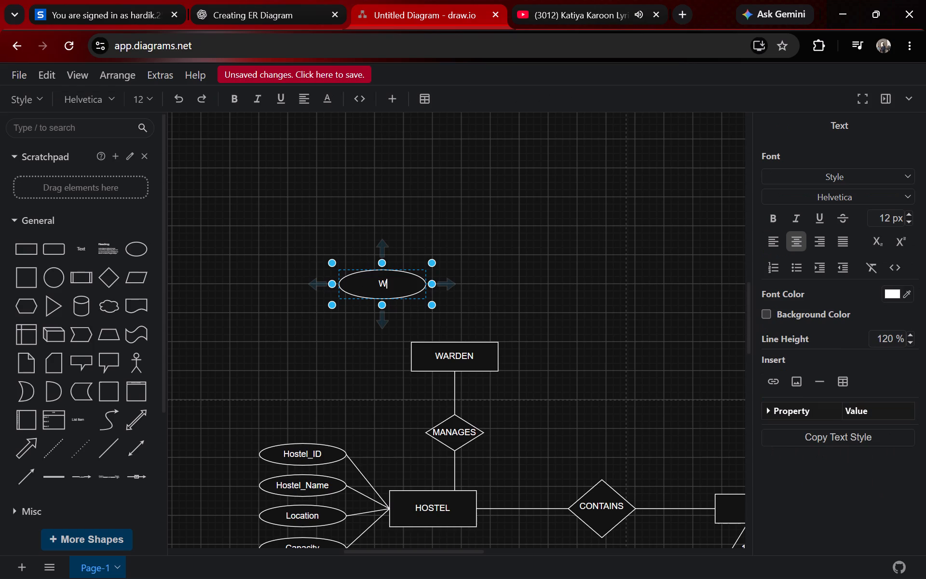
text(arden_id)
key(BackSpace)
key(backslash)
key(BackSpace)
key(shift+BackSpace)
text(ID)
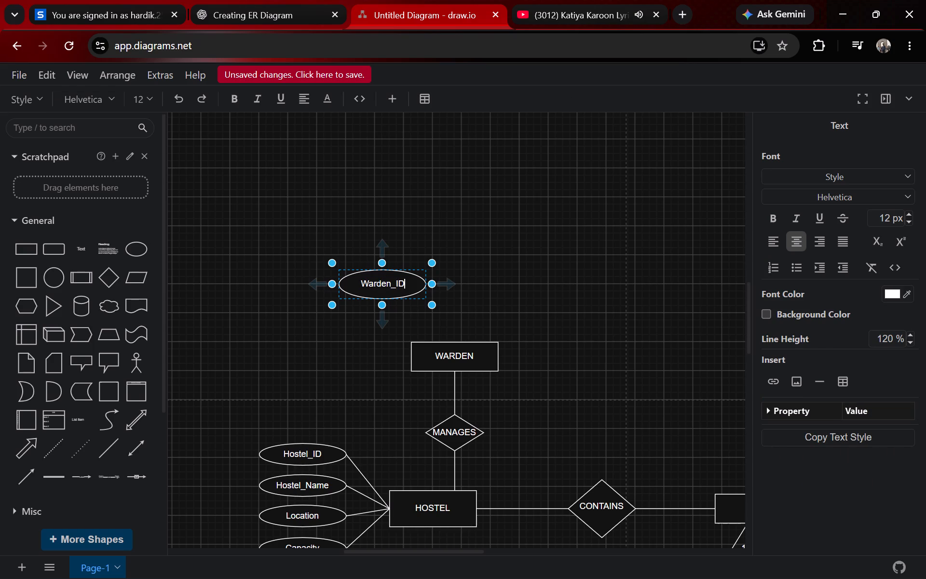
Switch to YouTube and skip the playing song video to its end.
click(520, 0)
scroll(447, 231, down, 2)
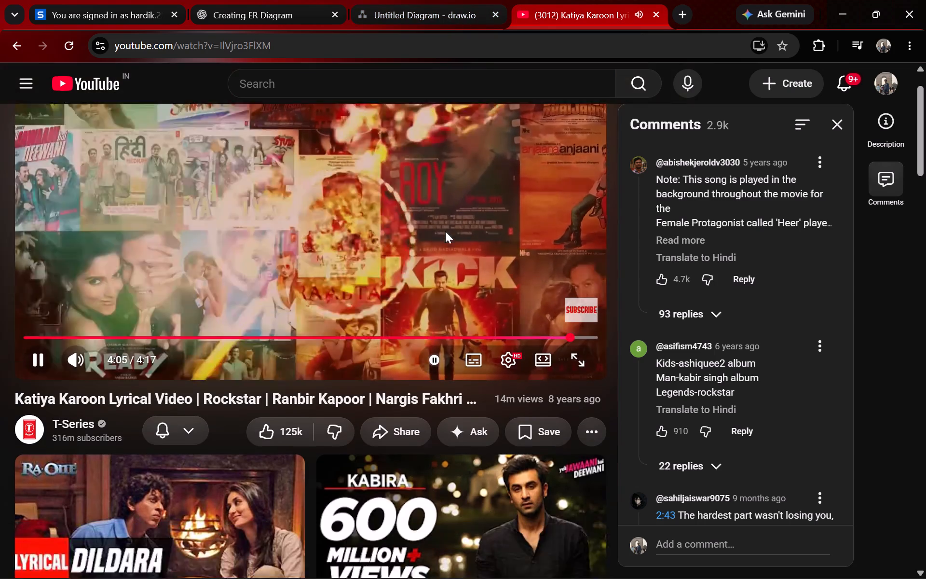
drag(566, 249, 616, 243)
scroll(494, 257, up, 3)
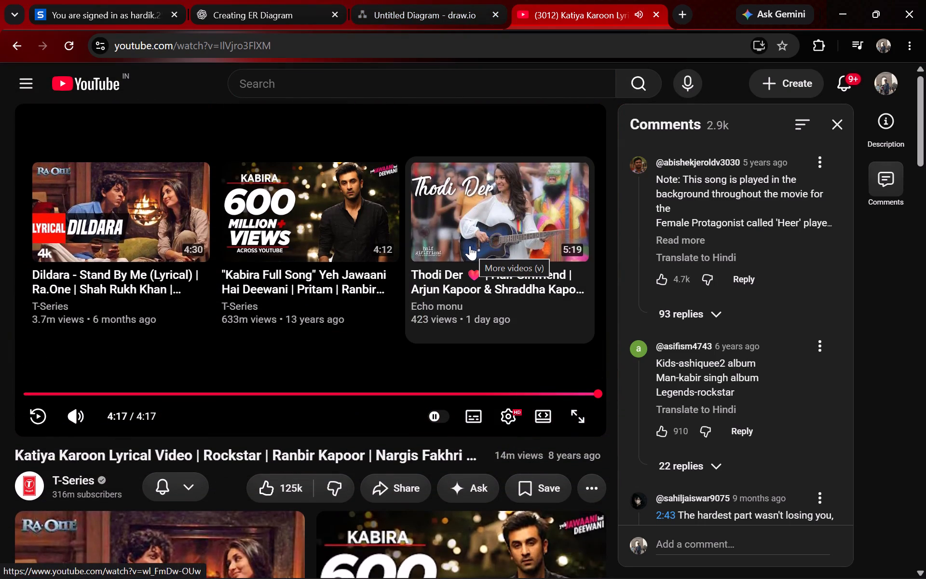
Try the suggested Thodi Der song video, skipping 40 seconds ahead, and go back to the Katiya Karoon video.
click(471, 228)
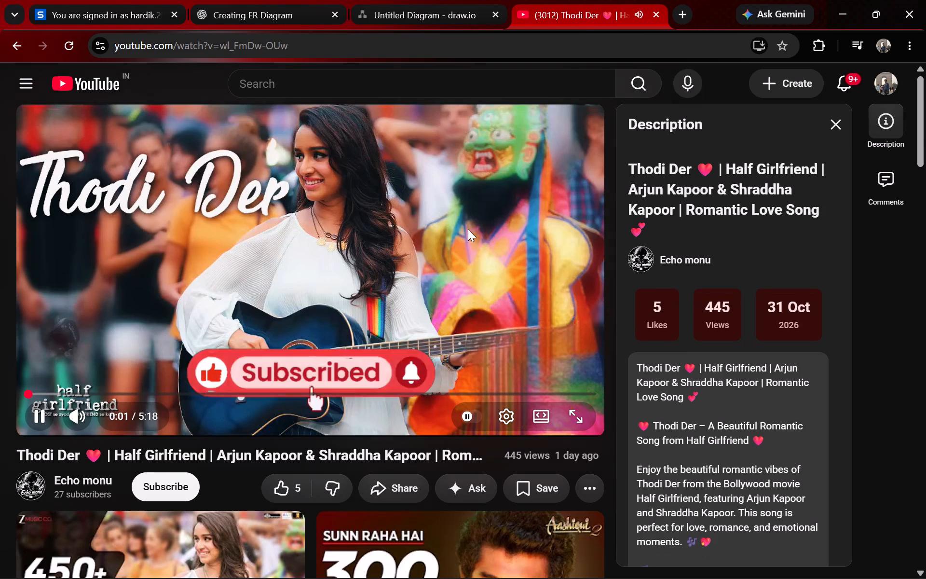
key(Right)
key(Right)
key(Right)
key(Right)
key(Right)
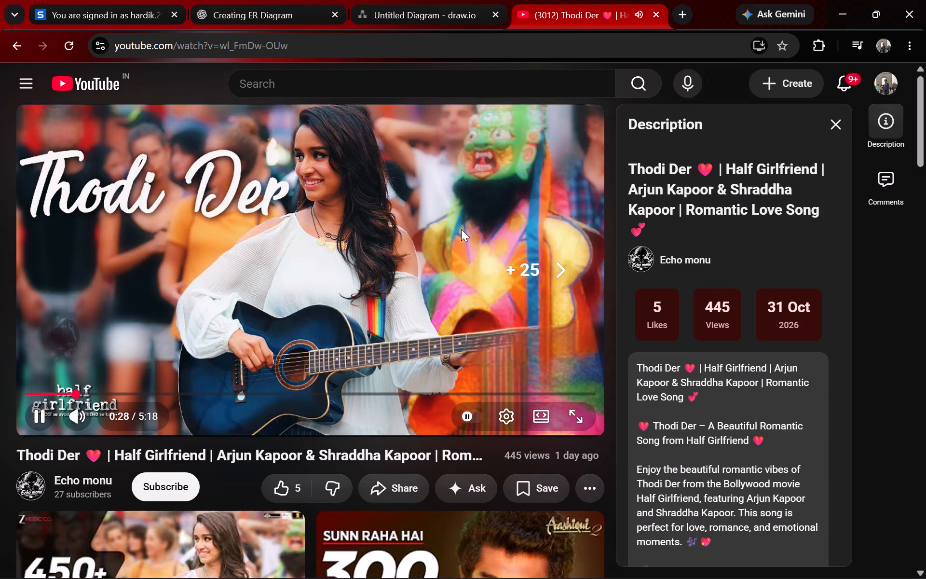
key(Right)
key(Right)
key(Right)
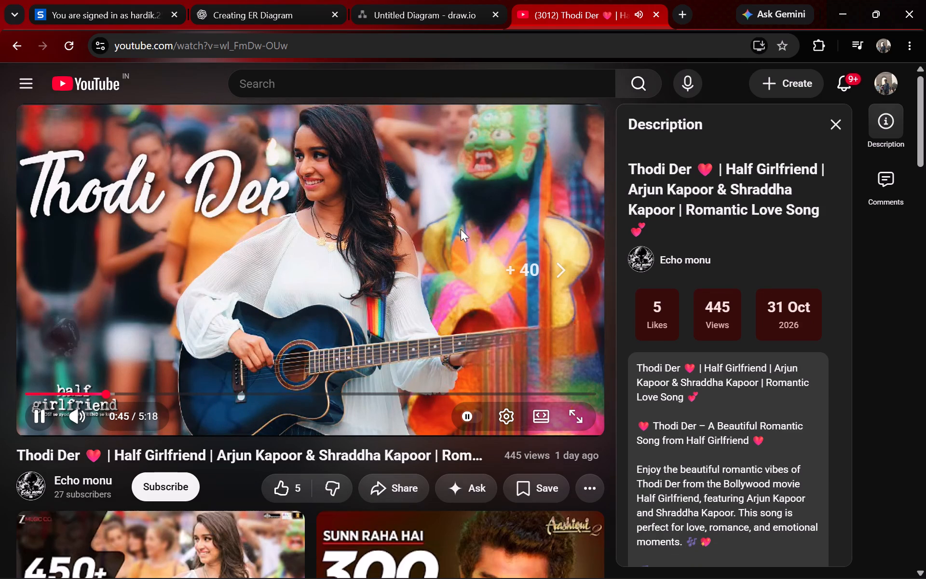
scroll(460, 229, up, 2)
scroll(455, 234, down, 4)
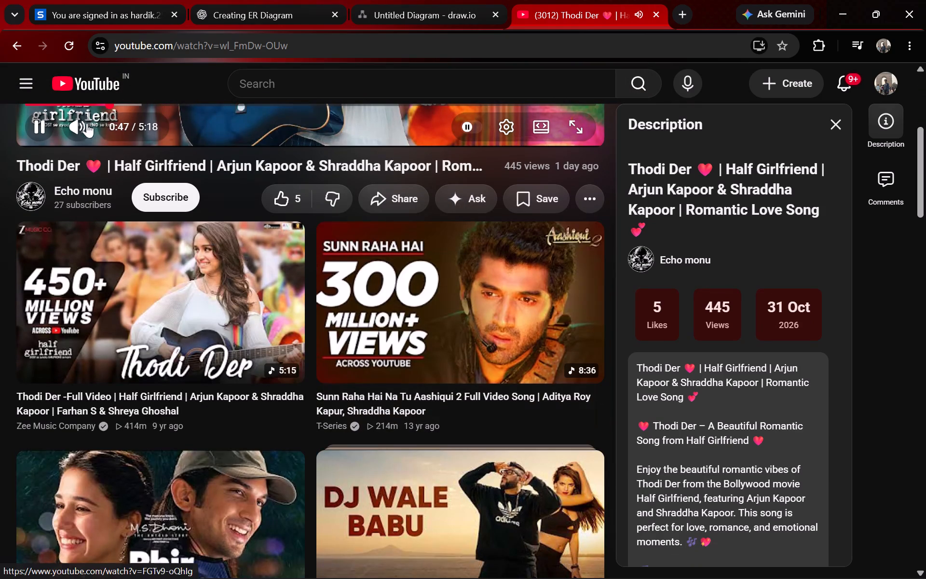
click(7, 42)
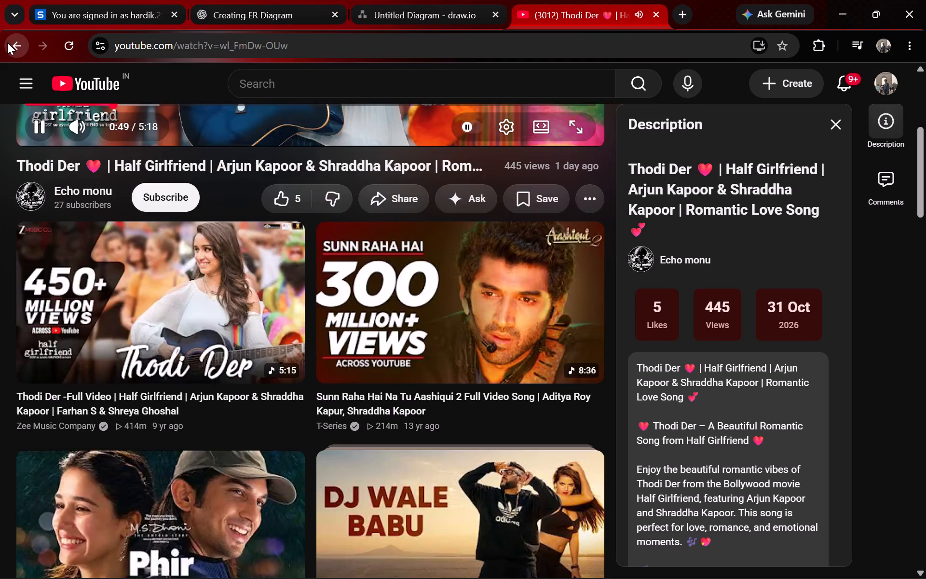
Browse the recommended songs listed below the Katiya Karoon video.
scroll(141, 225, down, 4)
scroll(178, 253, down, 1)
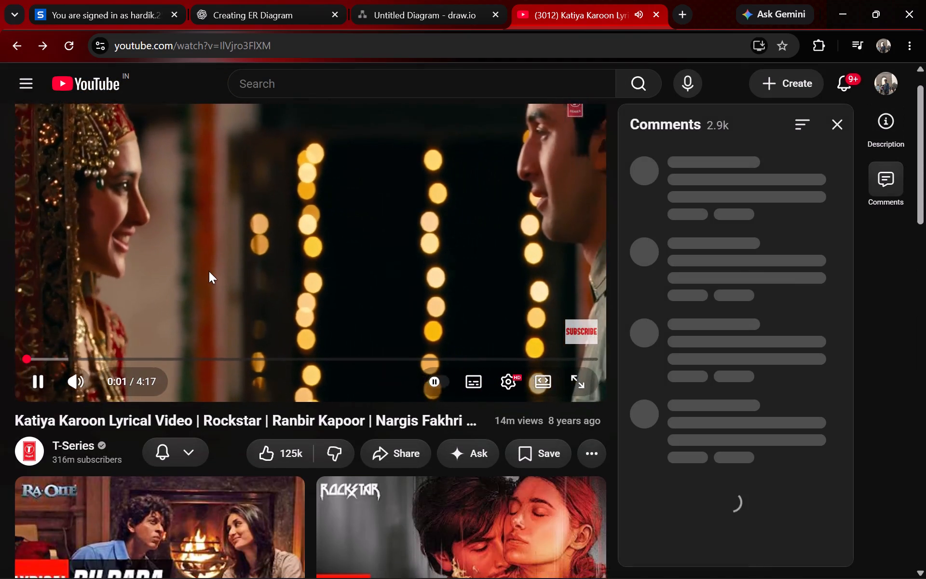
scroll(214, 269, down, 1)
scroll(276, 298, down, 6)
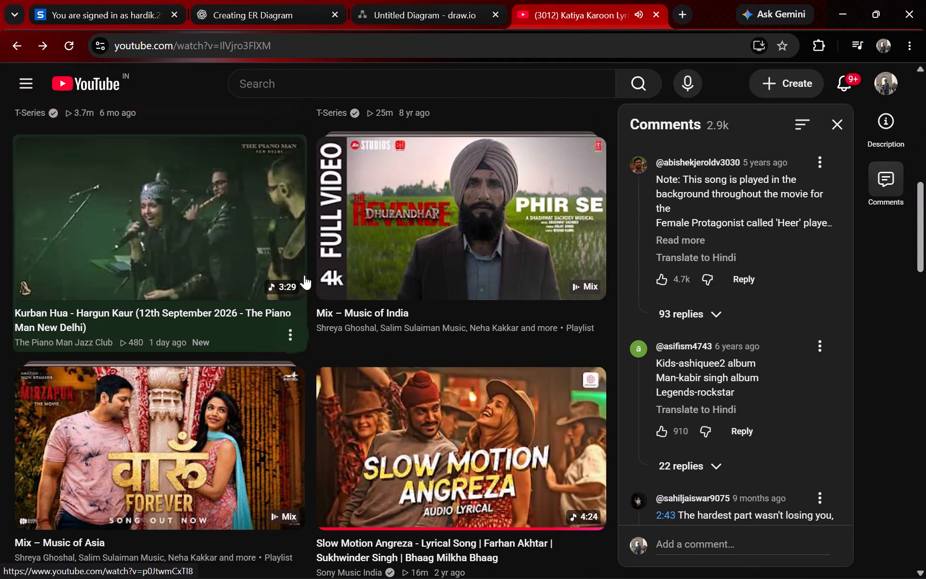
scroll(304, 273, down, 4)
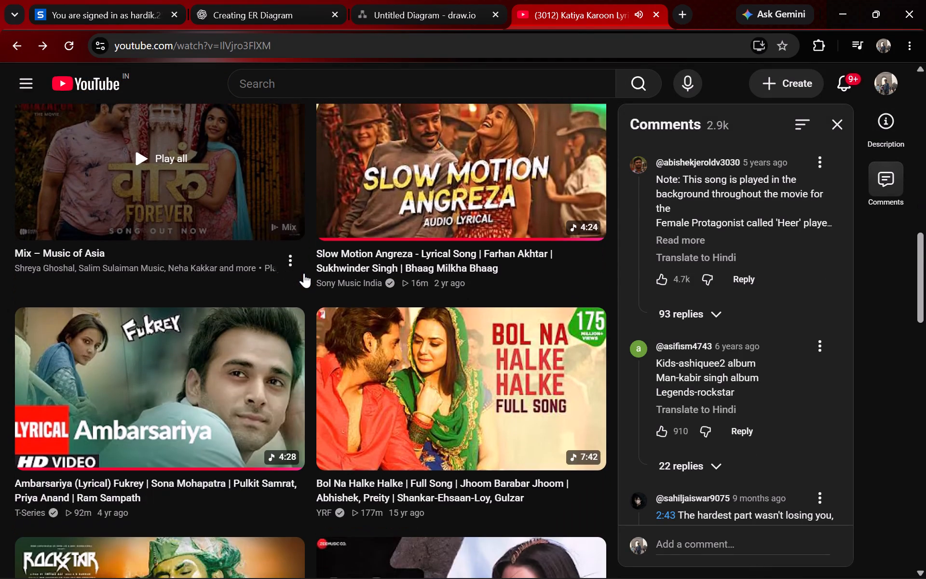
scroll(302, 271, down, 4)
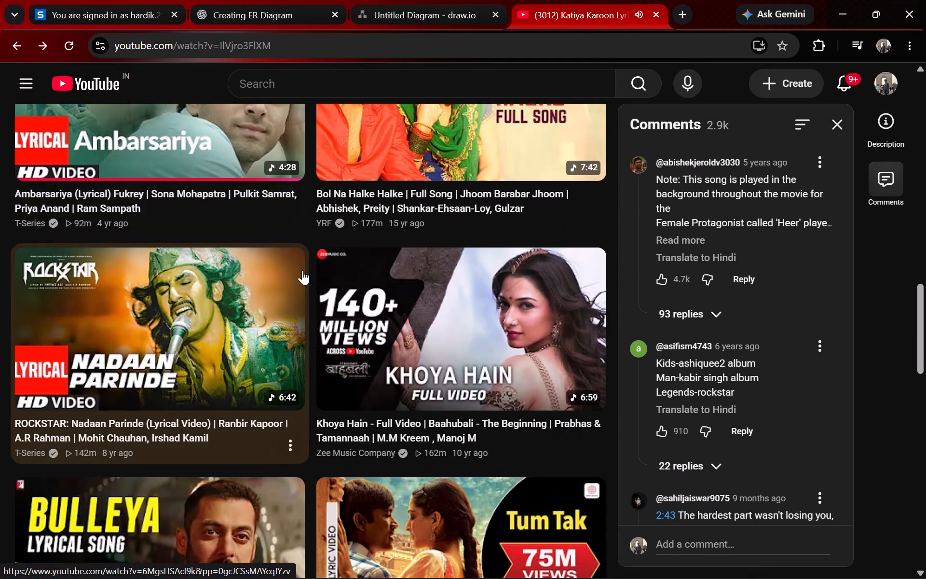
scroll(302, 270, down, 6)
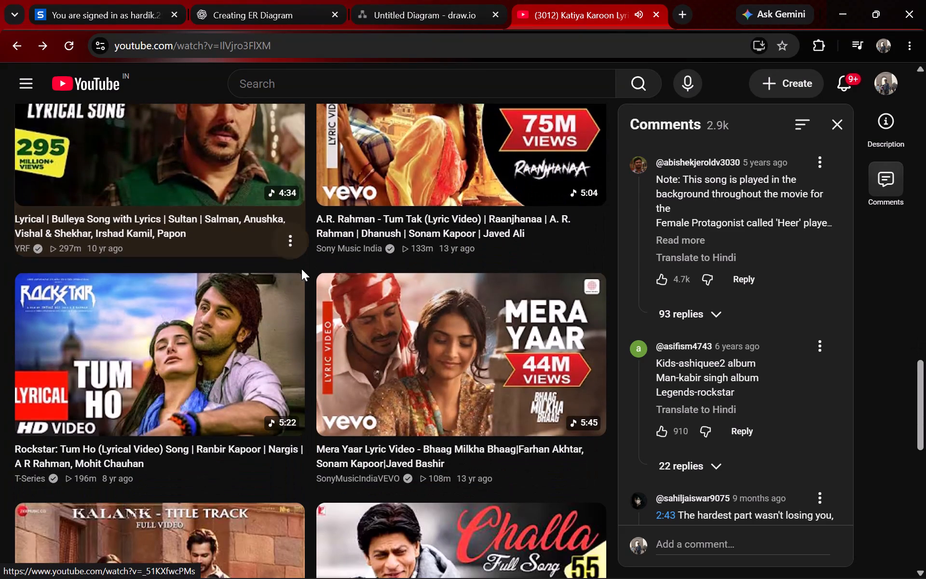
scroll(301, 268, down, 3)
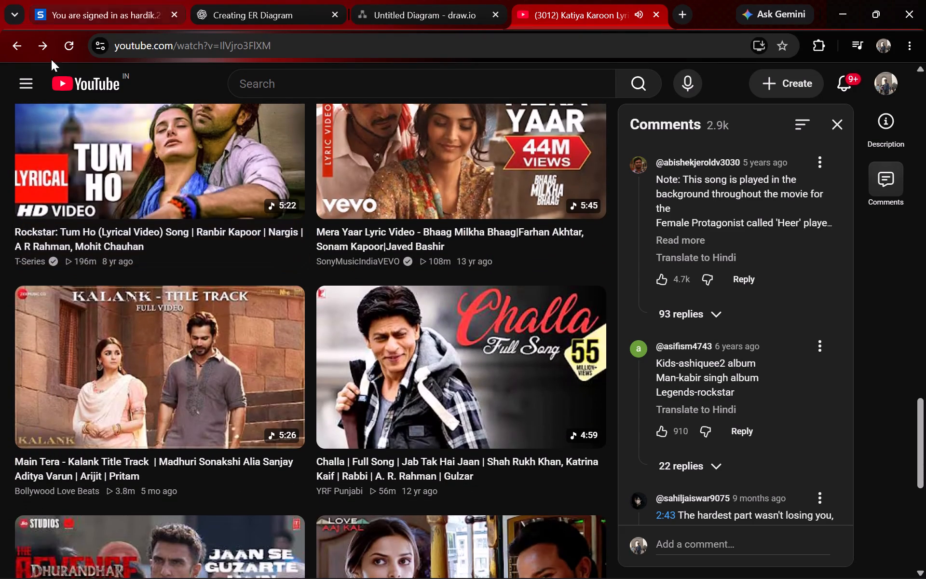
Go to the YouTube home page and play the Aa Toh Sahii song mix.
click(92, 83)
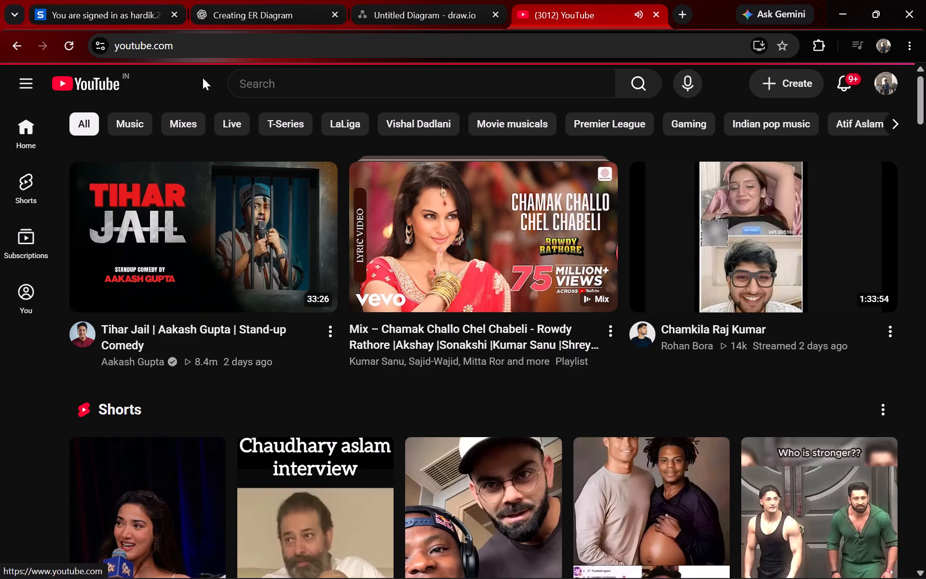
drag(26, 247, 42, 235)
drag(232, 206, 235, 193)
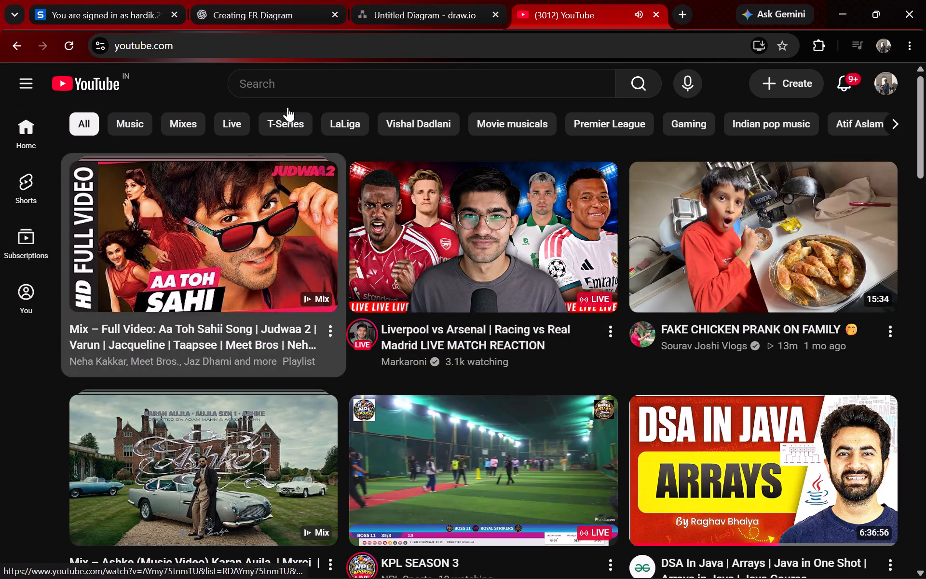
Switch to the draw.io diagram and place a 120 x 40 ellipse beside Warden_ID, level with it and above WARDEN.
click(367, 0)
drag(468, 272, 459, 274)
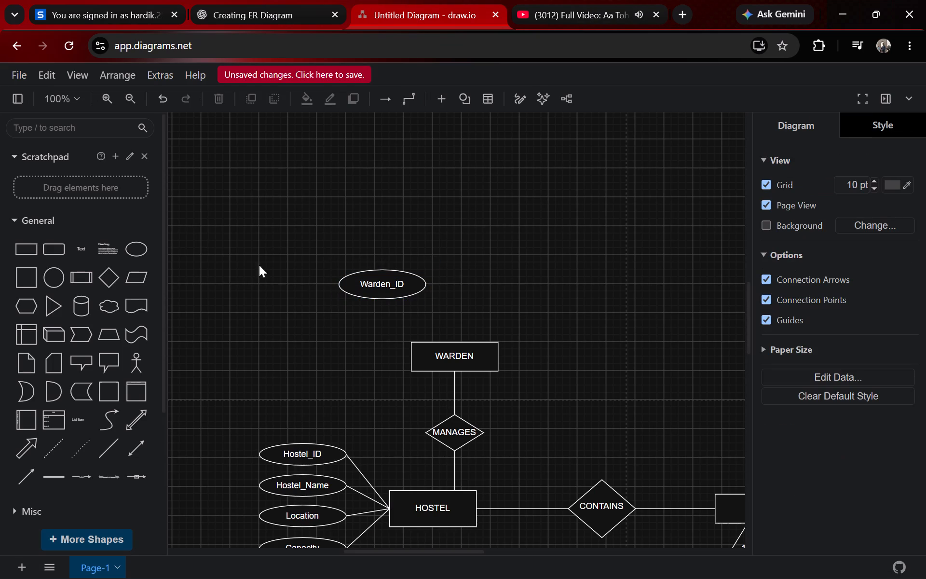
drag(137, 251, 145, 250)
drag(131, 241, 508, 242)
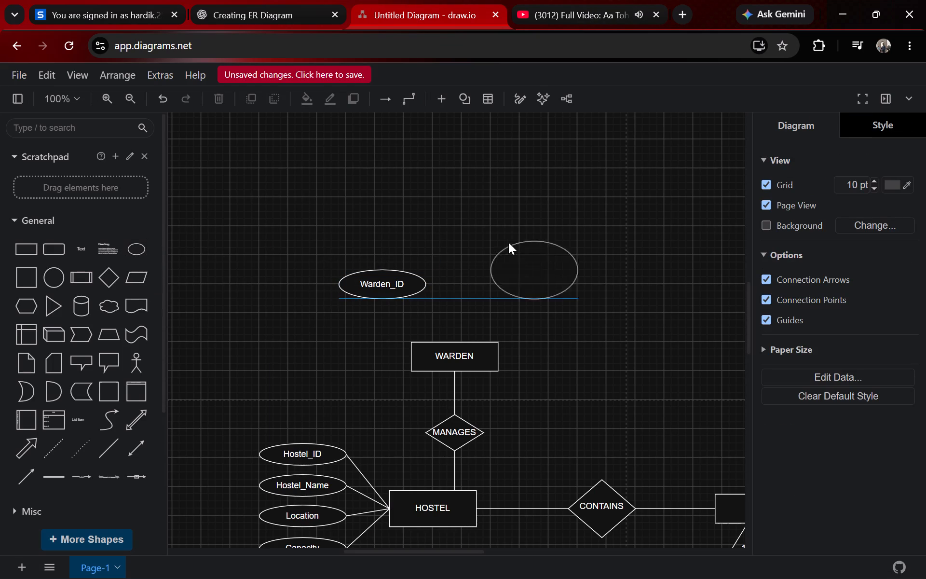
drag(508, 242, 436, 253)
drag(478, 259, 478, 277)
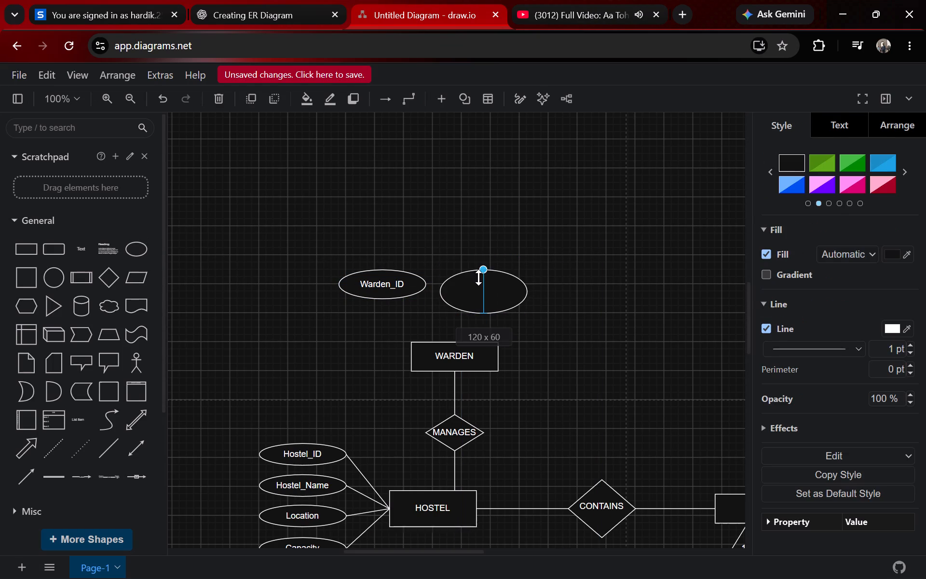
drag(478, 277, 479, 284)
drag(485, 304, 479, 292)
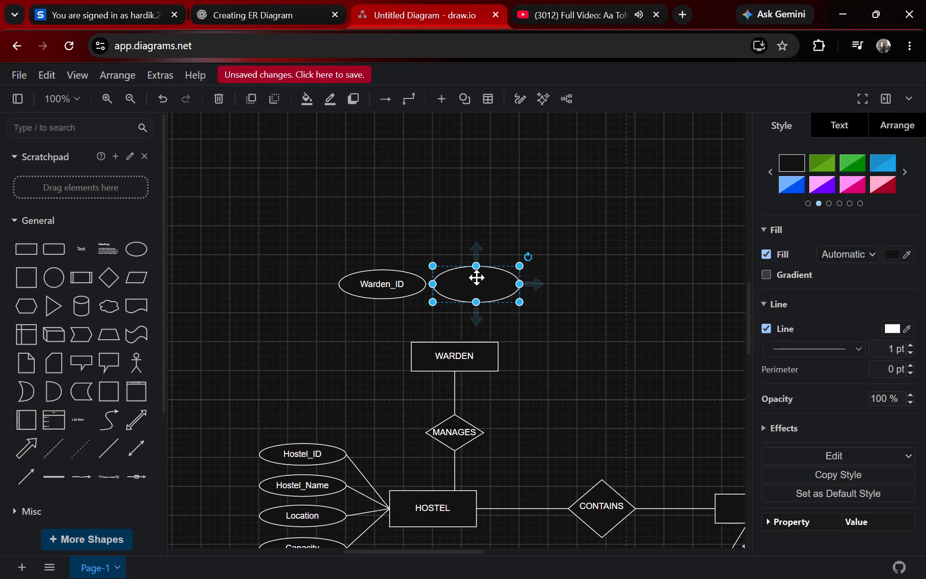
drag(476, 267, 477, 276)
click(477, 269)
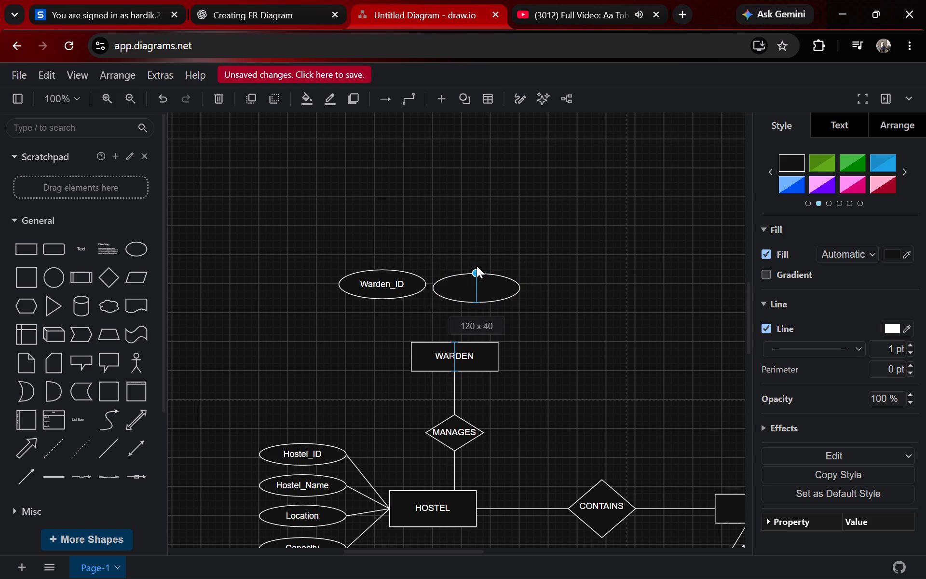
drag(477, 280, 478, 275)
drag(478, 285, 478, 272)
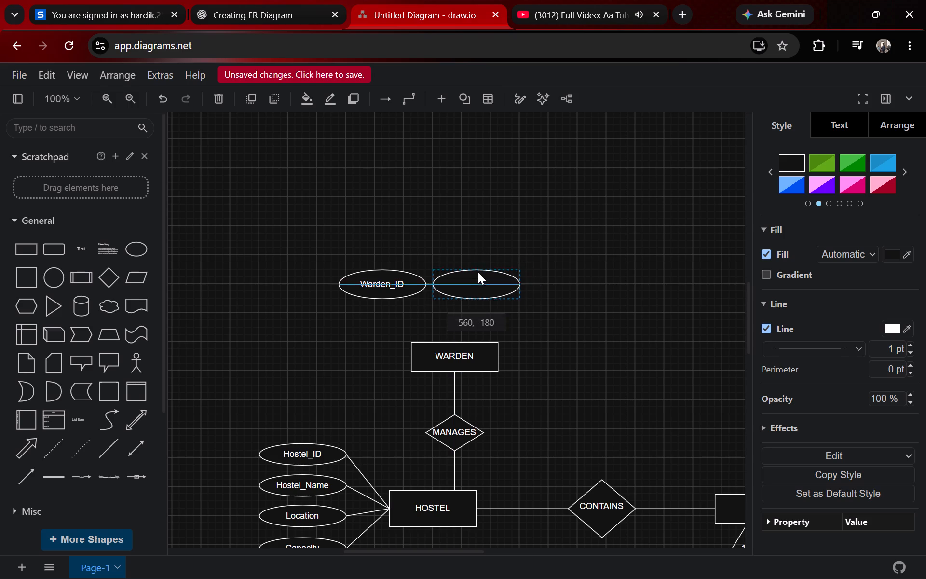
drag(478, 272, 480, 277)
Label the new ellipse beside Warden_ID as Name.
double_click(477, 281)
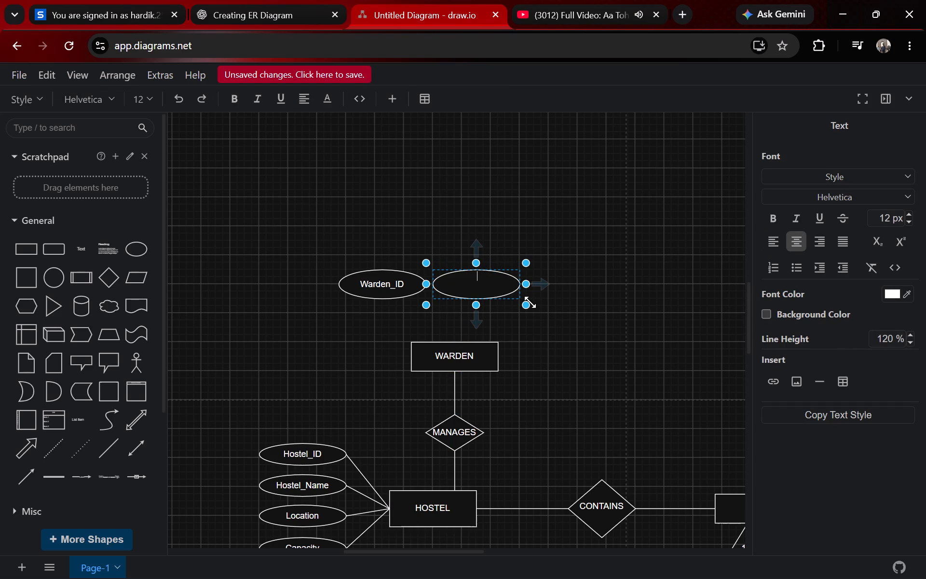
text(Name)
key(Return)
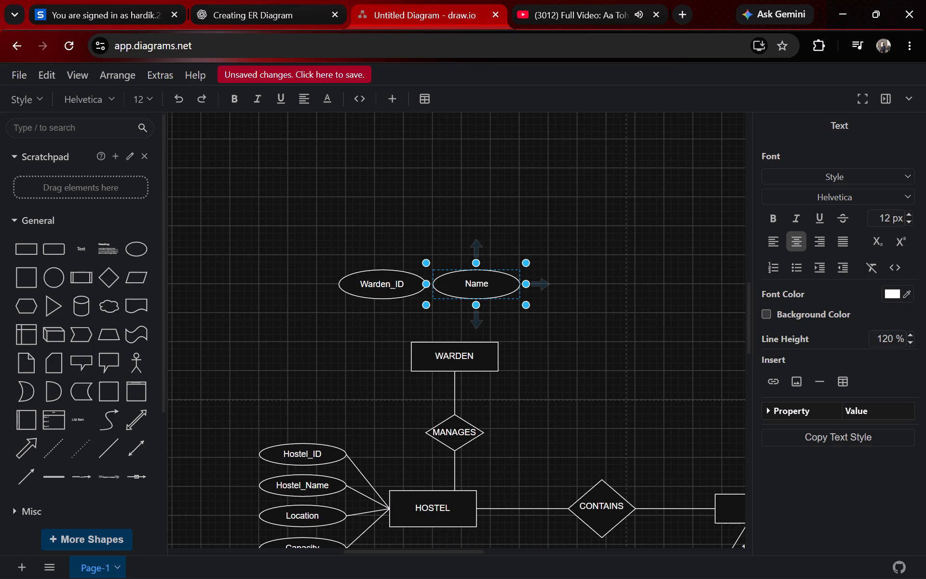
click(533, 334)
Shift the Warden_ID and Name ellipses to the left along their row, making room for more WARDEN attributes.
drag(382, 288, 343, 294)
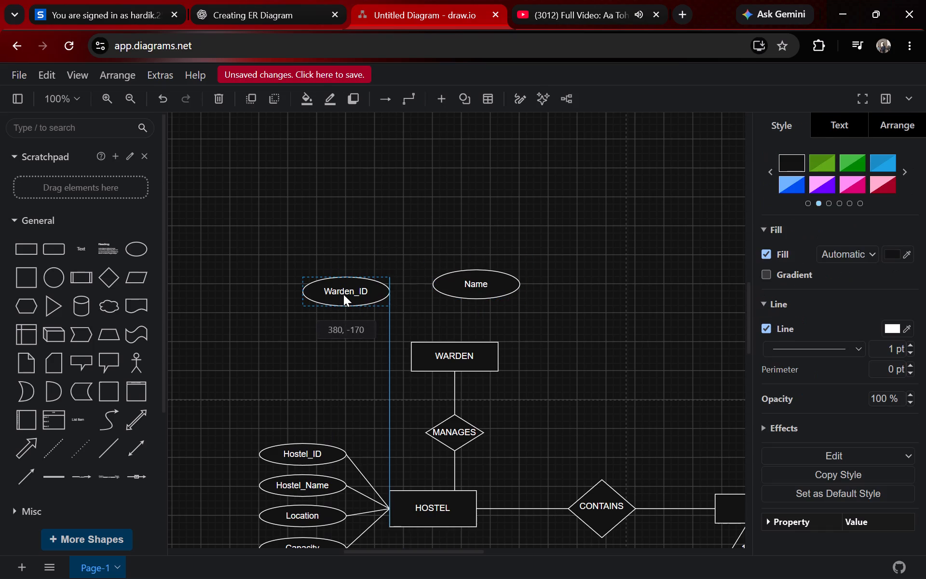
drag(343, 294, 344, 286)
drag(476, 287, 443, 287)
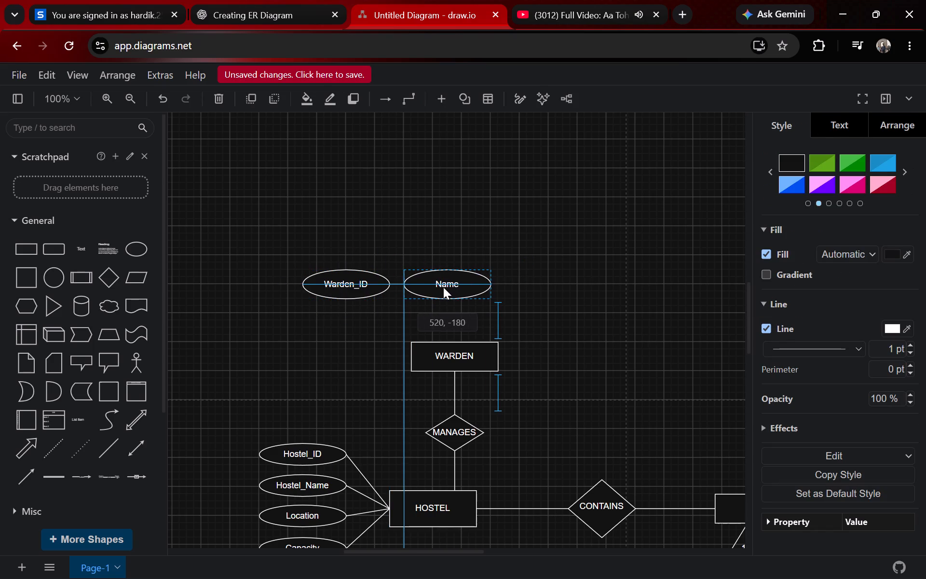
drag(443, 287, 438, 287)
drag(352, 282, 320, 282)
drag(449, 282, 422, 280)
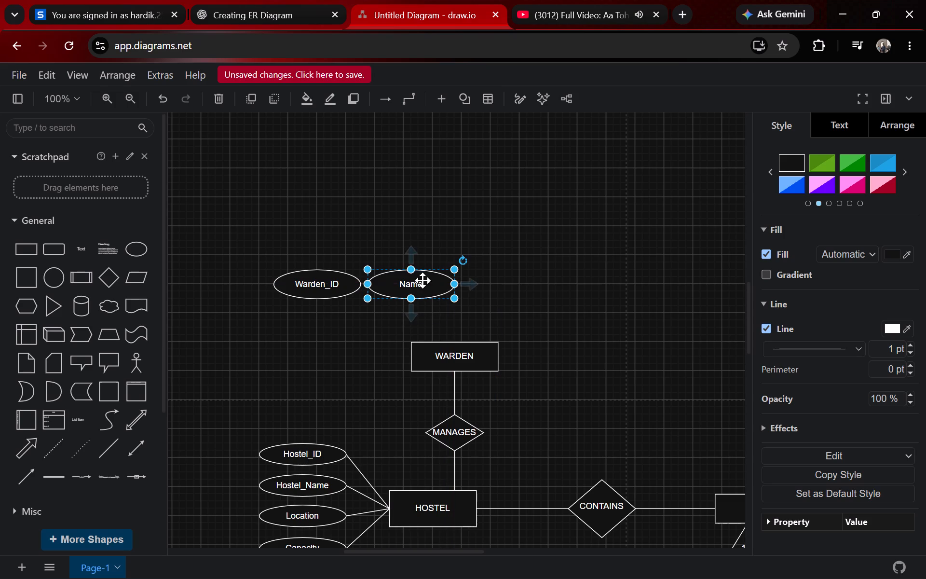
Add a 120 x 40 ellipse to the right of Name, aligned with the attribute row above WARDEN.
click(137, 241)
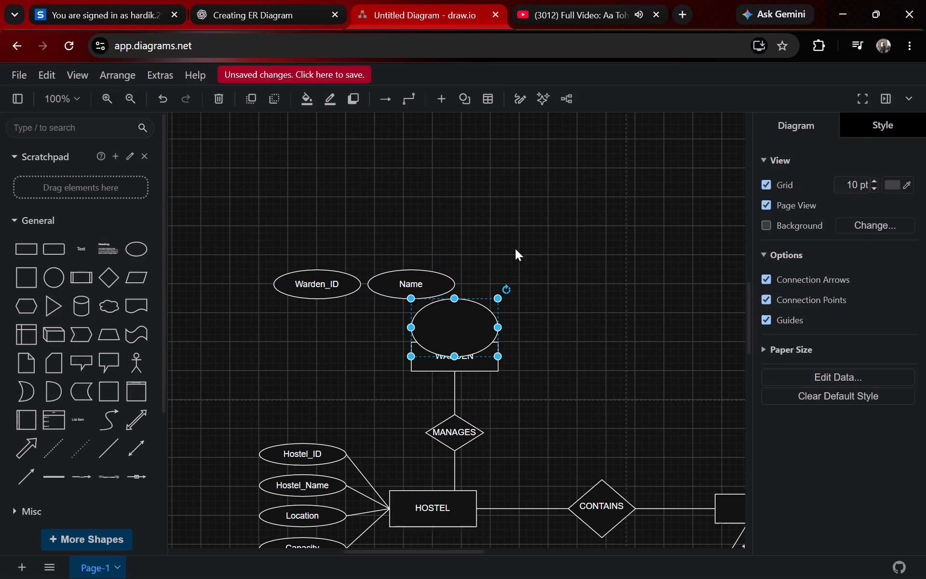
drag(462, 325, 516, 283)
drag(511, 260, 521, 287)
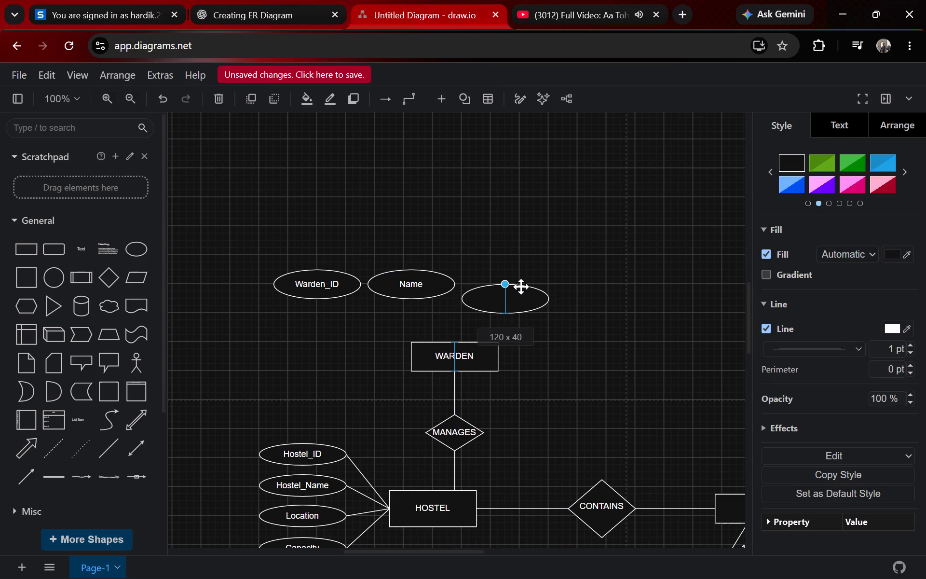
drag(521, 287, 521, 287)
drag(515, 297, 519, 280)
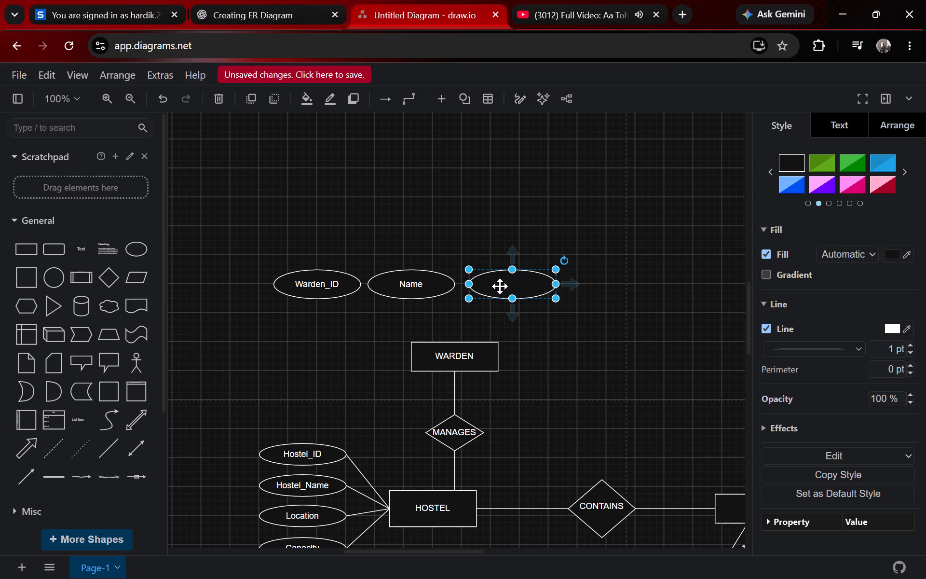
Label the third ellipse in WARDEN's attribute row as Phone.
double_click(500, 286)
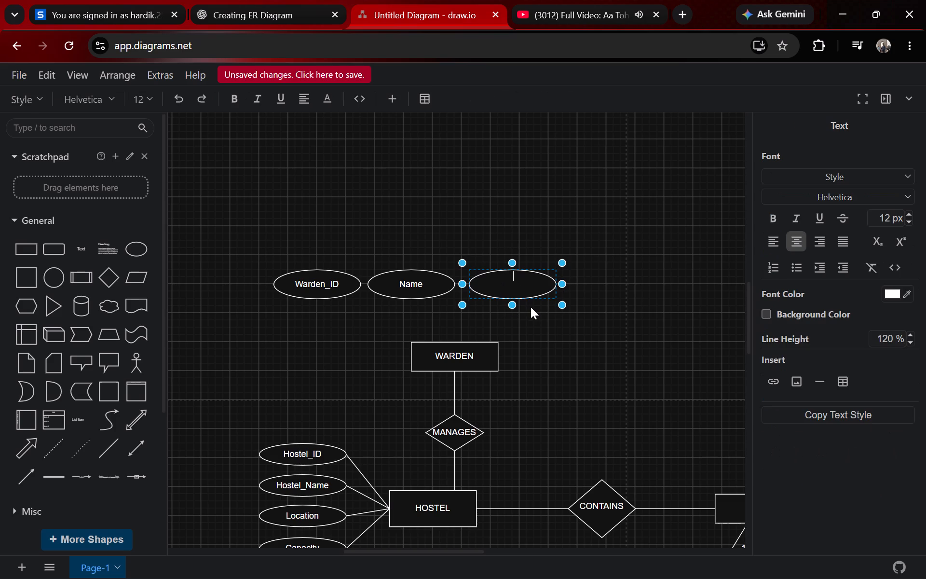
key(shift+Right)
text(Phone)
key(Return)
click(534, 308)
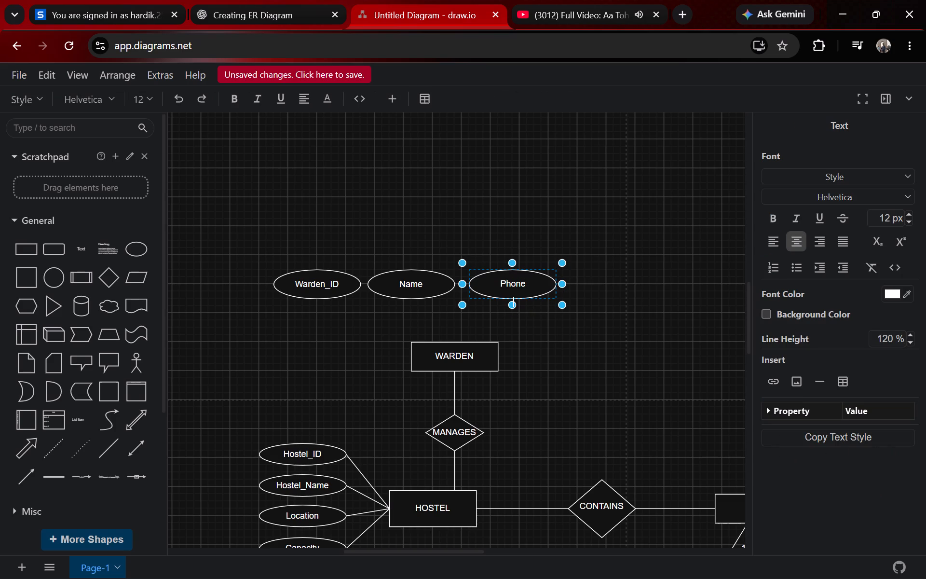
drag(557, 380, 553, 371)
Add a fourth ellipse to the right of Phone, flattened to match and aligned with the other WARDEN attributes.
click(137, 250)
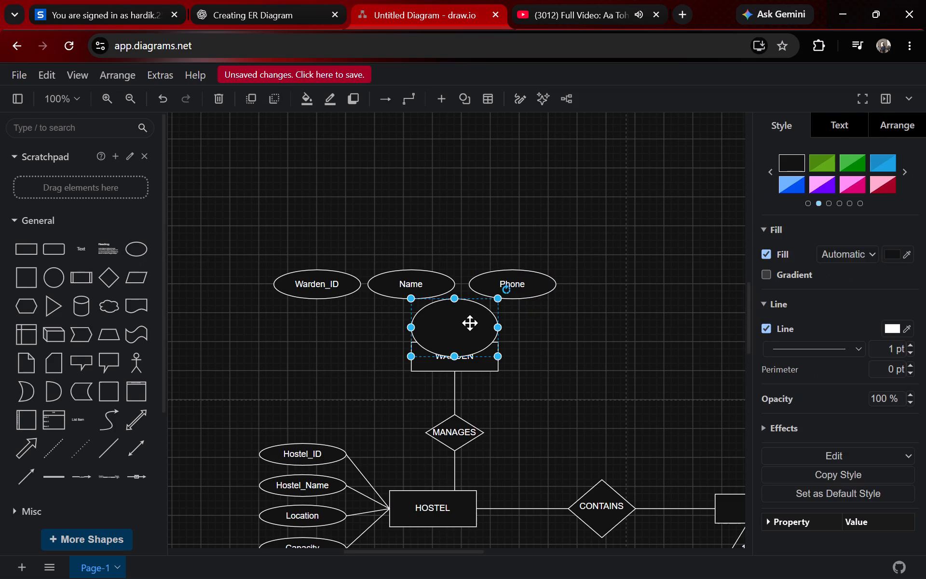
drag(470, 323, 619, 283)
drag(606, 256, 613, 279)
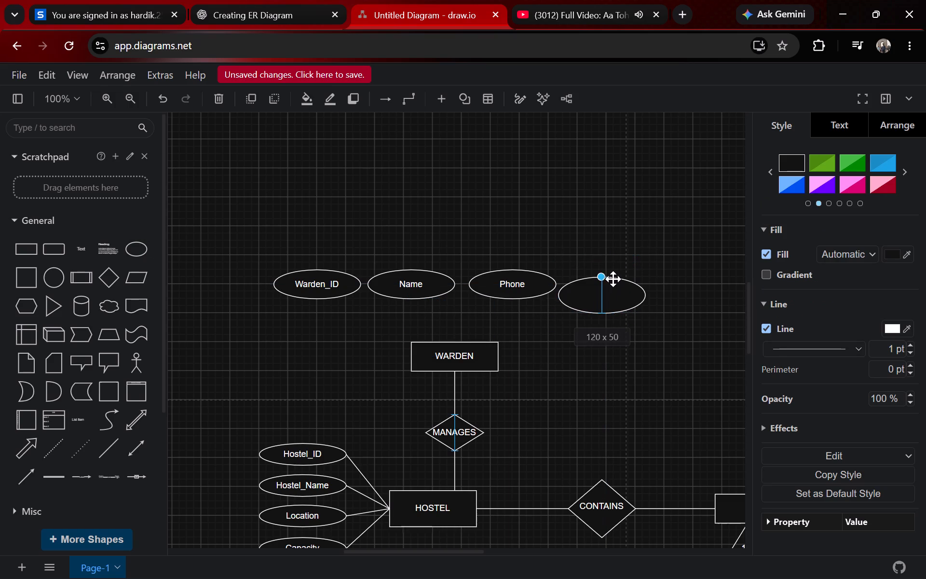
drag(613, 279, 615, 289)
drag(606, 288, 606, 282)
drag(606, 296, 611, 281)
Label the fourth ellipse in WARDEN's attribute row as Email.
double_click(599, 286)
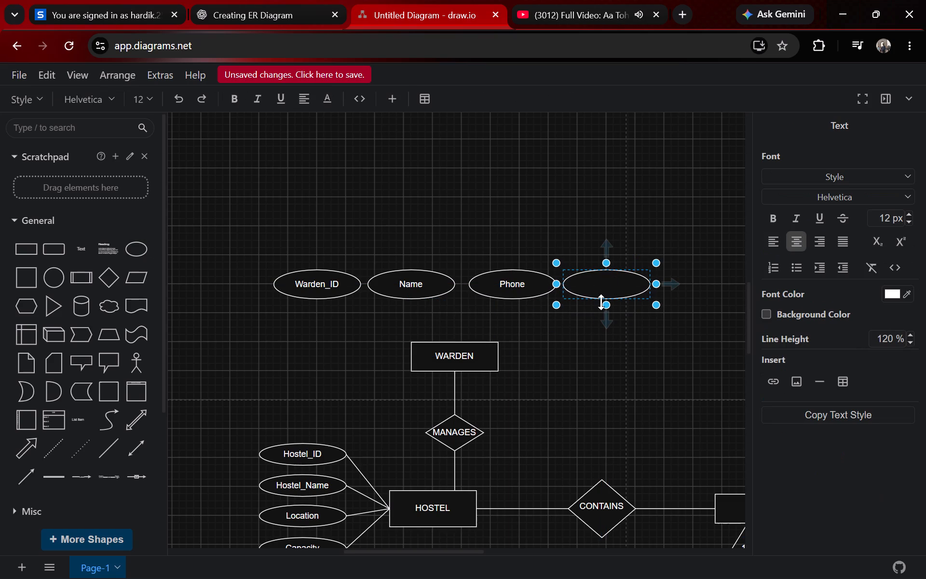
text(Emai;)
key(BackSpace)
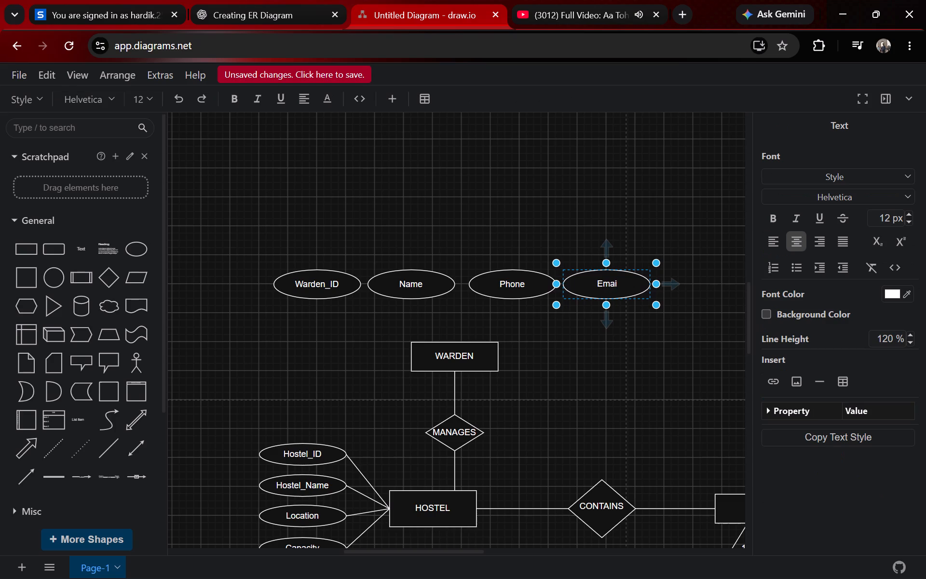
key(l)
key(Return)
click(577, 382)
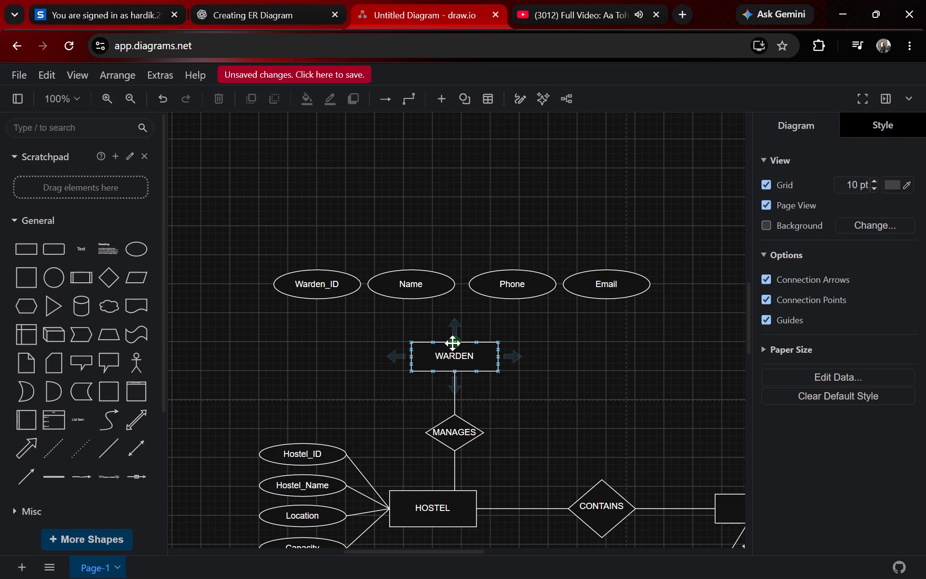
Connect WARDEN's top centre to the Warden_ID ellipse with a straight line that has no arrowhead.
drag(452, 343, 322, 299)
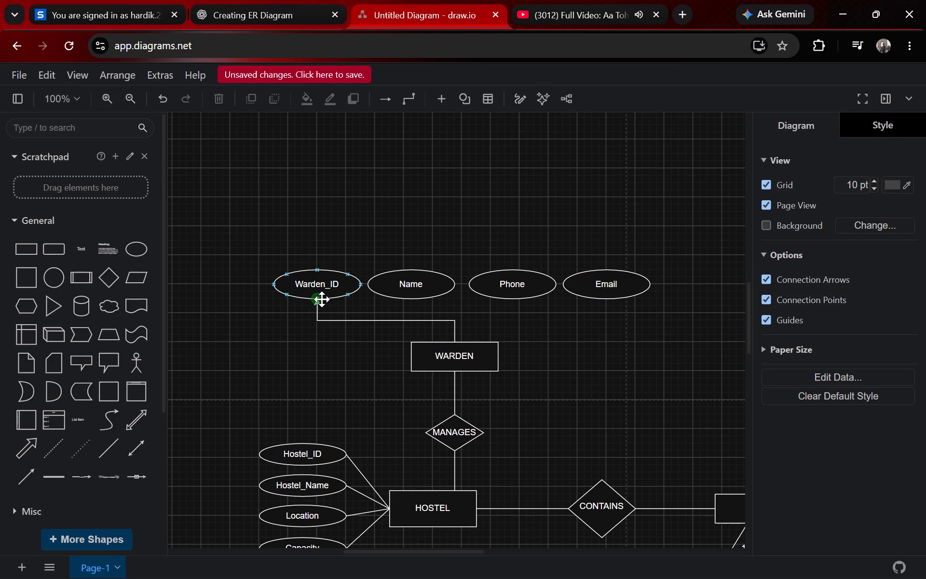
drag(322, 299, 321, 299)
click(385, 289)
click(394, 344)
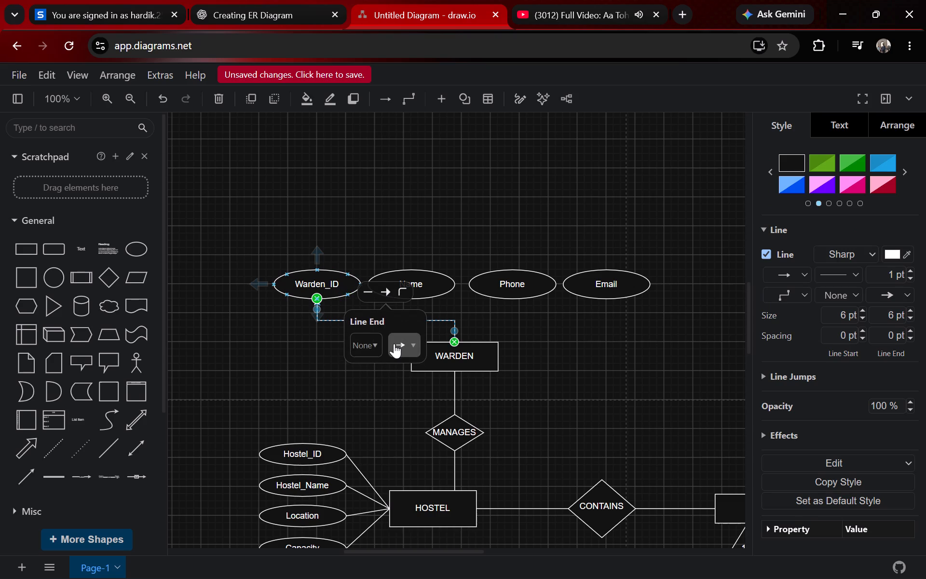
click(395, 331)
click(395, 292)
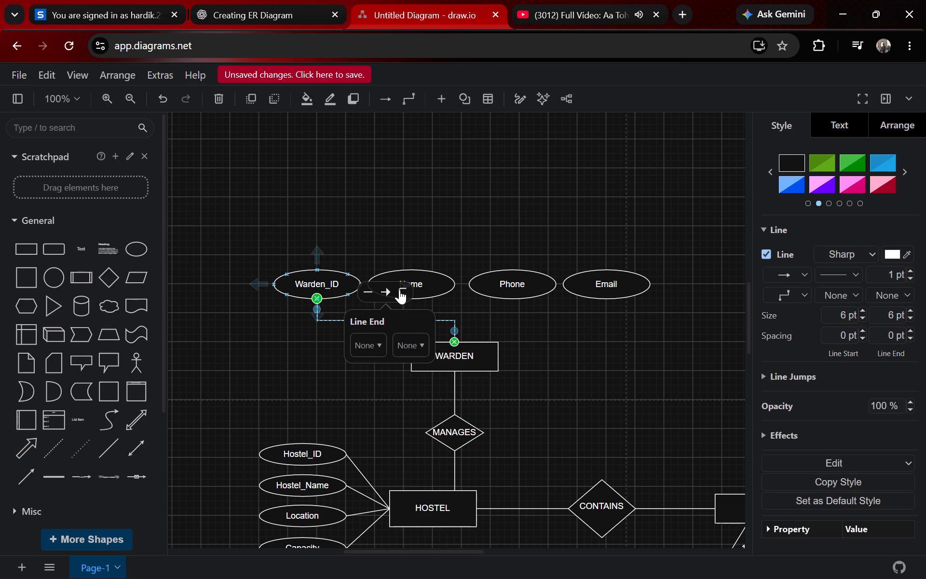
click(402, 287)
click(371, 340)
click(603, 404)
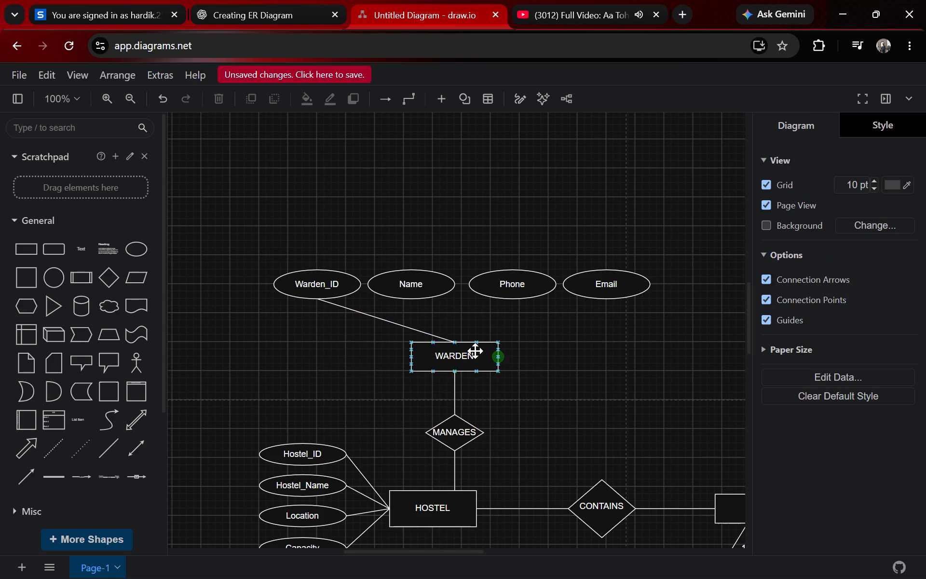
Connect the Name ellipse to WARDEN's top centre with a straight line that has no arrowhead.
drag(411, 298, 454, 341)
drag(454, 341, 454, 343)
click(433, 280)
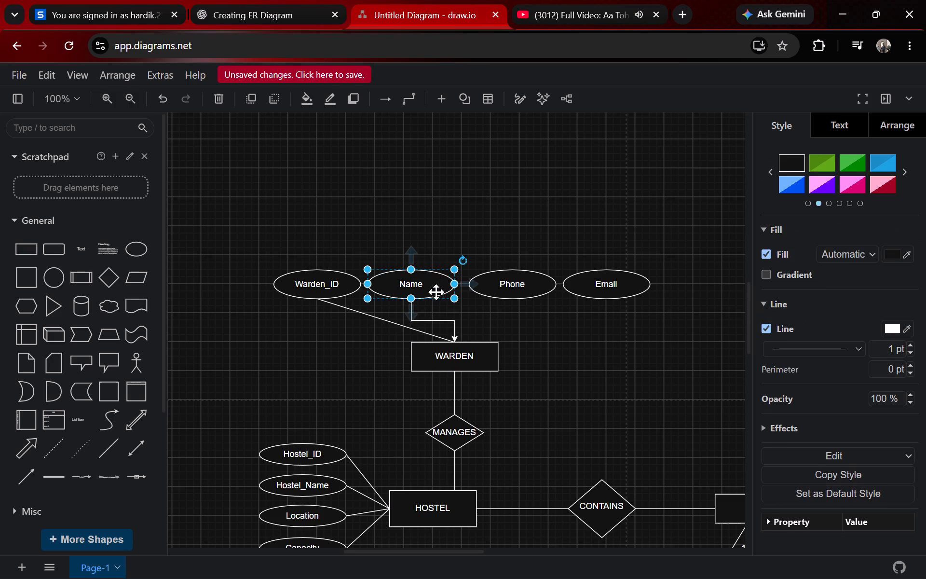
click(411, 304)
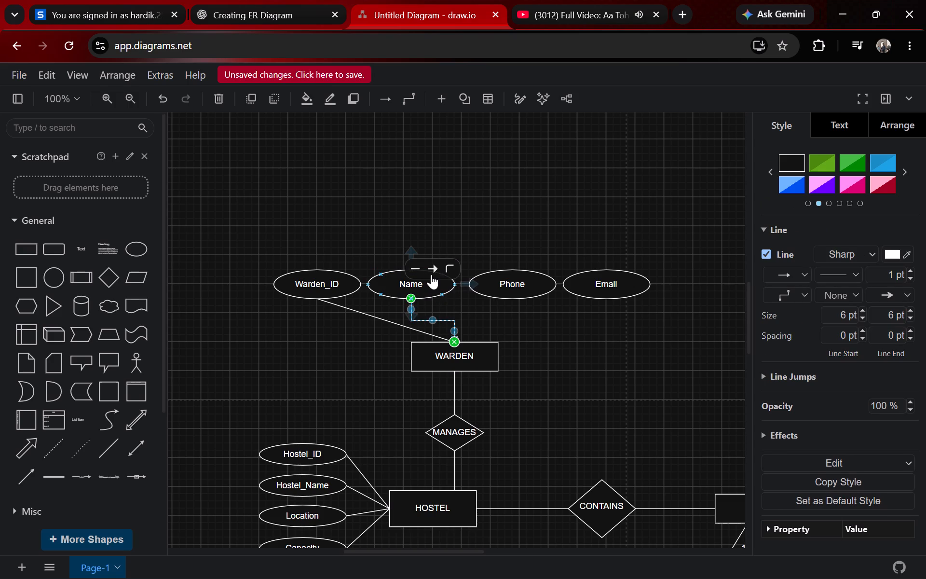
click(431, 275)
click(451, 320)
click(451, 333)
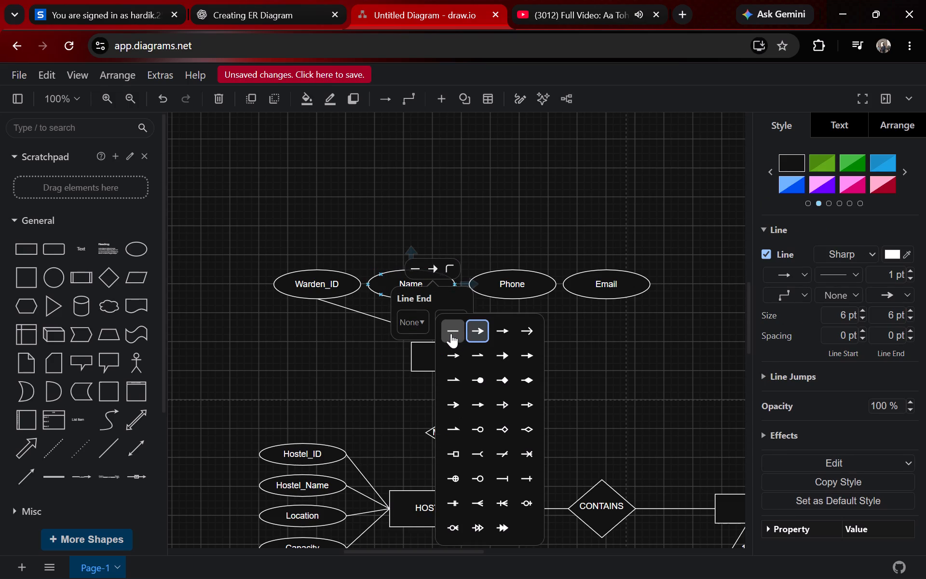
click(448, 272)
click(416, 323)
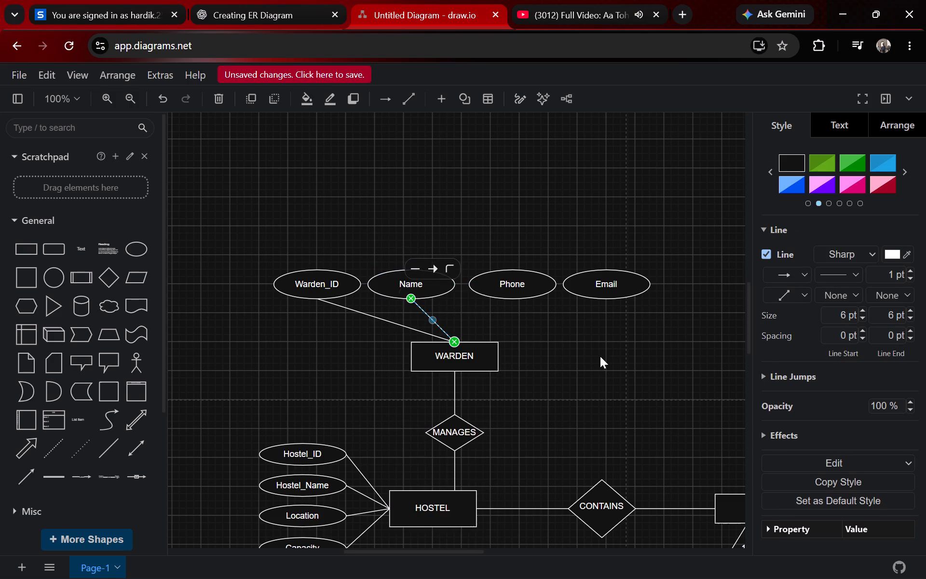
drag(601, 356, 597, 356)
Connect WARDEN's top centre to the Phone ellipse with a straight line that has no arrowhead.
drag(458, 342, 511, 311)
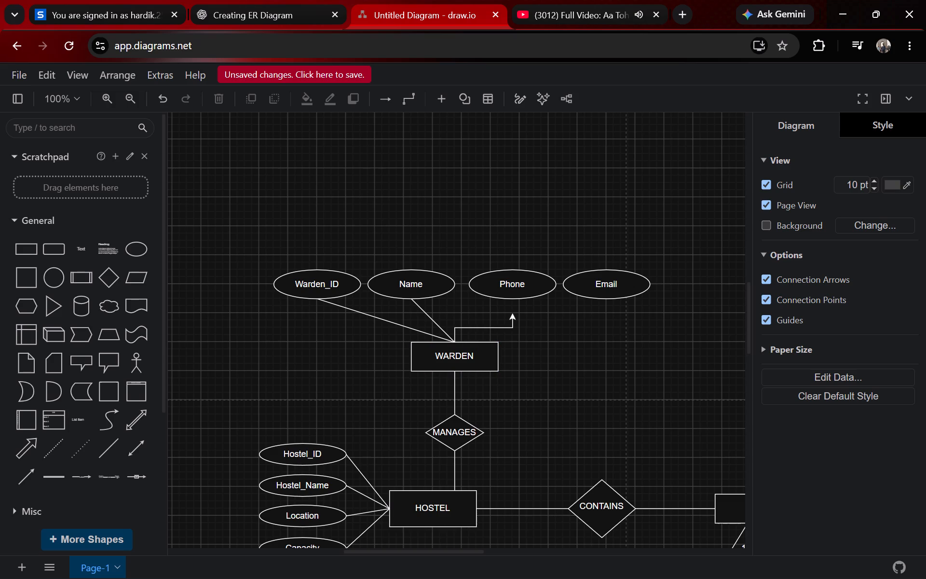
drag(511, 311, 517, 299)
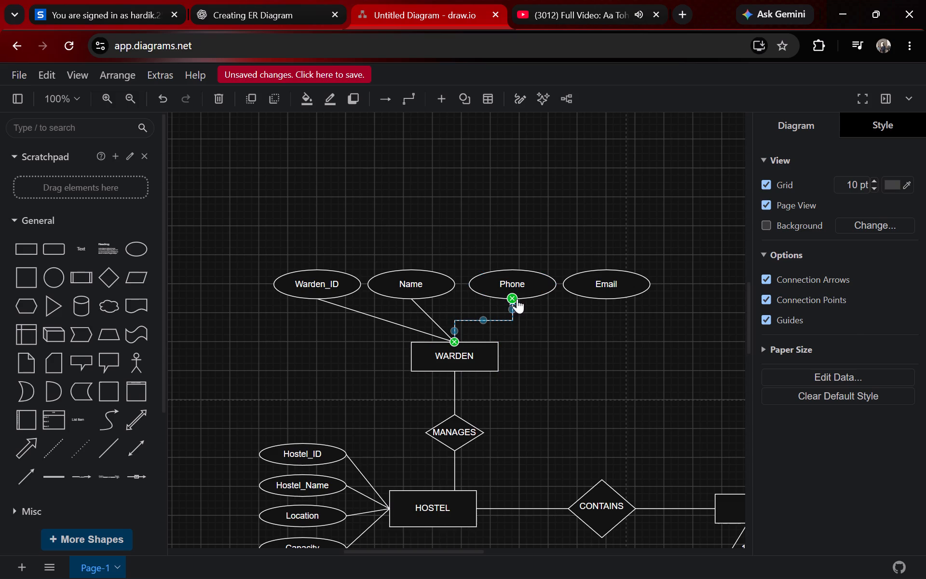
click(485, 268)
drag(505, 319, 506, 319)
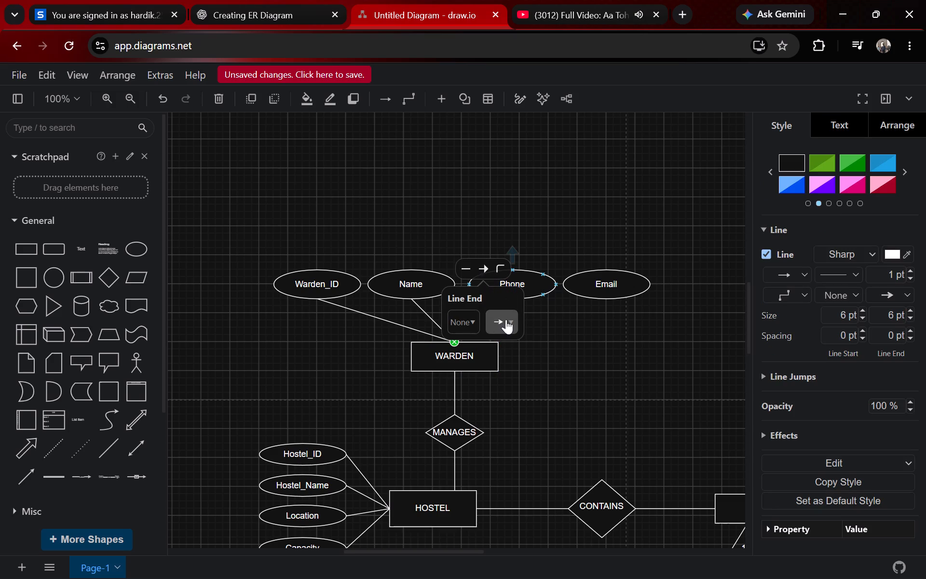
drag(506, 319, 501, 317)
click(497, 331)
click(499, 265)
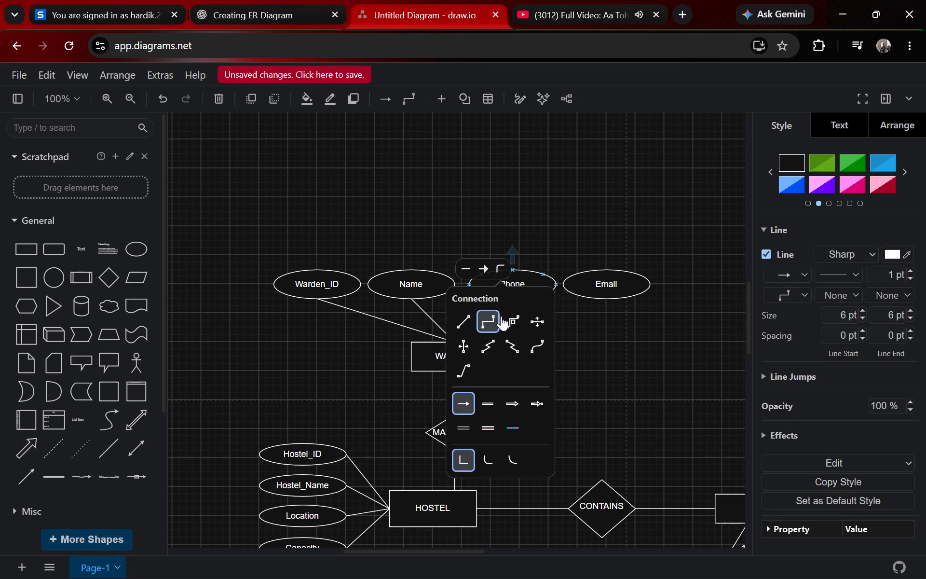
click(472, 323)
click(575, 356)
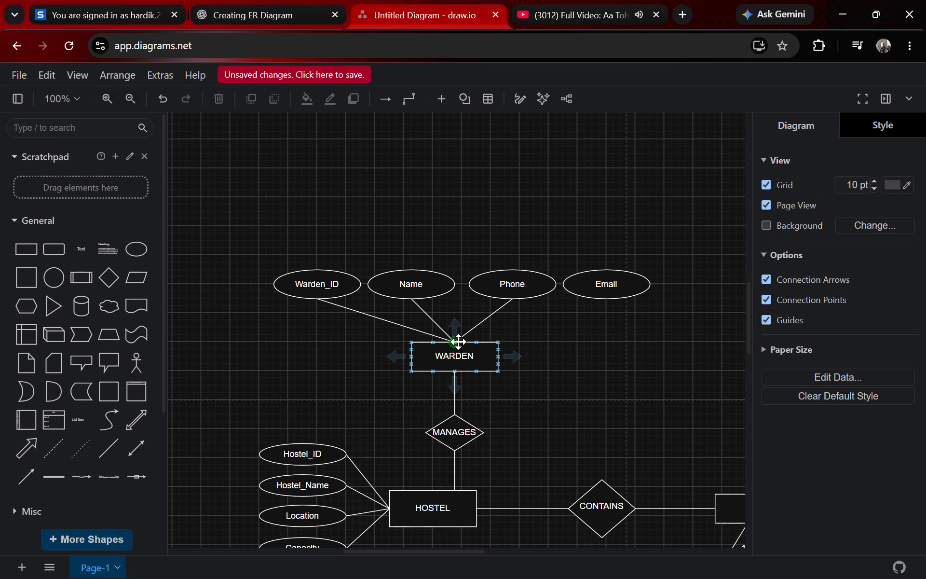
Connect WARDEN's top centre to the Email ellipse with a straight line that has no arrowhead.
drag(458, 342, 590, 293)
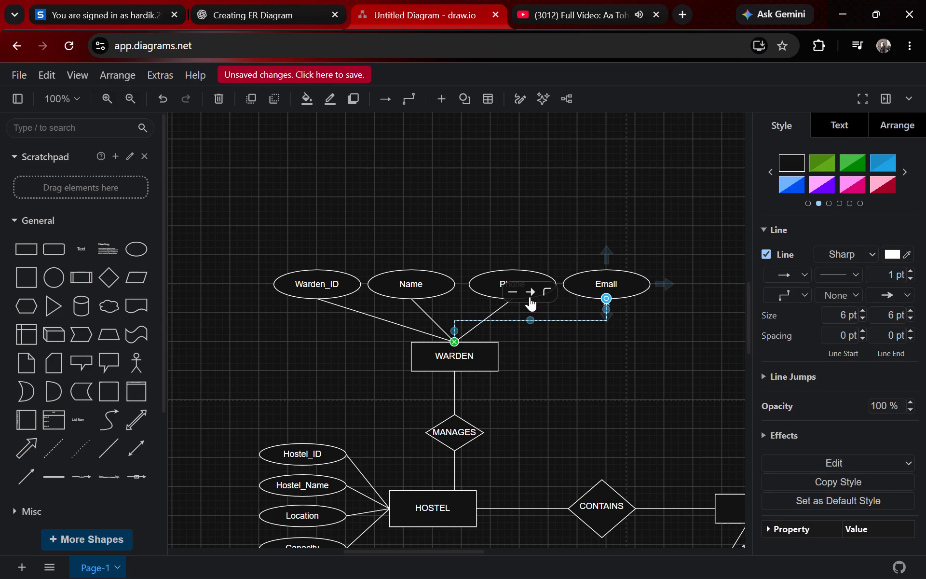
click(529, 293)
click(550, 335)
click(541, 331)
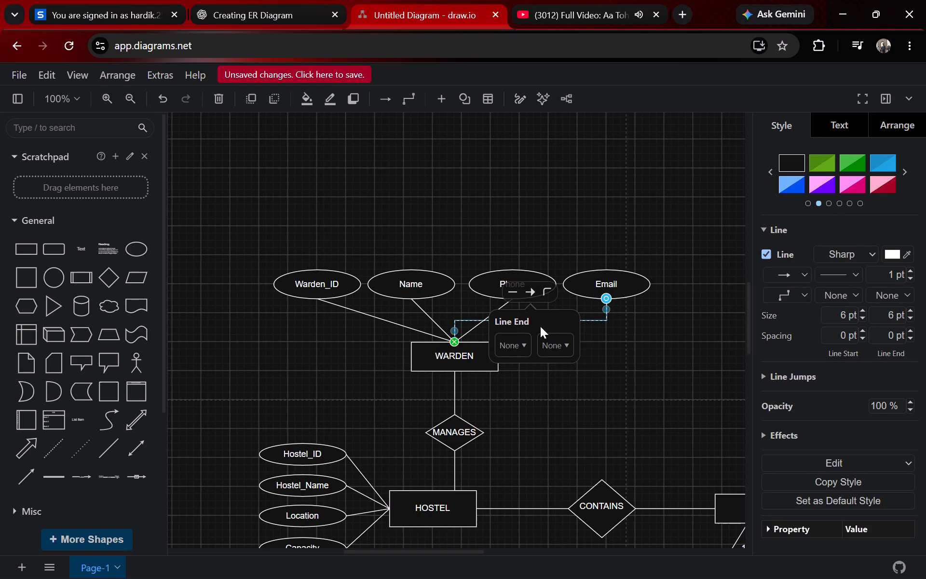
click(542, 289)
click(513, 339)
click(650, 341)
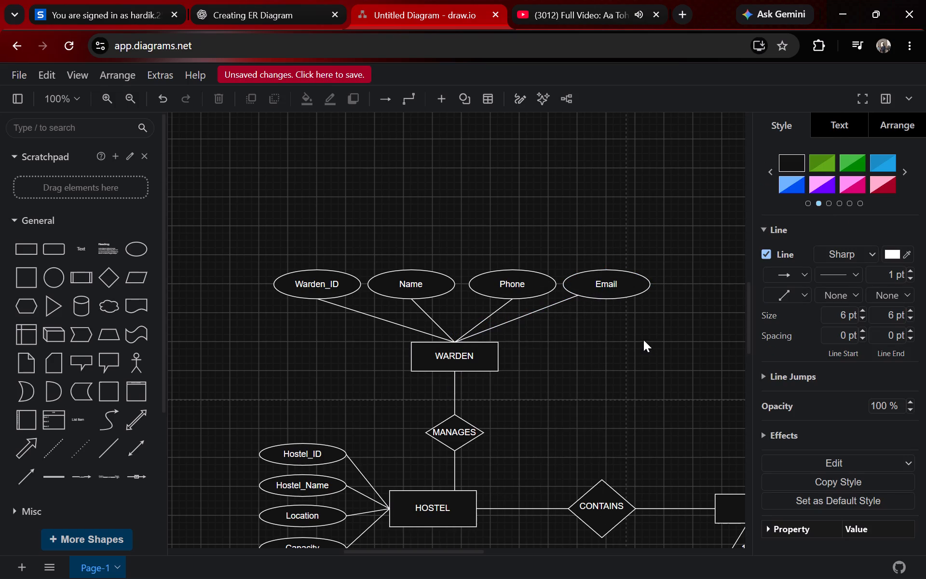
click(576, 297)
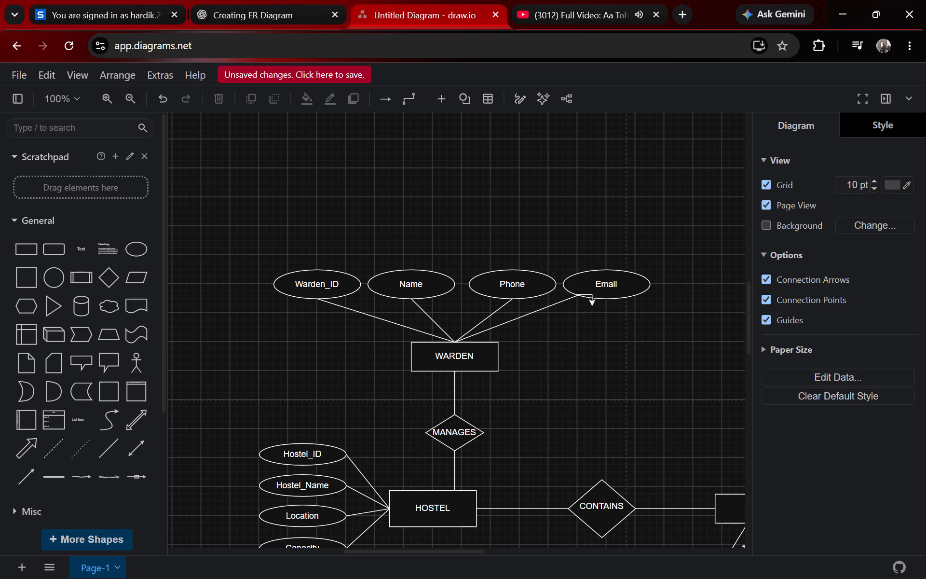
click(583, 375)
Add the cardinality label 1 beside the line between WARDEN and MANAGES.
double_click(463, 396)
click(466, 400)
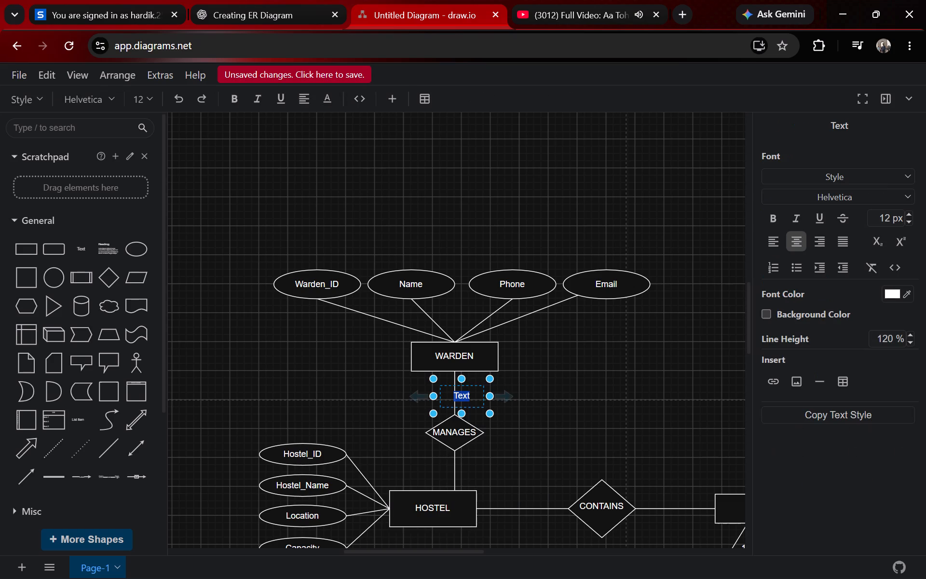
key(1)
click(570, 392)
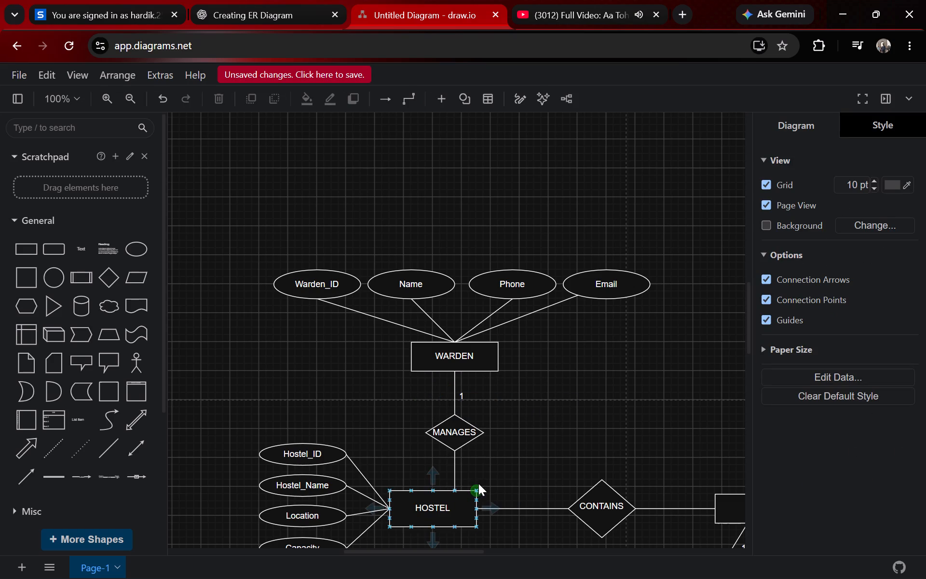
Add the cardinality label N beside the line between MANAGES and HOSTEL.
double_click(464, 466)
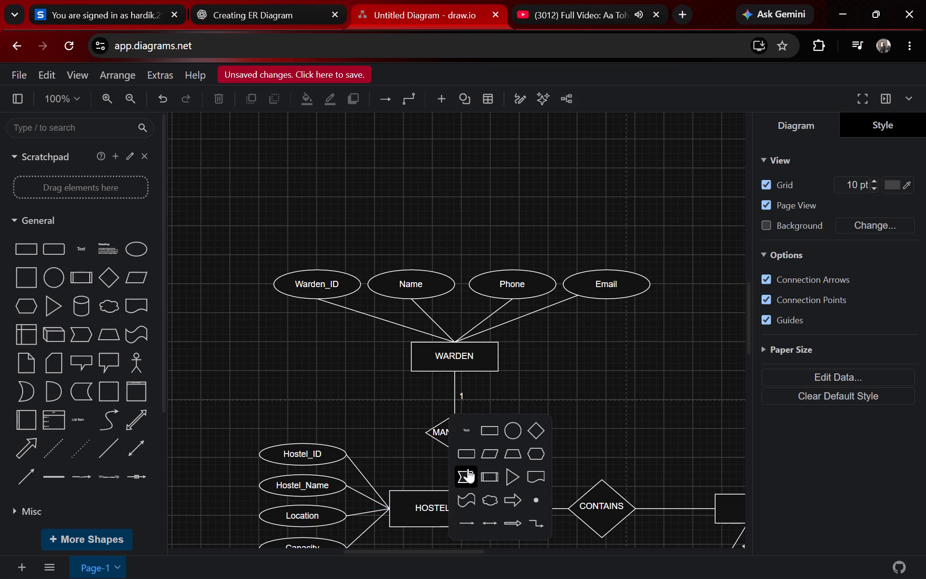
click(462, 434)
key(n)
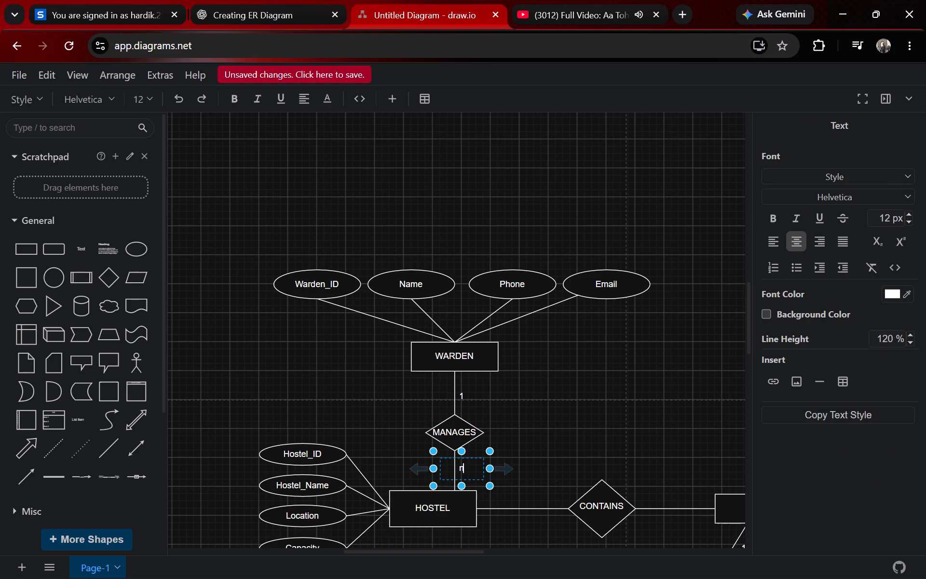
key(BackSpace)
key(shift+n)
click(558, 448)
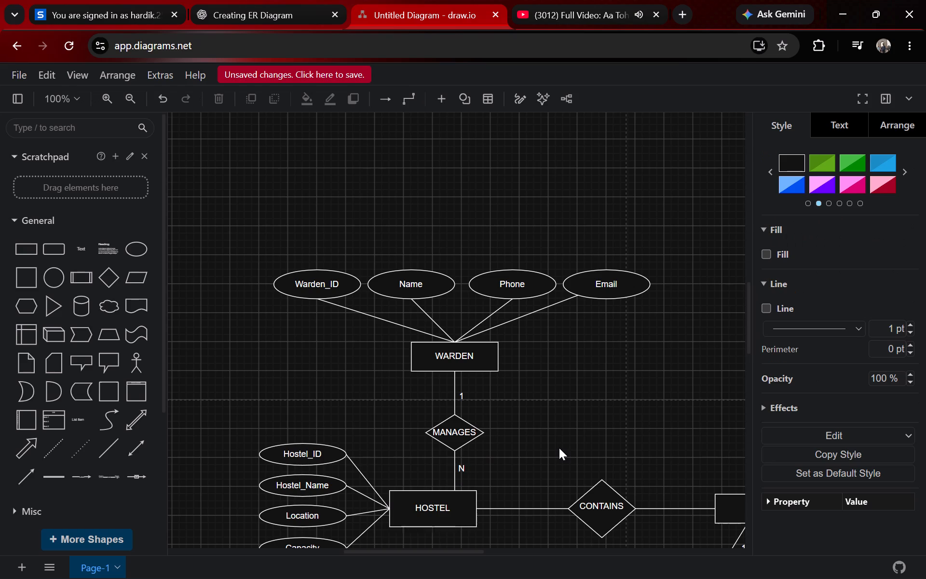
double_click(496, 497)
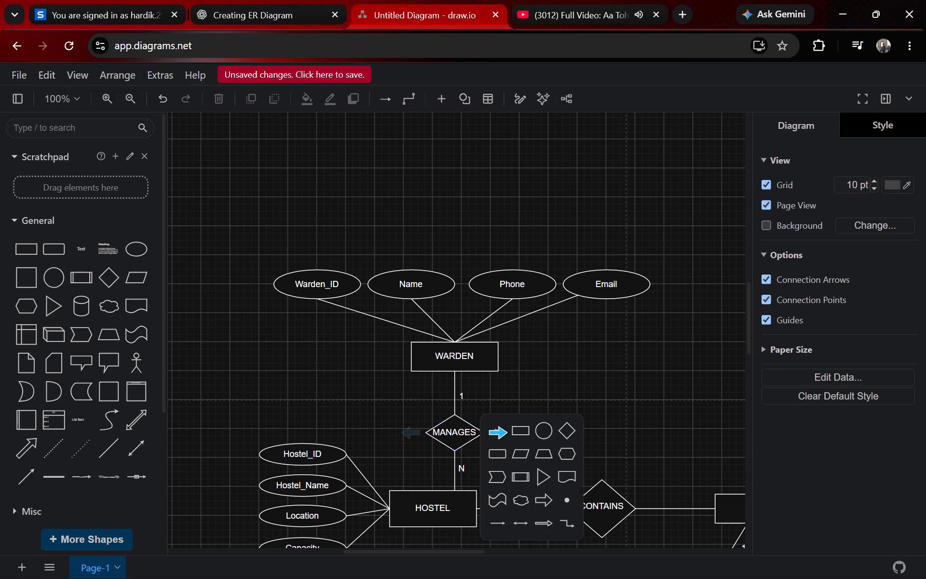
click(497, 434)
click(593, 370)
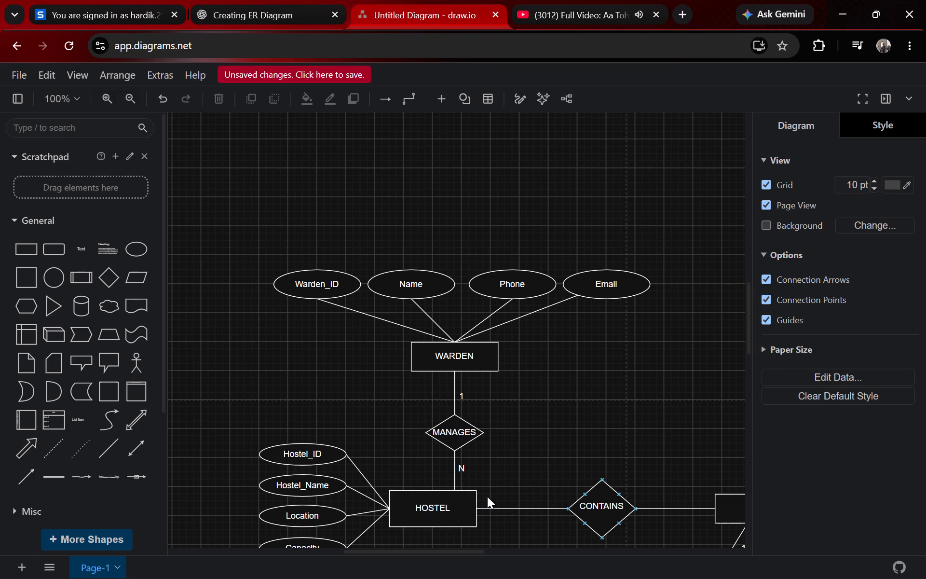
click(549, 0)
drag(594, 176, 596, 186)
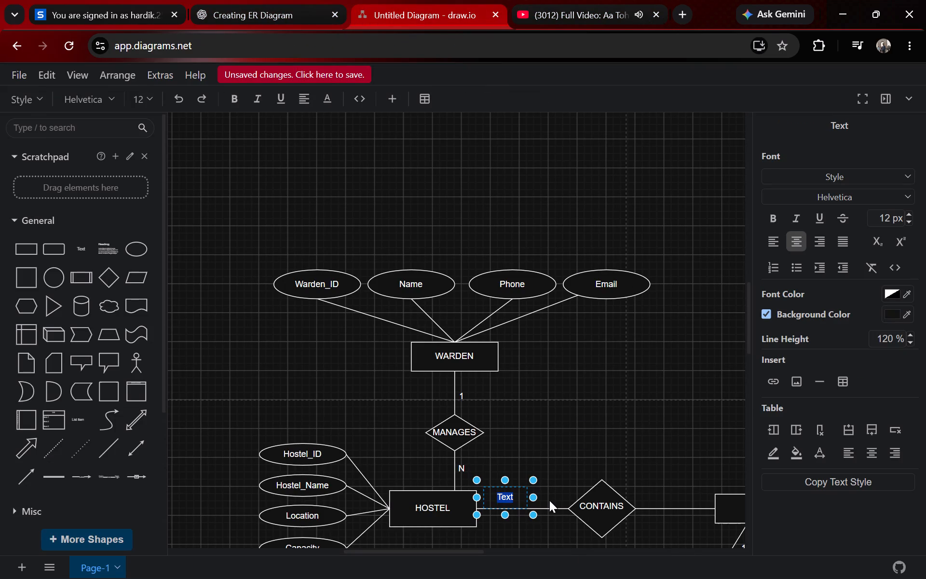
key(BackSpace)
key(1)
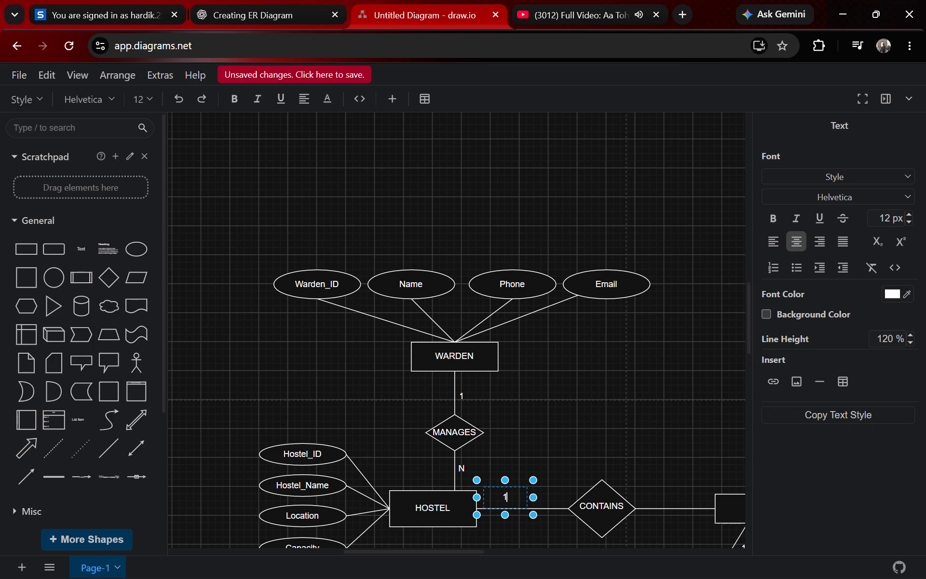
click(549, 480)
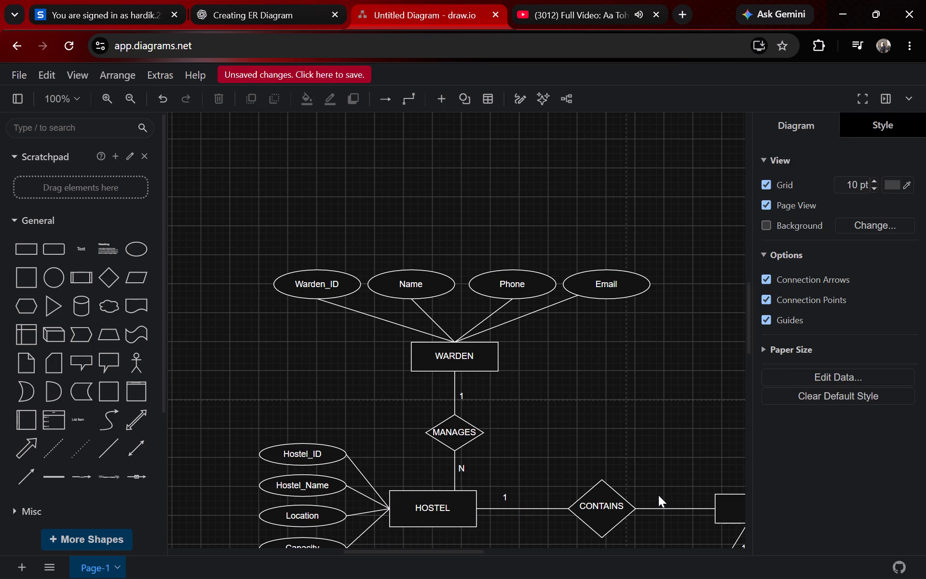
Add the cardinality label N above the line between CONTAINS and ROOM.
double_click(665, 492)
click(646, 431)
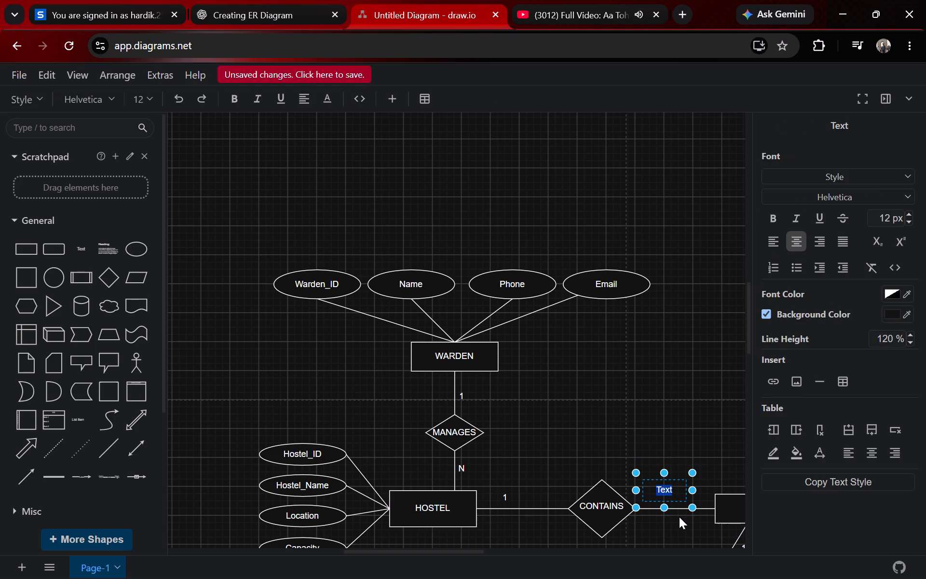
key(Up)
key(shift+n)
key(Right)
key(Right)
key(Right)
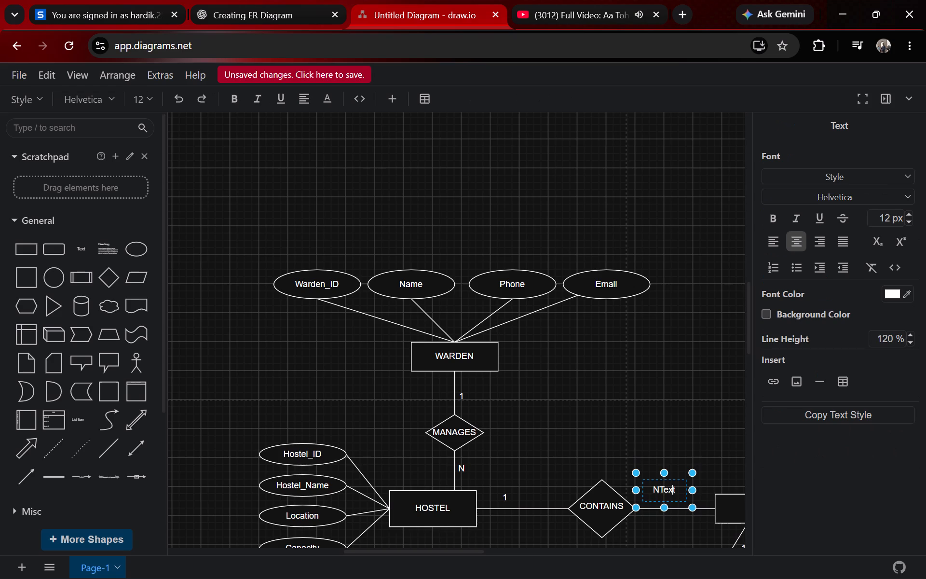
key(Right)
key(BackSpace)
key(BackSpace)
key(BackSpace)
key(BackSpace)
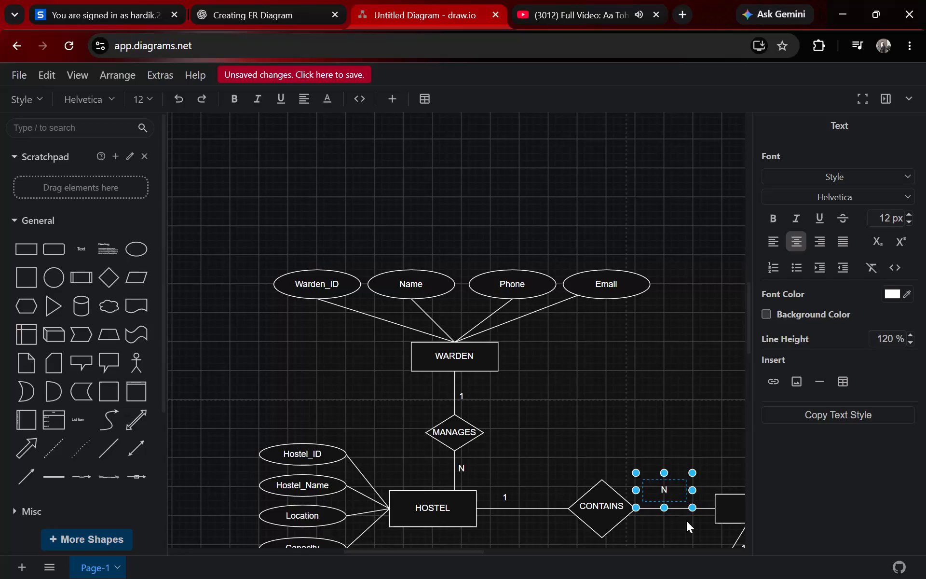
drag(674, 478, 679, 486)
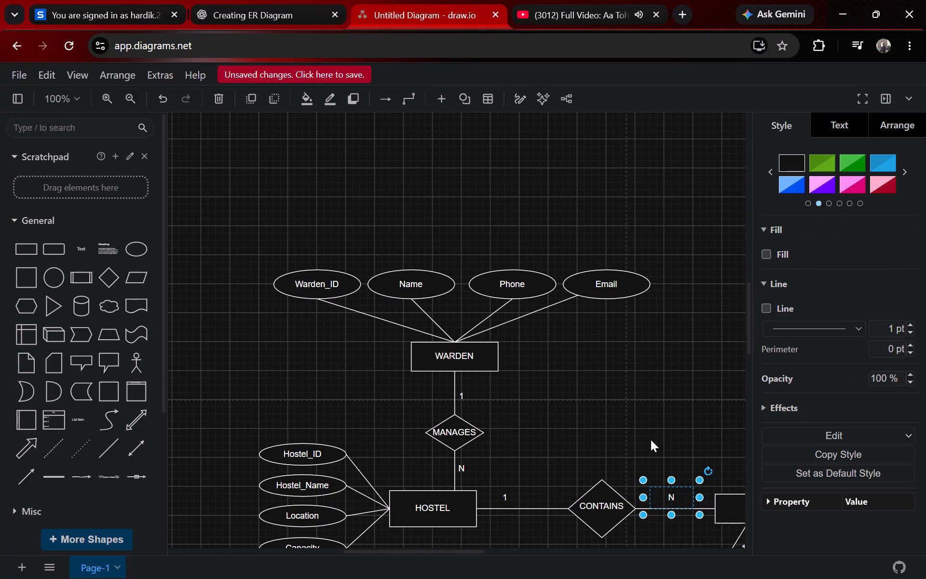
click(651, 440)
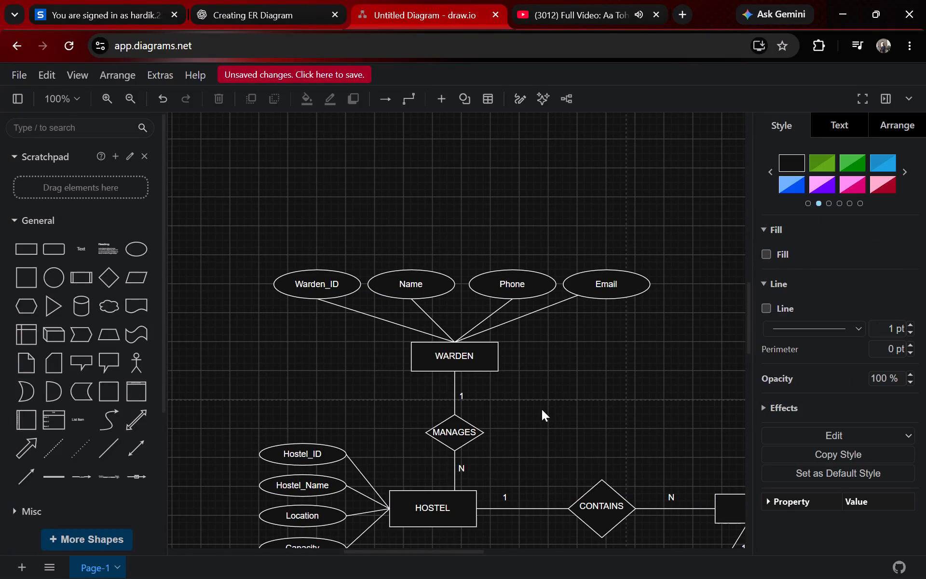
Add a relationship diamond labelled HAS below ROOM, beside the ASSIGNED_IN diamond.
scroll(605, 430, up, 2)
scroll(606, 429, down, 4)
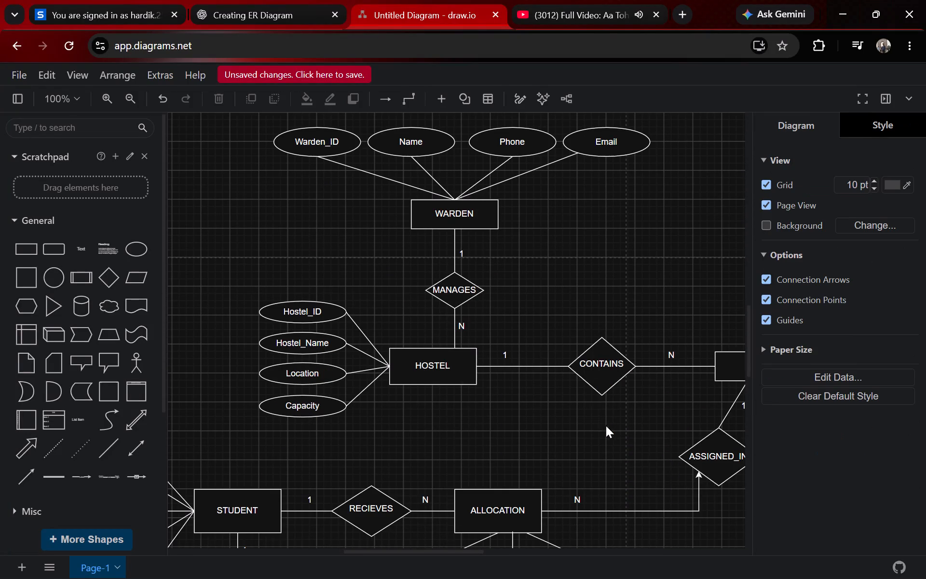
scroll(603, 422, right, 1)
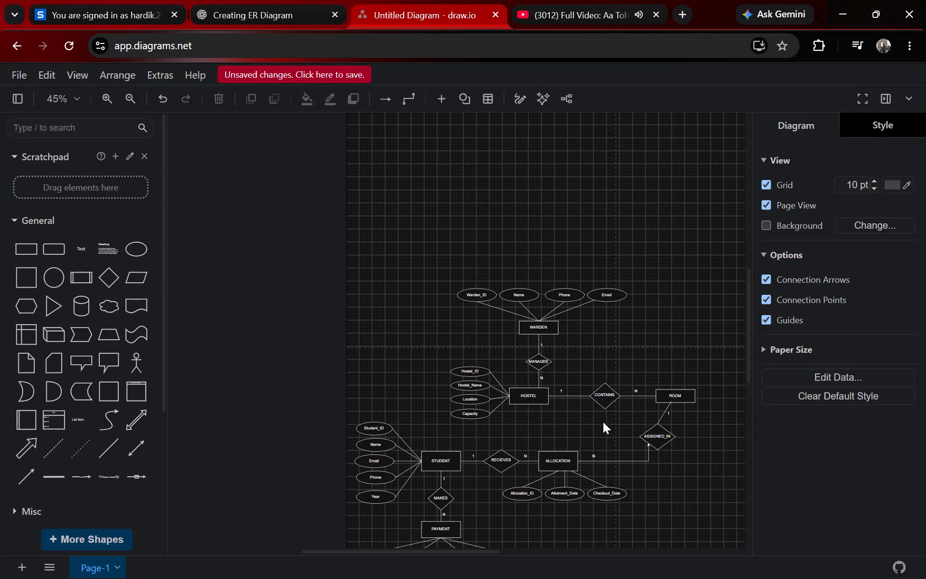
scroll(603, 422, down, 1)
scroll(603, 422, left, 1)
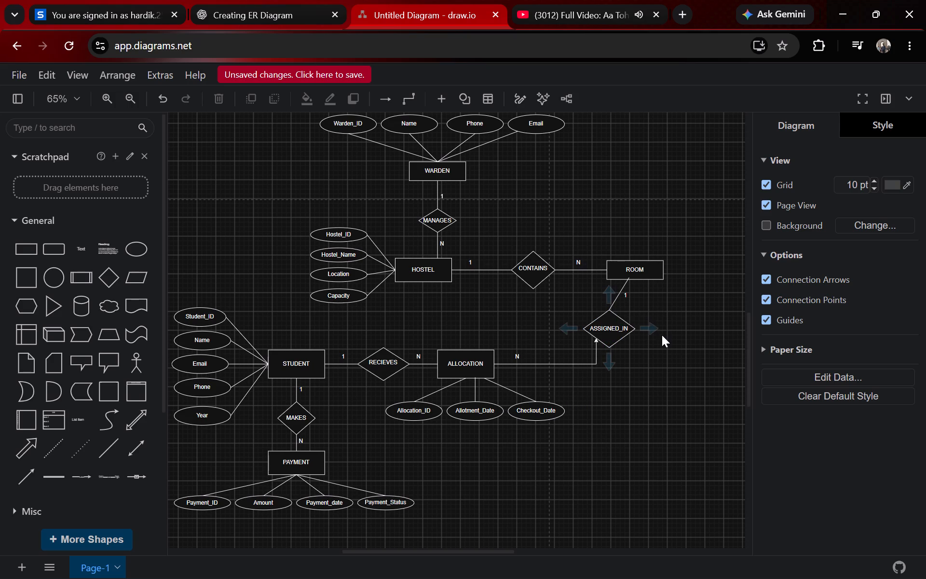
click(108, 272)
drag(463, 331, 707, 333)
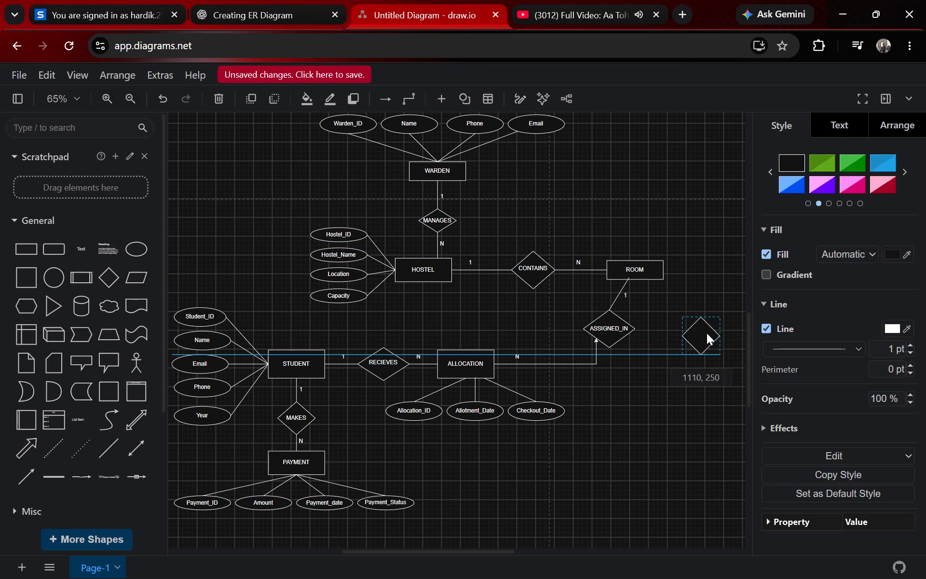
drag(707, 333, 666, 350)
double_click(660, 349)
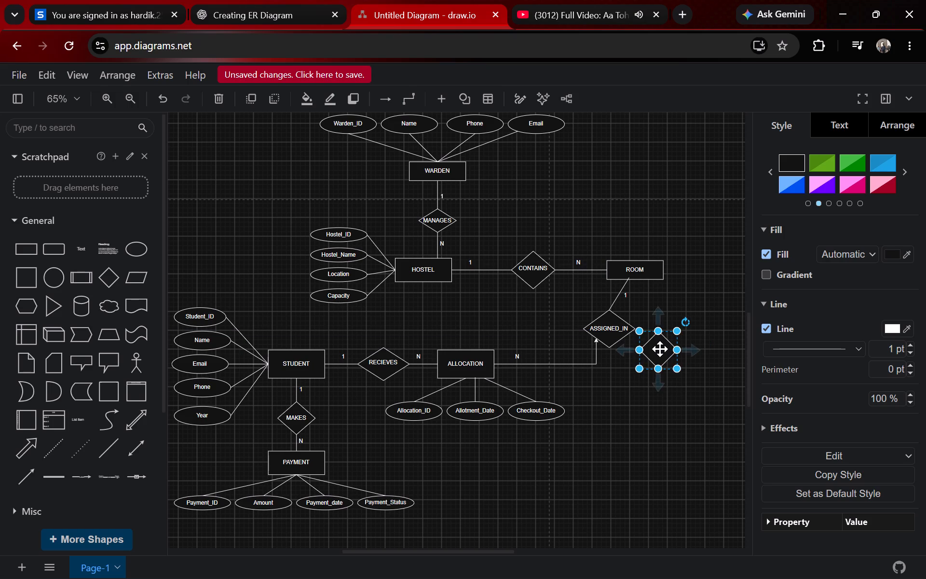
text(HAS)
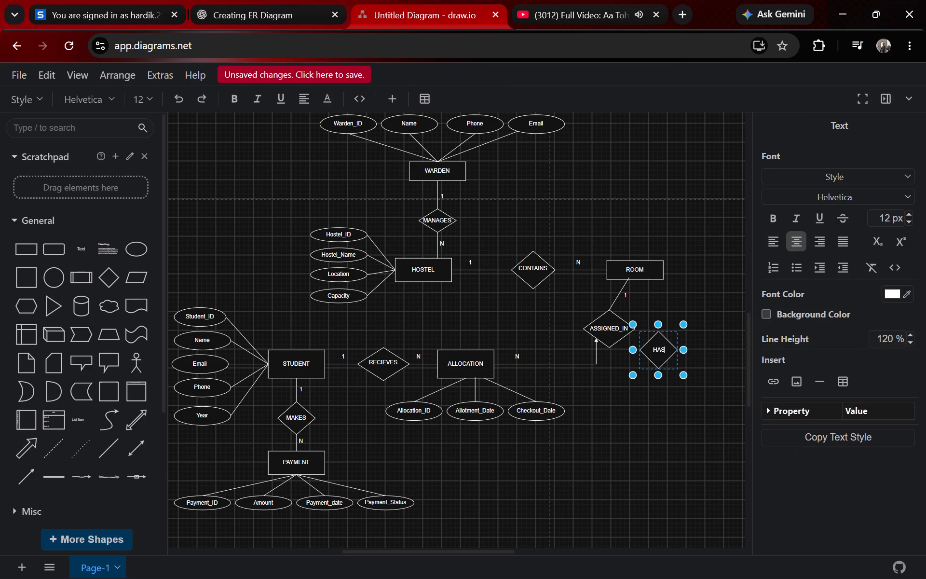
click(684, 404)
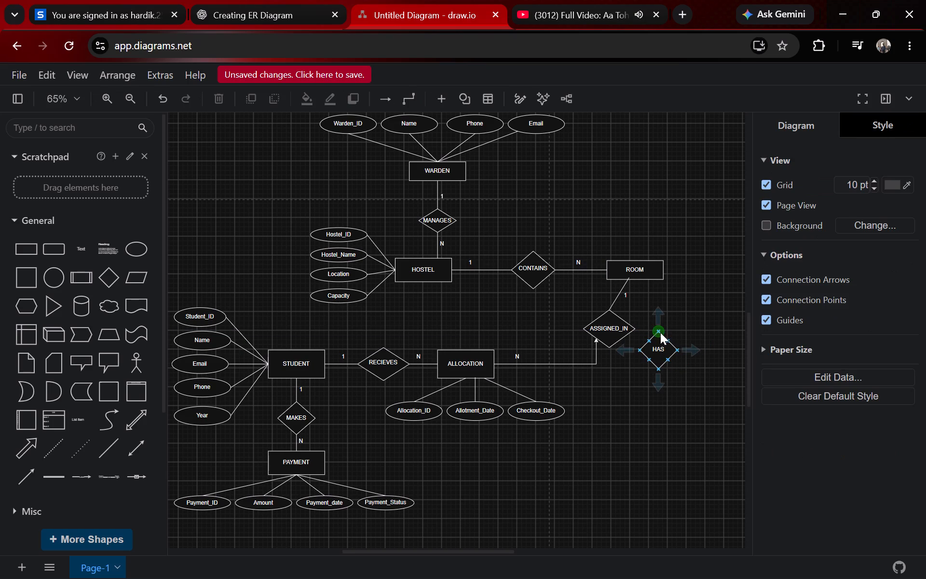
Connect ROOM's bottom edge to the top of the HAS diamond with a straight line that has no arrowhead.
drag(660, 332, 661, 340)
key(ctrl+z)
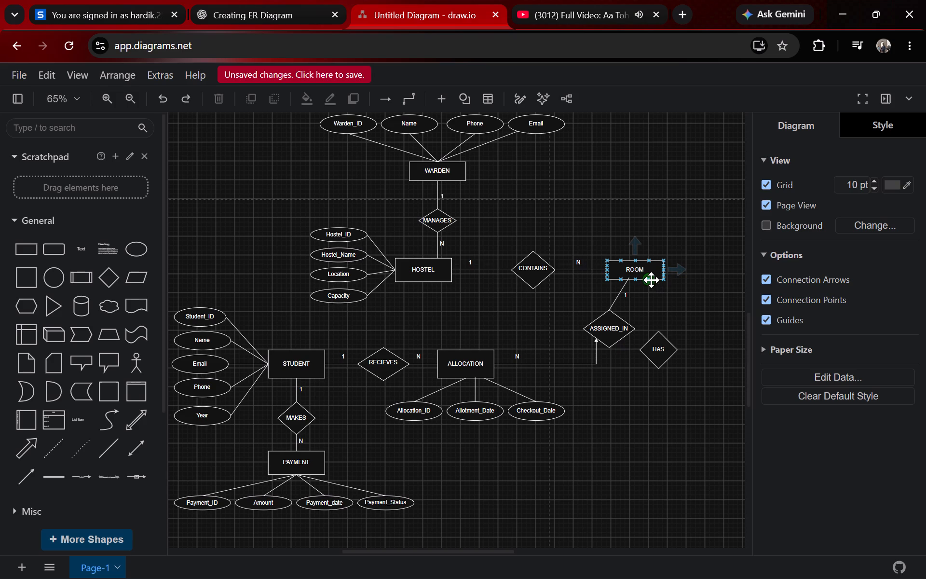
drag(651, 280, 662, 331)
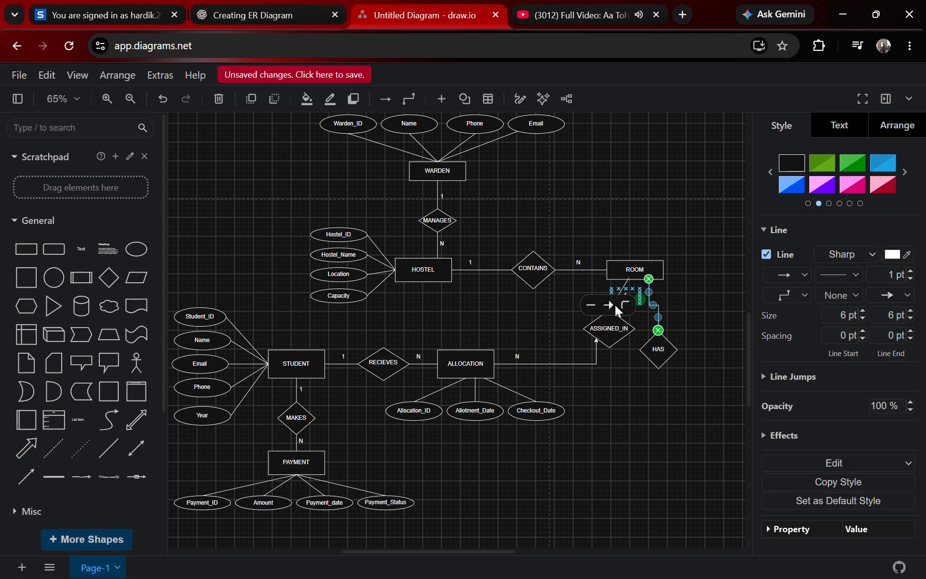
click(606, 303)
click(626, 352)
click(622, 328)
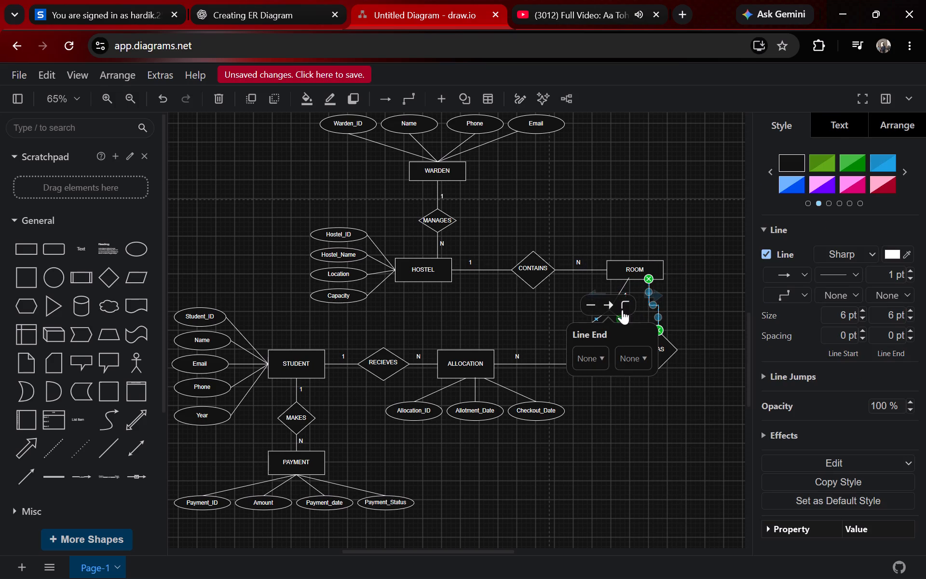
click(627, 307)
drag(602, 359, 596, 357)
click(596, 357)
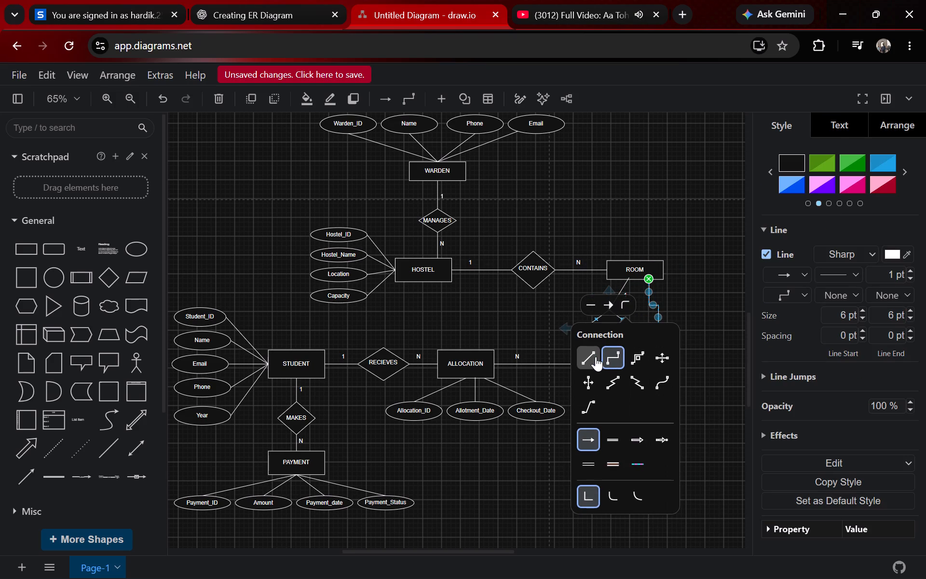
click(658, 420)
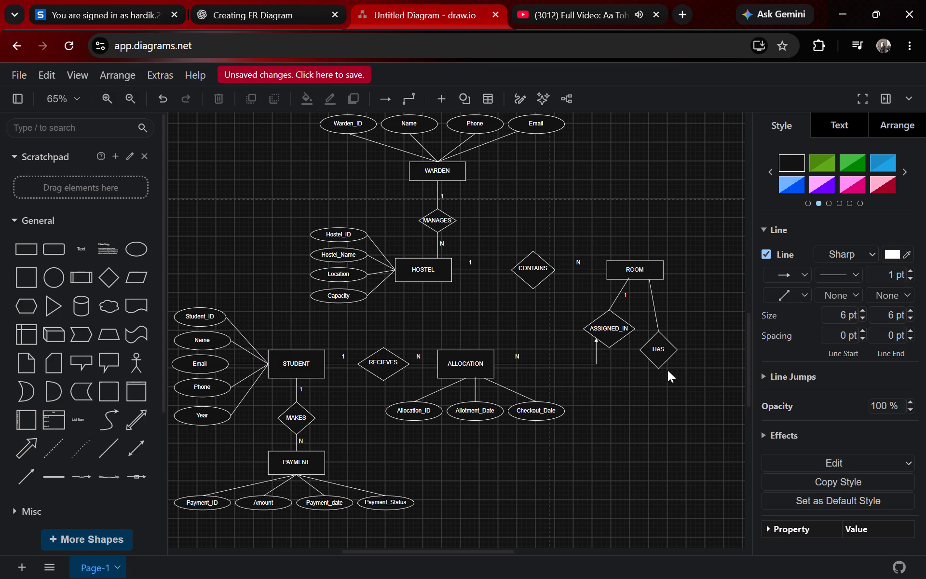
Move the HAS diamond lower so that its line from ROOM runs vertically.
drag(664, 352, 667, 369)
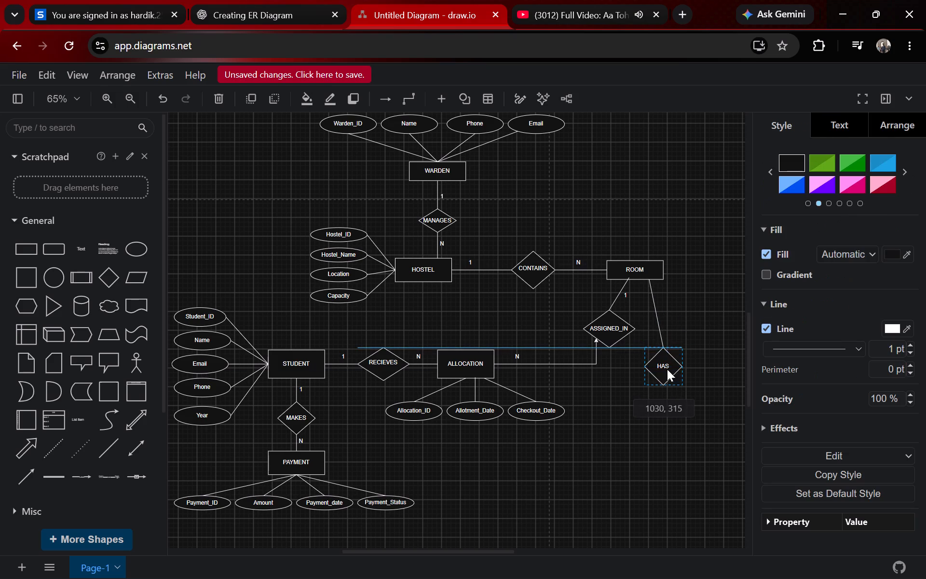
drag(667, 369, 654, 372)
drag(661, 449, 659, 444)
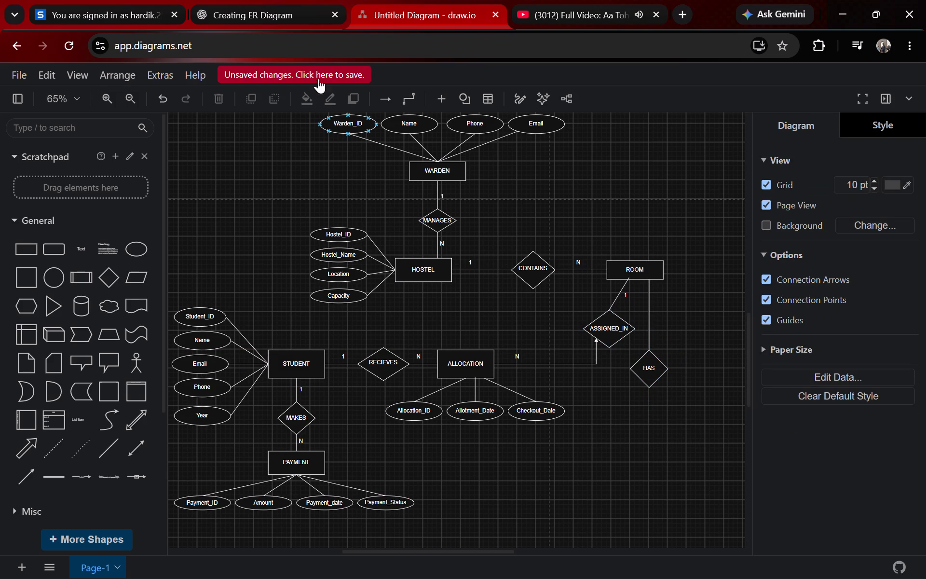
Add an entity rectangle labelled COMPLAINT just below the HAS diamond.
click(33, 241)
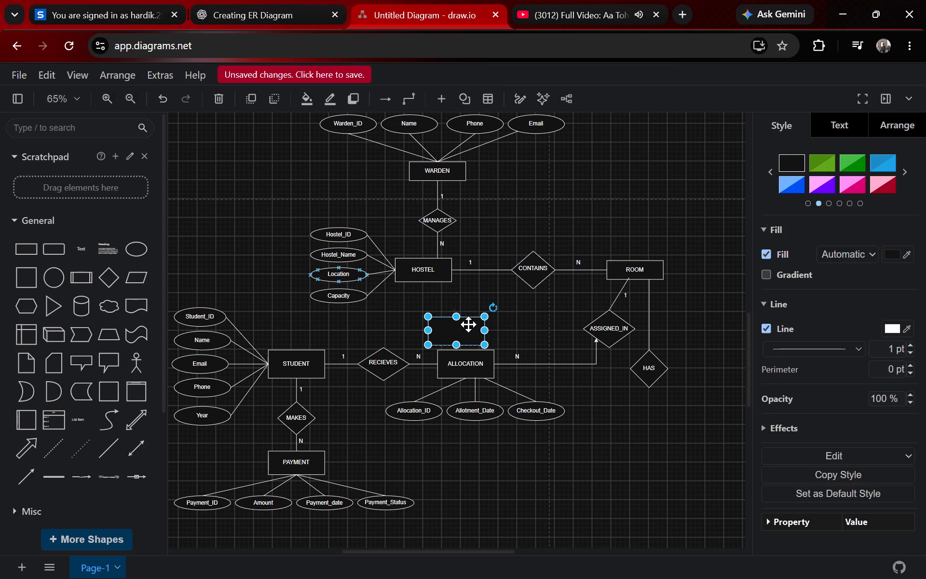
drag(460, 328, 657, 425)
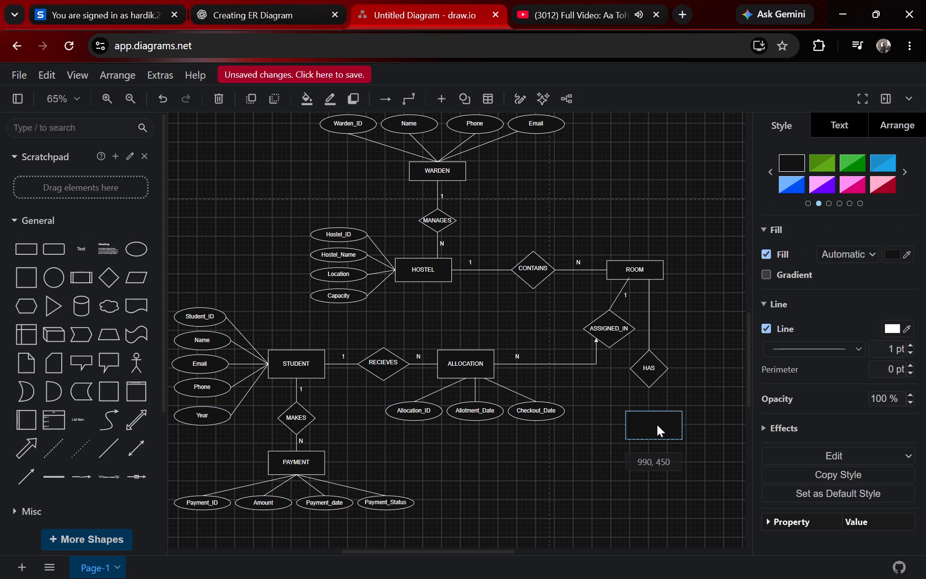
drag(657, 425, 656, 423)
double_click(650, 425)
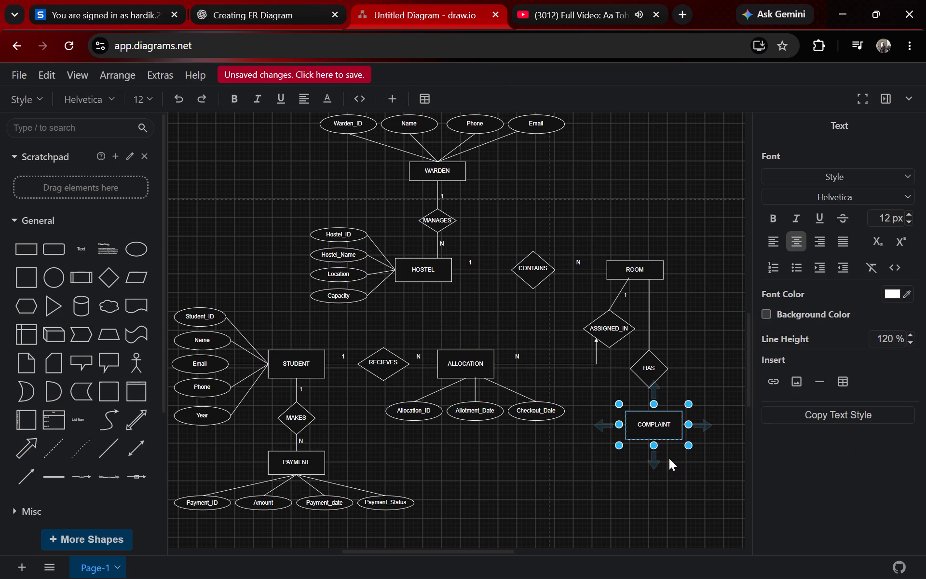
click(667, 471)
click(645, 407)
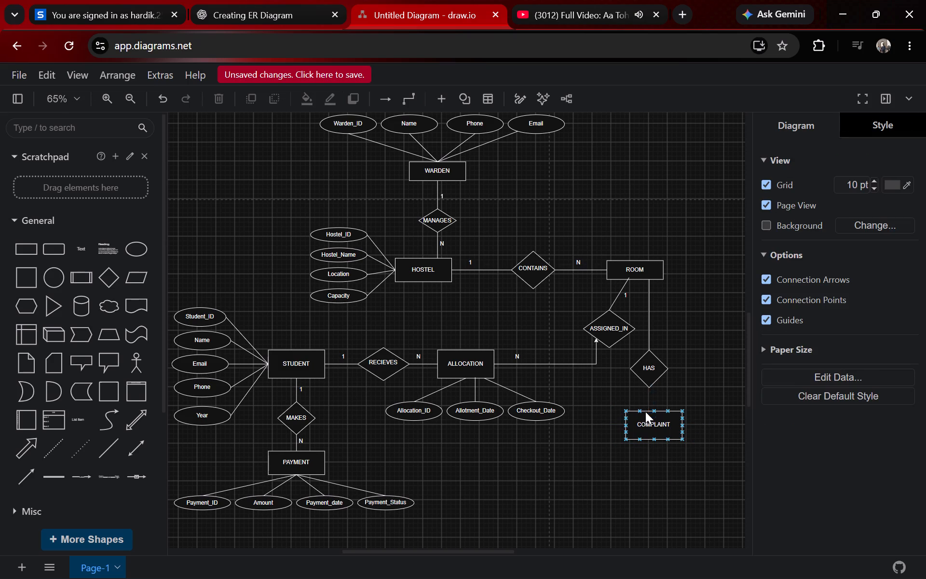
click(648, 409)
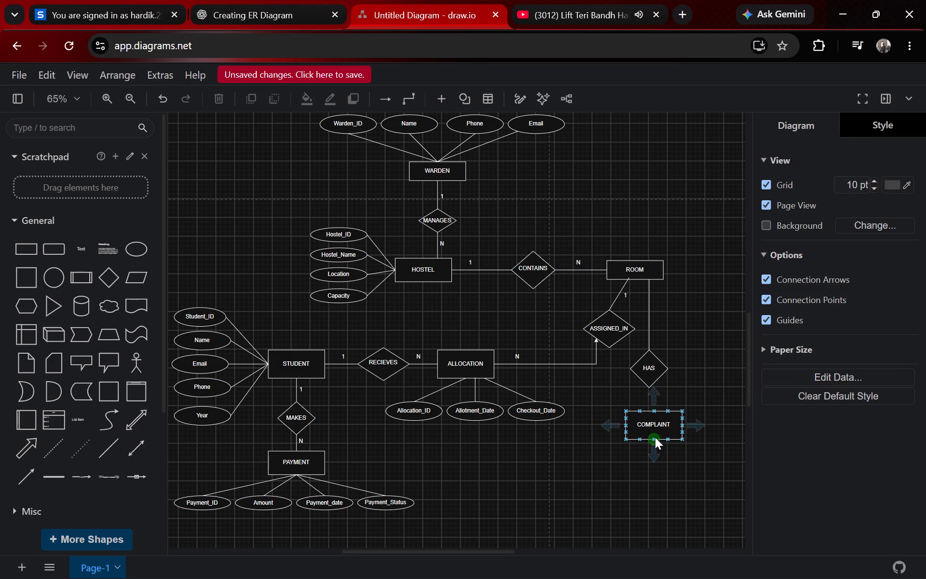
click(661, 427)
click(665, 437)
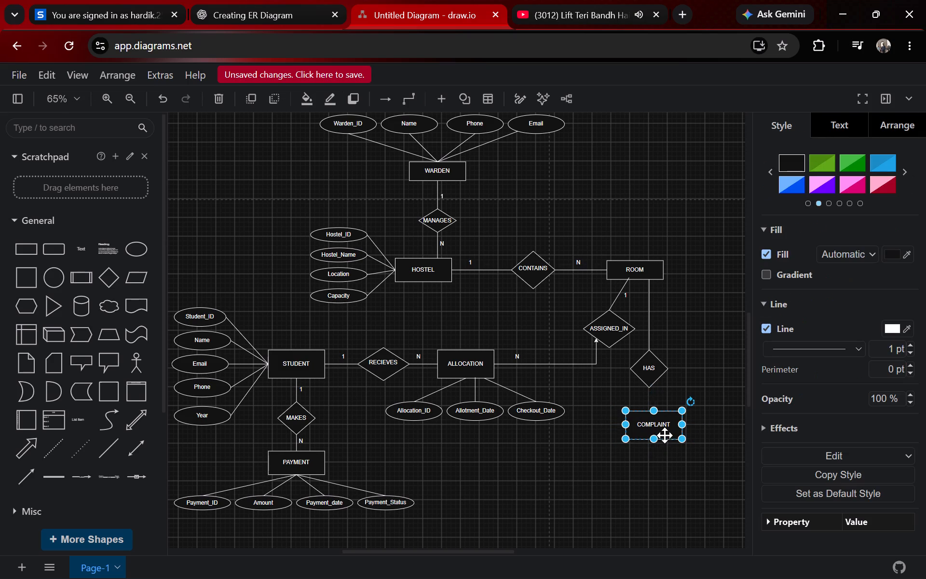
click(663, 407)
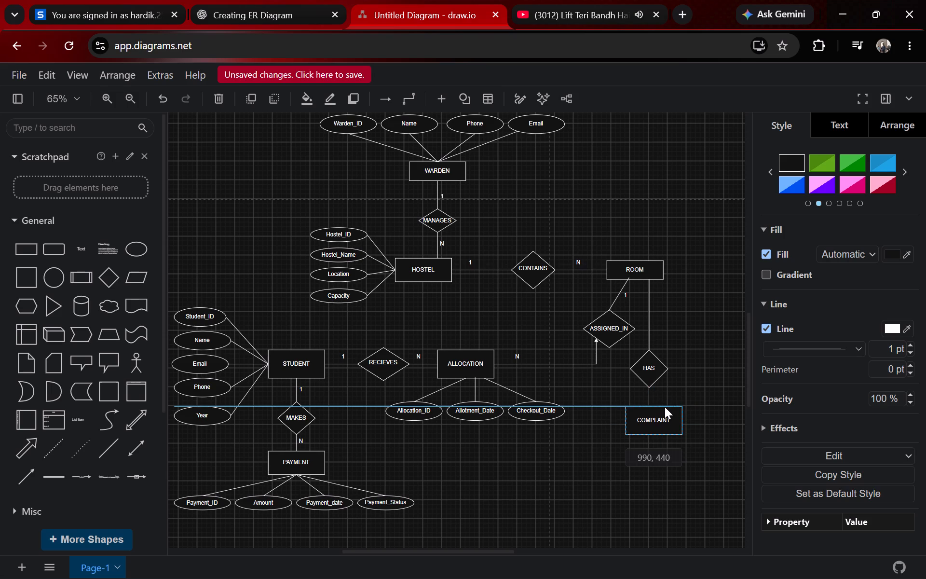
click(682, 488)
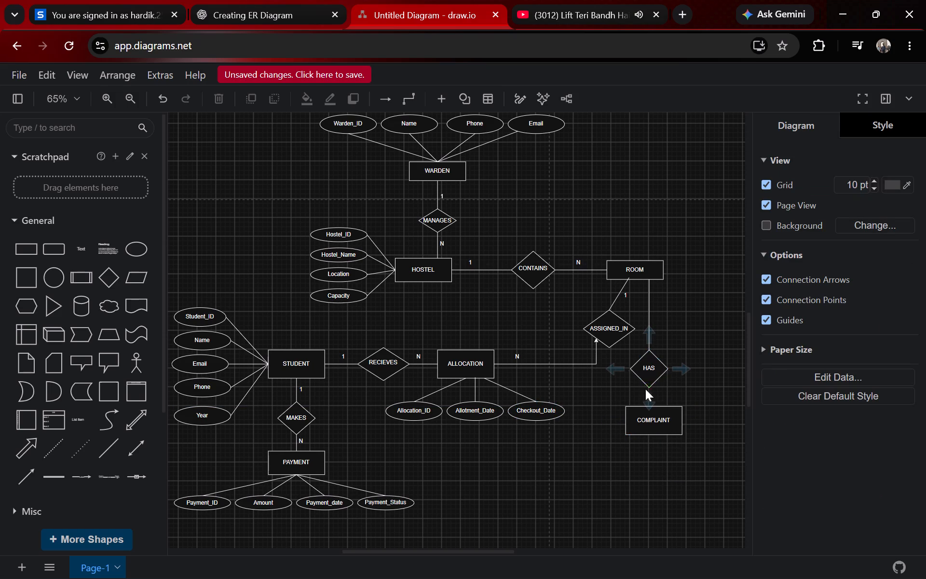
Connect the bottom of the HAS diamond to COMPLAINT's top centre with a straight connector.
drag(648, 387, 646, 423)
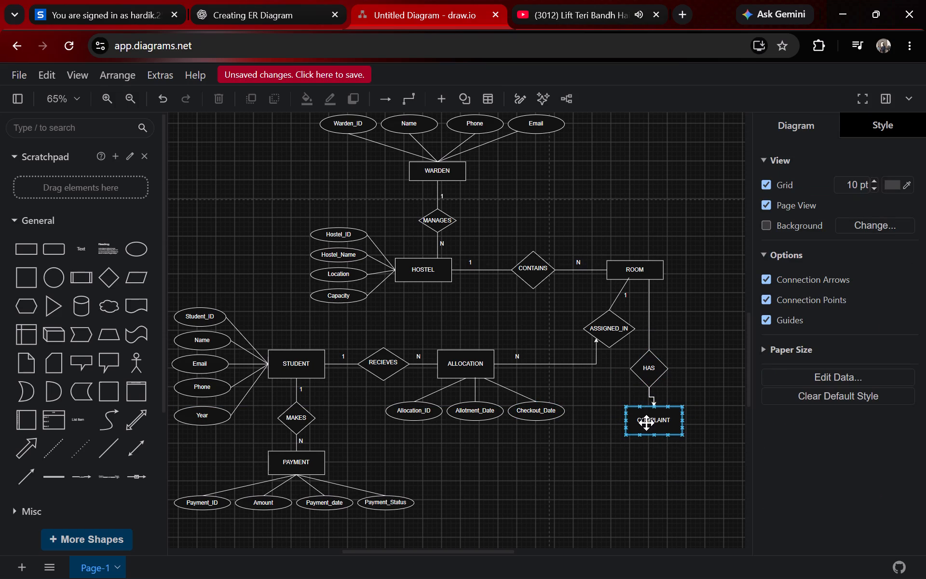
drag(646, 423, 645, 413)
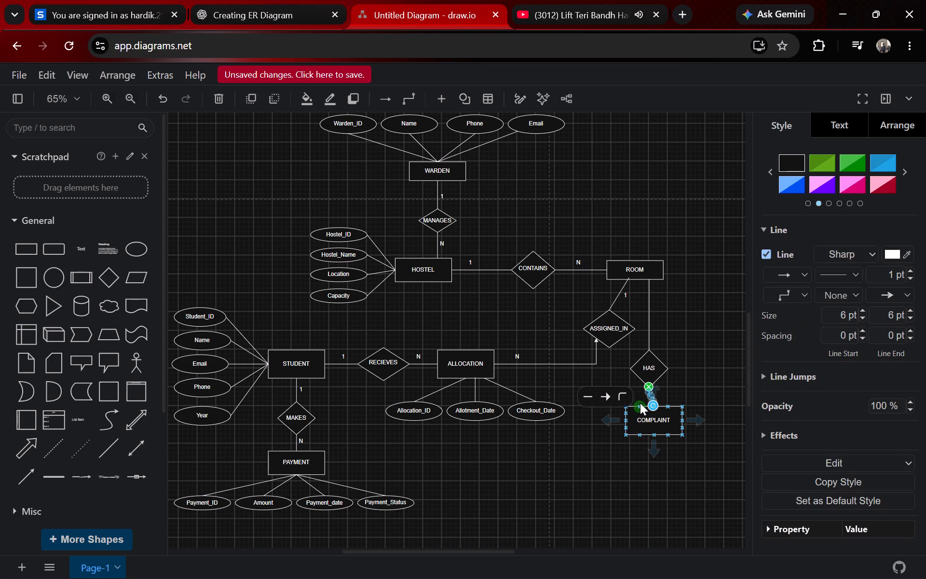
click(619, 395)
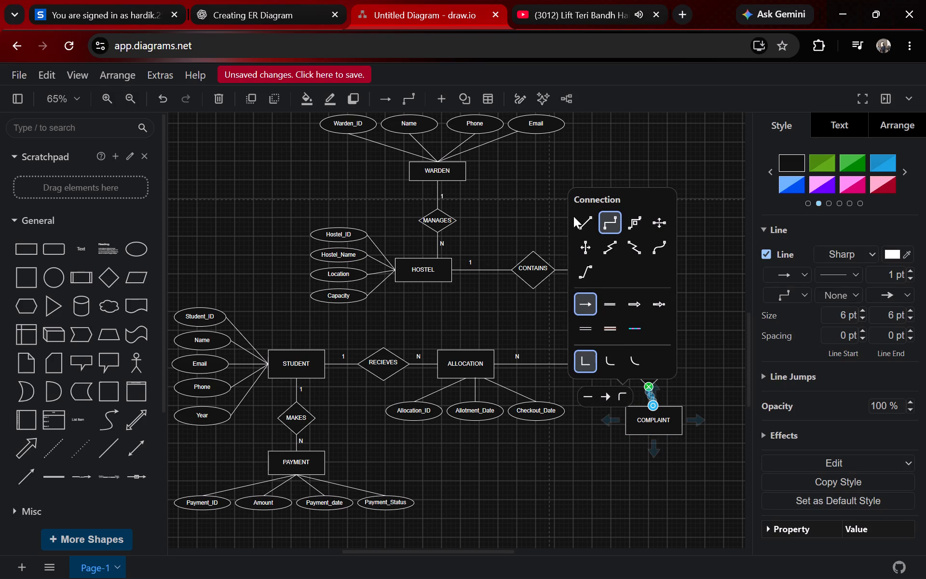
click(586, 218)
Shift the COMPLAINT rectangle so it is centred under the HAS diamond, slightly further below it.
drag(665, 418, 663, 420)
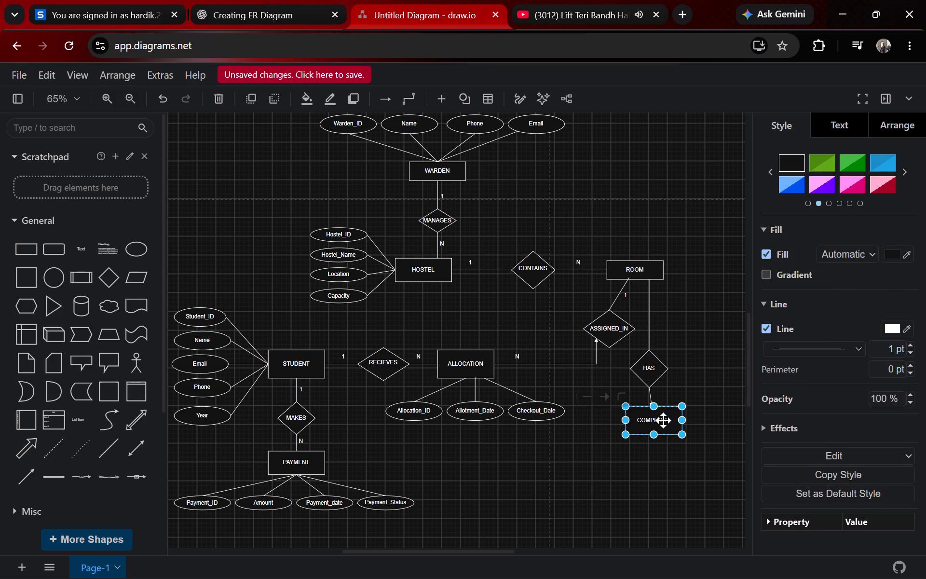
drag(663, 420, 661, 421)
click(711, 374)
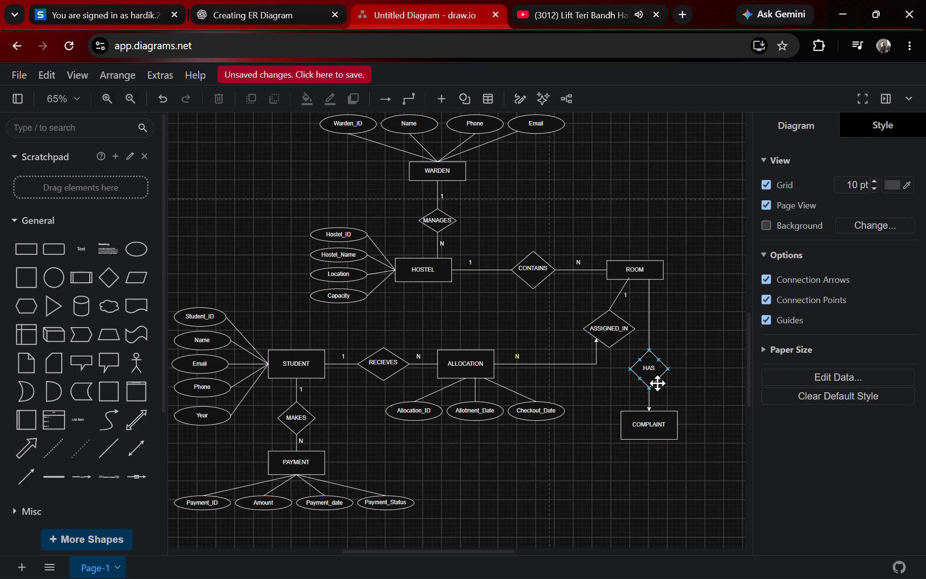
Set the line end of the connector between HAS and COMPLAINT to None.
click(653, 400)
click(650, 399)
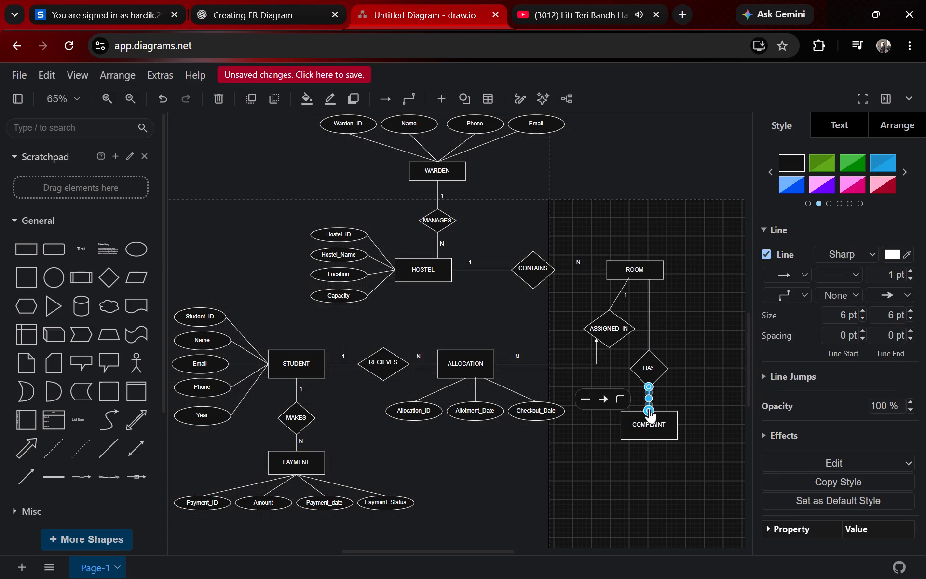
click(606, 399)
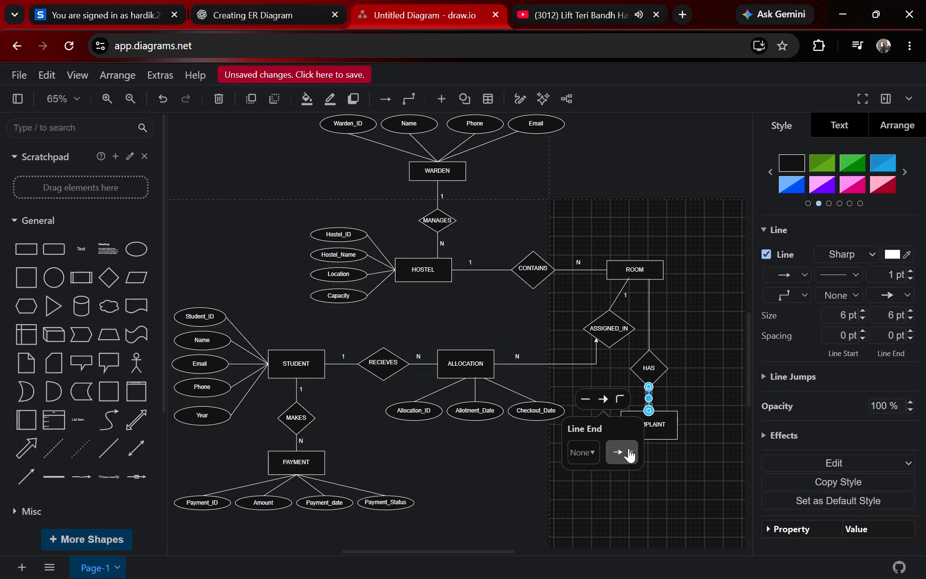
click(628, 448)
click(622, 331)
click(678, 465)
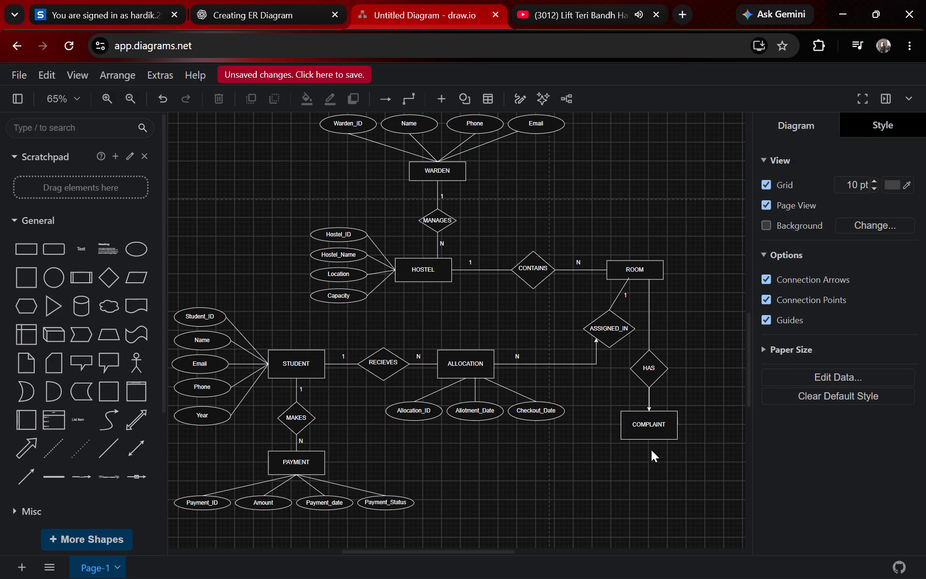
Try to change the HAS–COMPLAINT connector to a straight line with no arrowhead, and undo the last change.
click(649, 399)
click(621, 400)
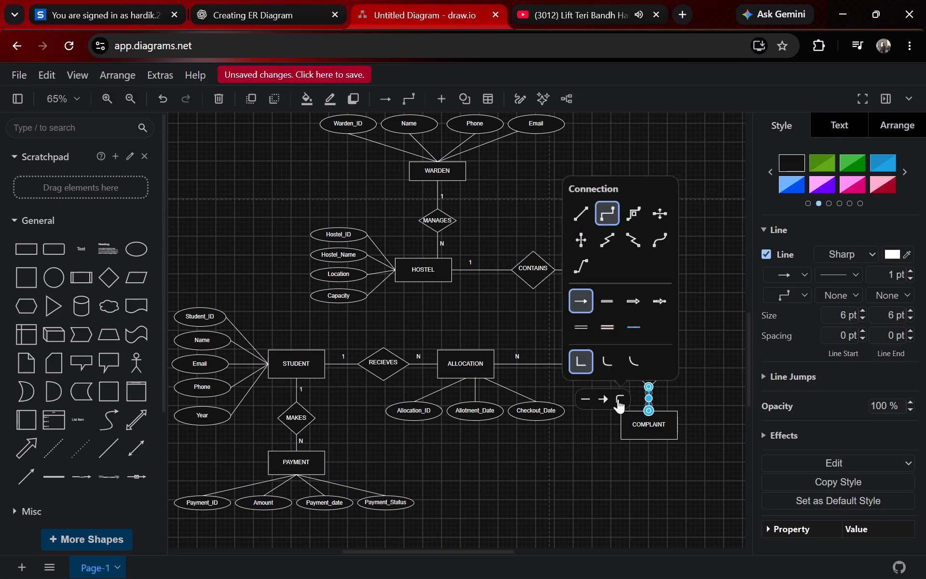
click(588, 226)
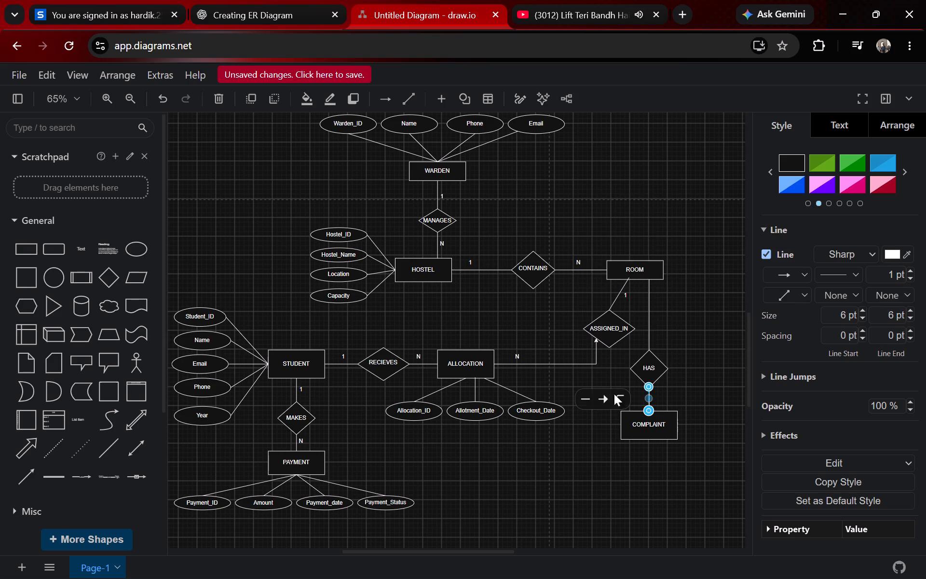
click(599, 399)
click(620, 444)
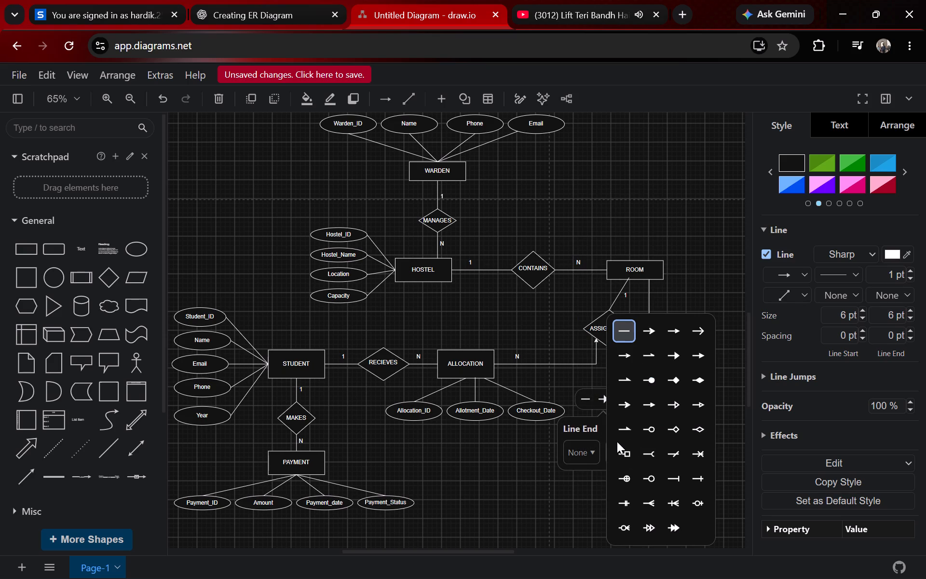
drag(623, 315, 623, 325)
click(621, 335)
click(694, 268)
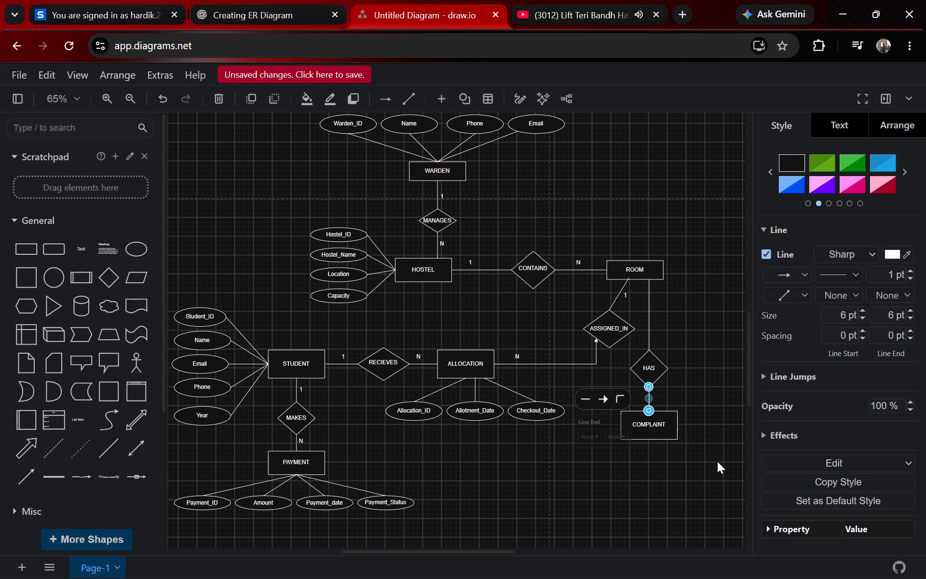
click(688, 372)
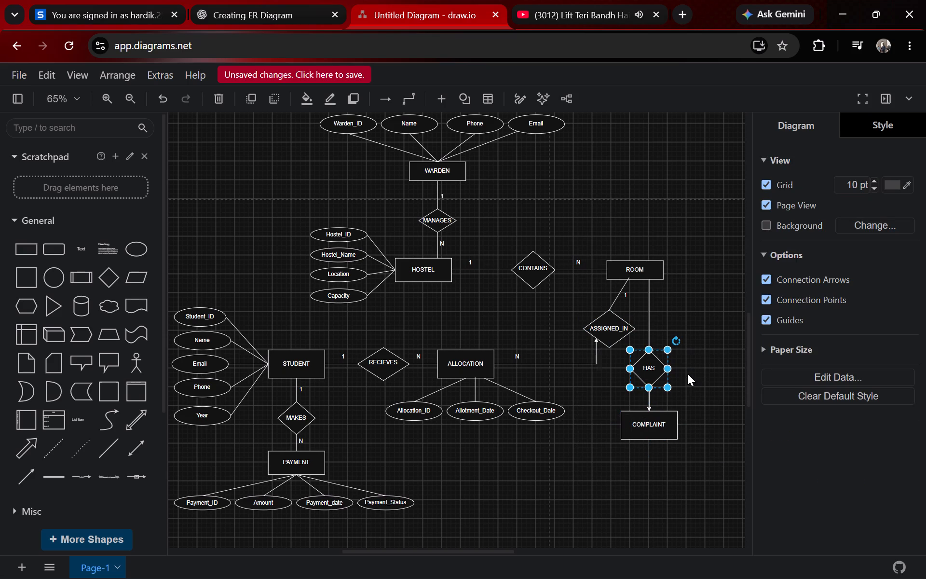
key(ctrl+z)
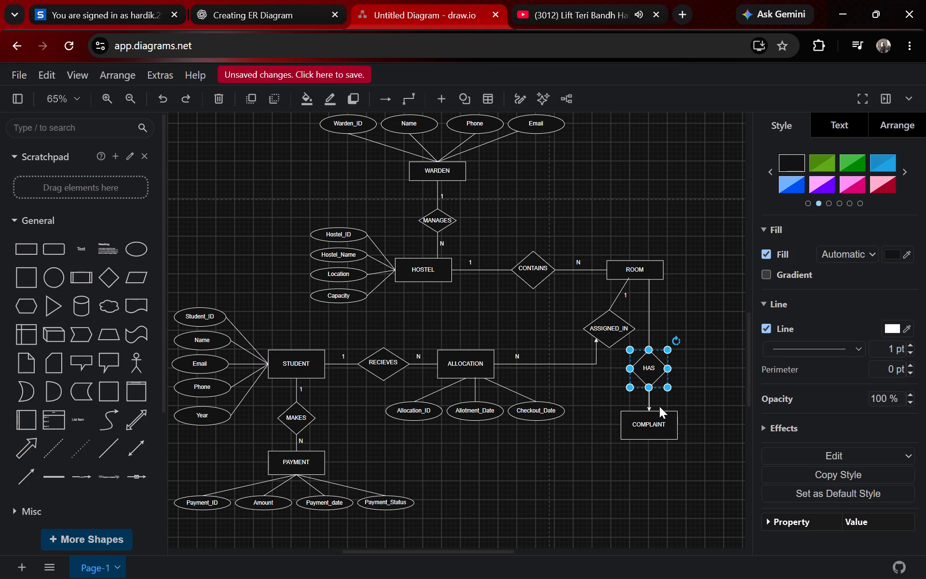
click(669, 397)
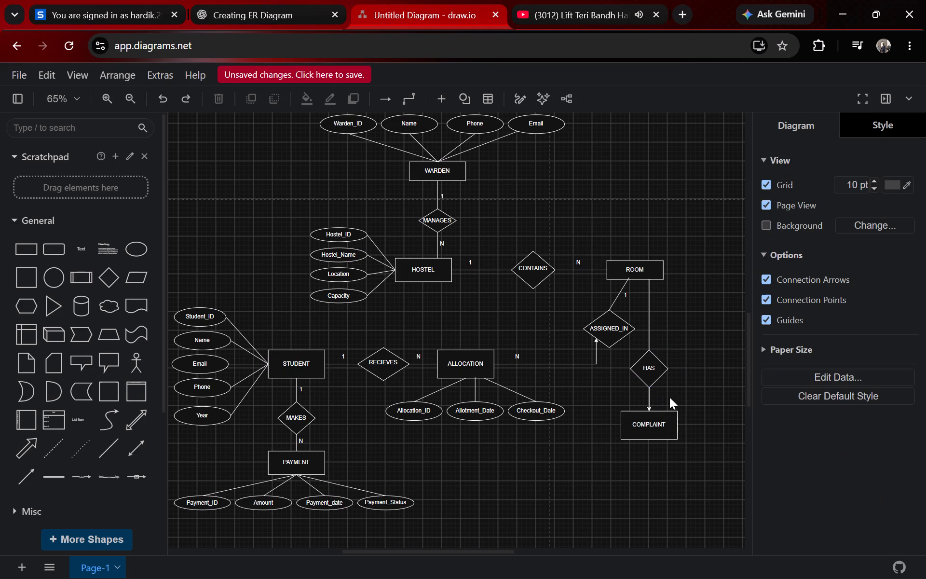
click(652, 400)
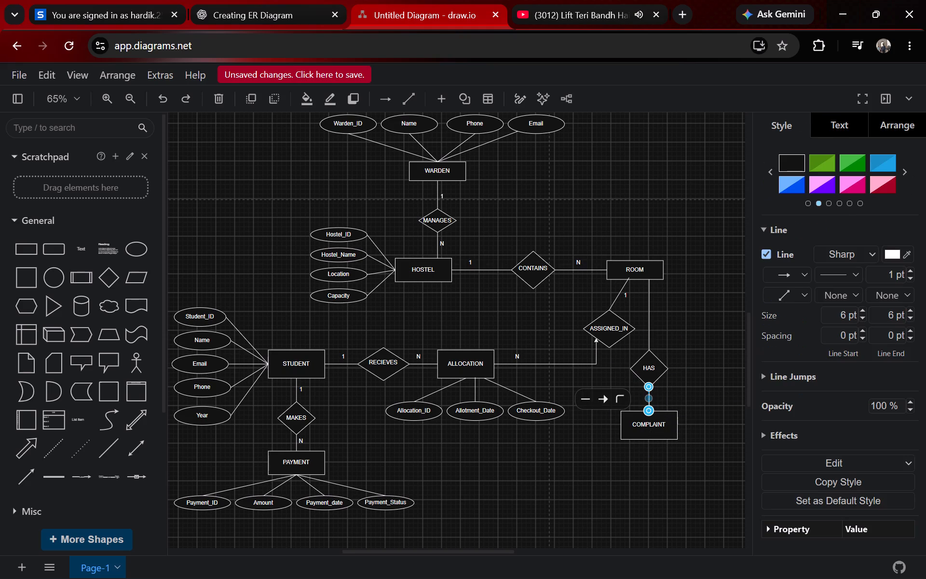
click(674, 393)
Delete both overlapping connectors between the HAS diamond and COMPLAINT.
right_click(647, 397)
right_click(647, 397)
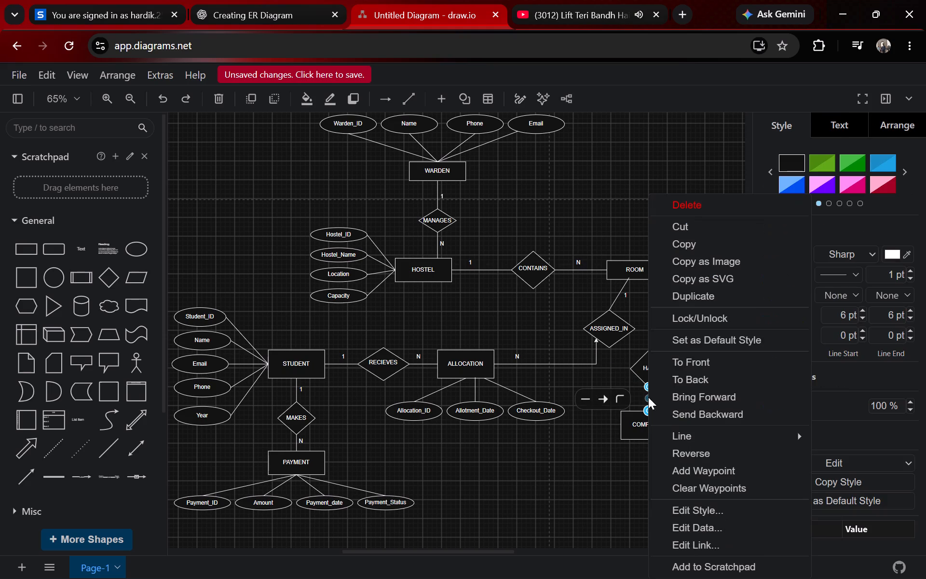
click(687, 202)
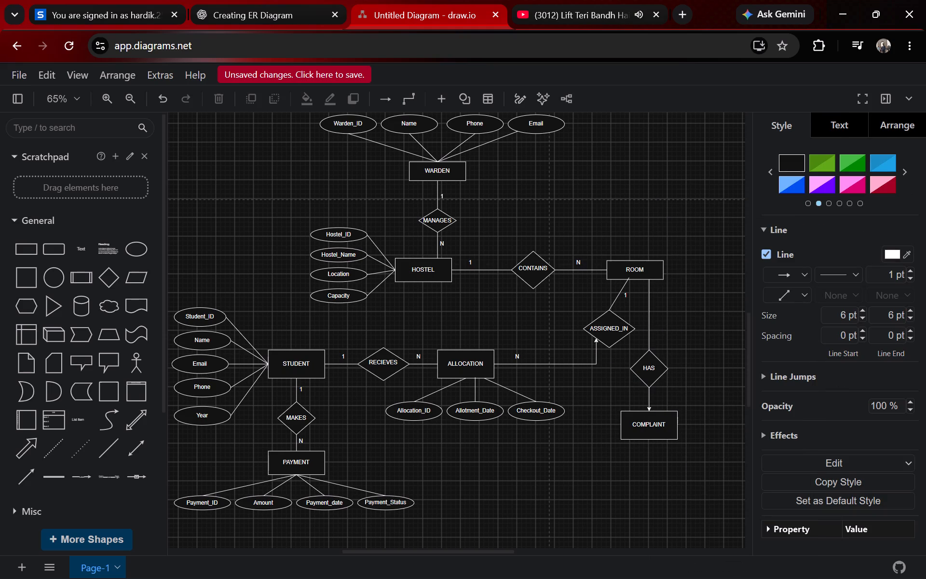
right_click(649, 397)
scroll(649, 397, up, 1)
click(687, 207)
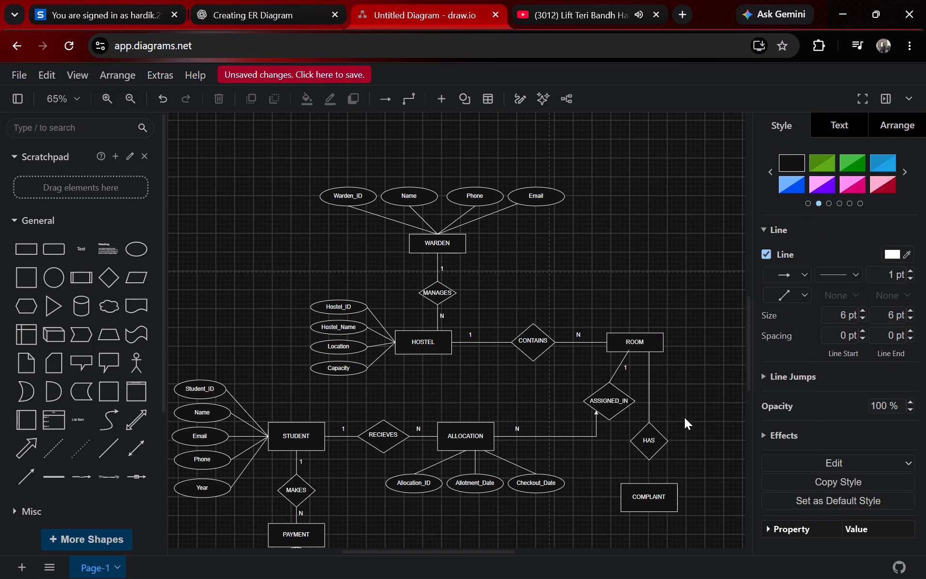
Connect the bottom of the HAS diamond to COMPLAINT's top centre with a new line whose end style is None.
scroll(669, 461, down, 2)
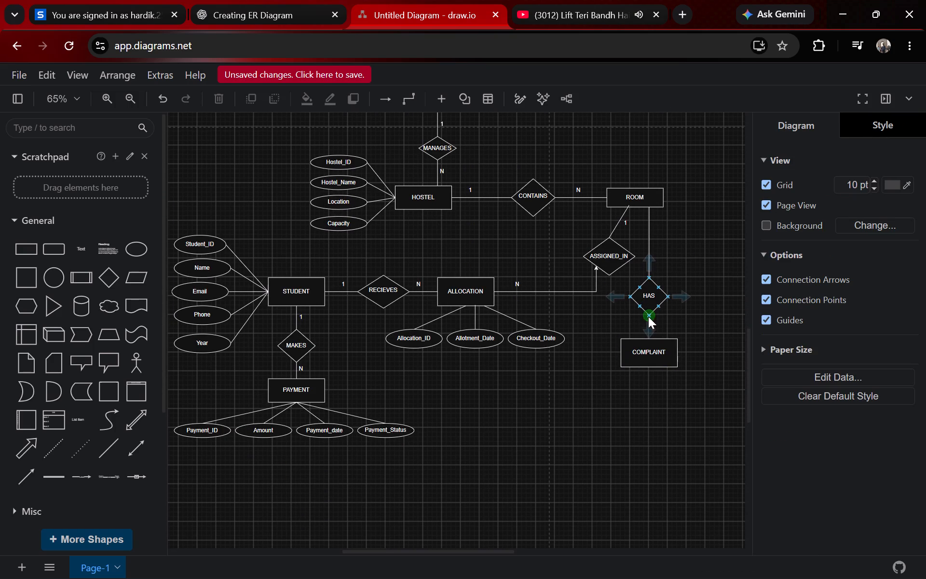
drag(648, 317, 649, 340)
click(602, 330)
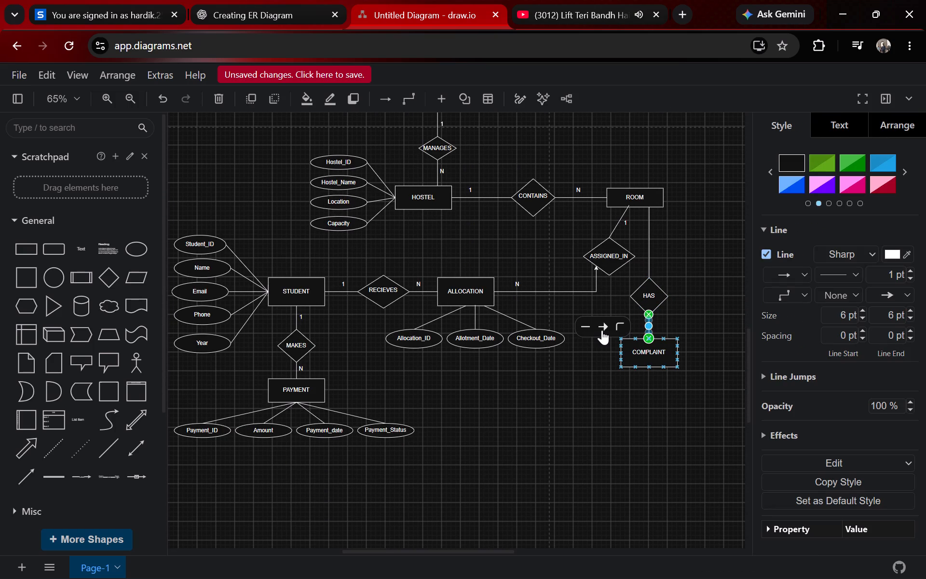
click(626, 373)
click(615, 330)
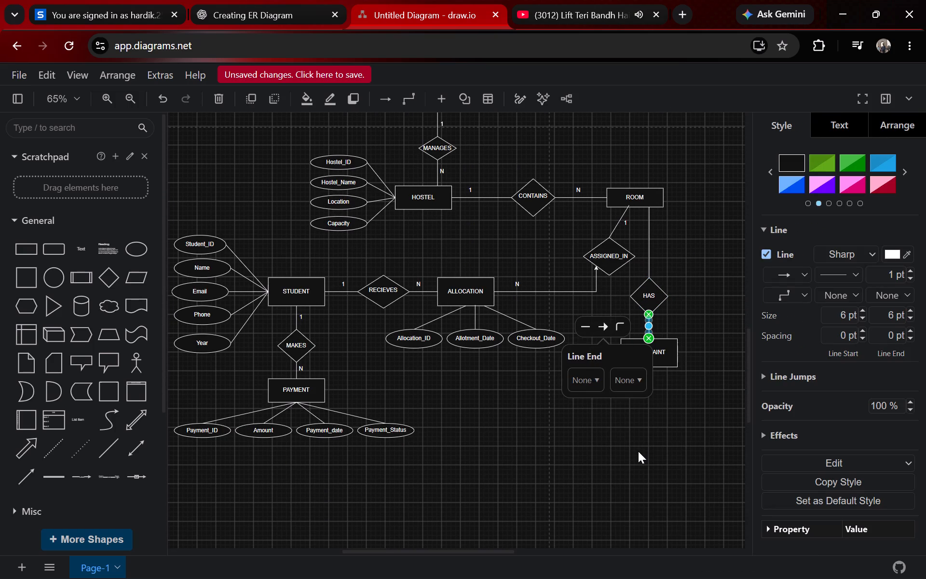
click(638, 451)
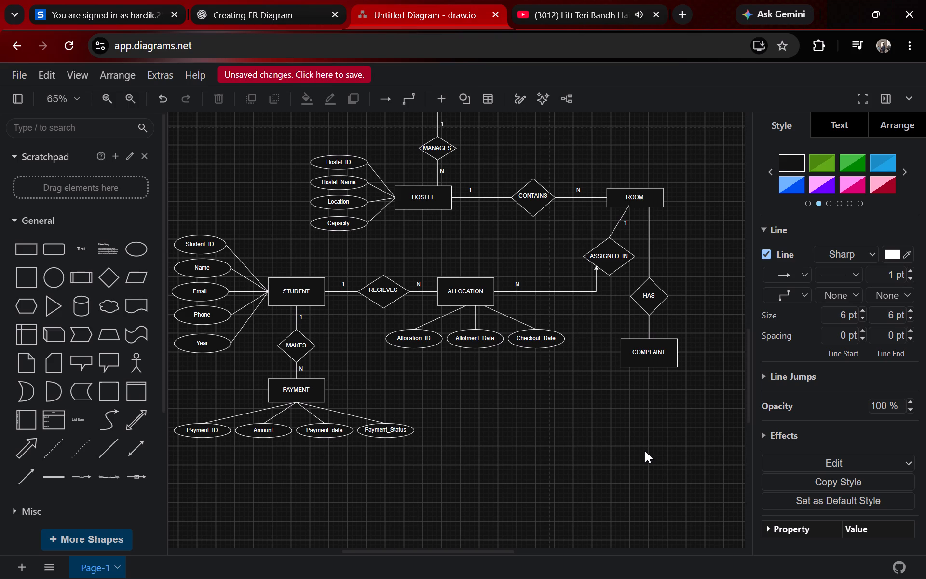
Add a flattened attribute ellipse below COMPLAINT, offset to its left.
click(138, 247)
drag(455, 325, 603, 400)
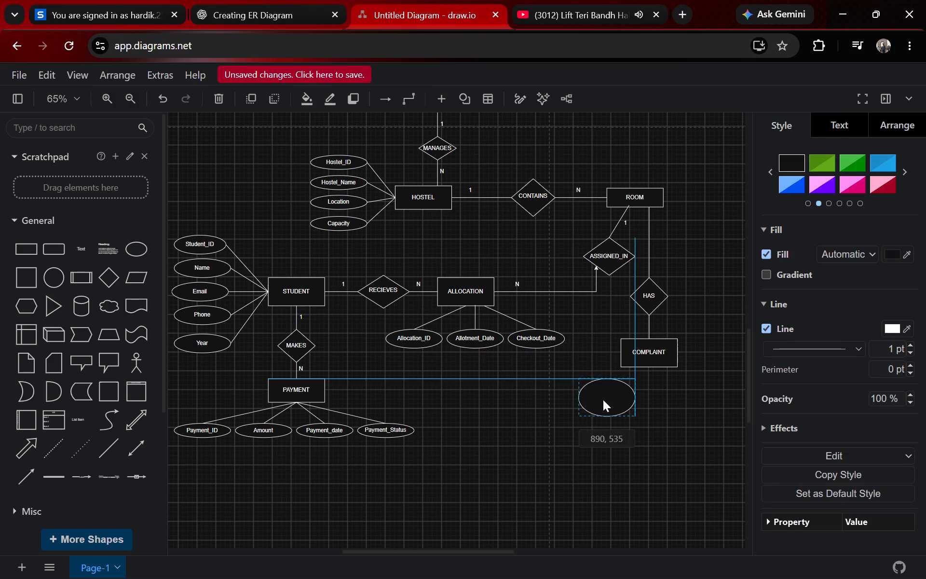
drag(603, 400, 586, 408)
drag(587, 394, 589, 403)
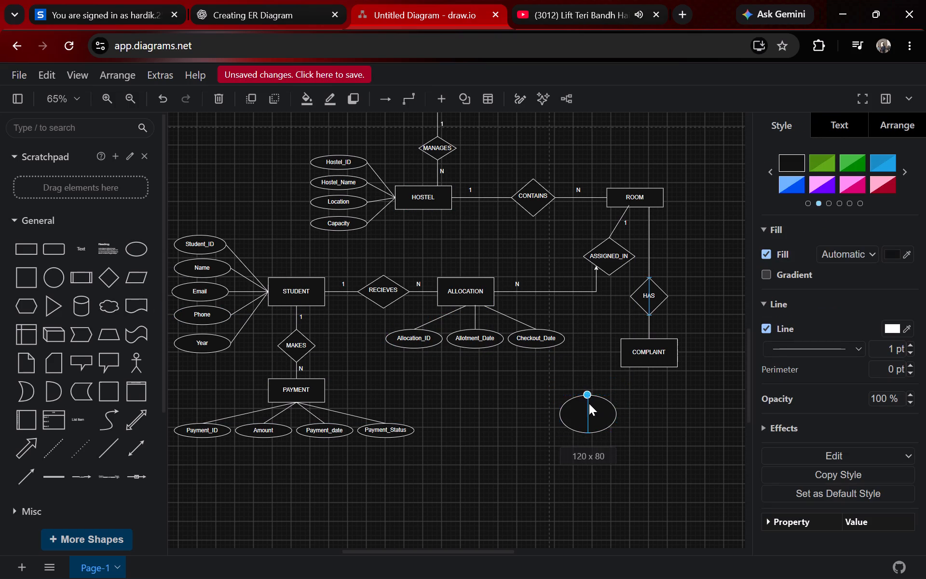
drag(589, 403, 591, 414)
drag(587, 422, 593, 397)
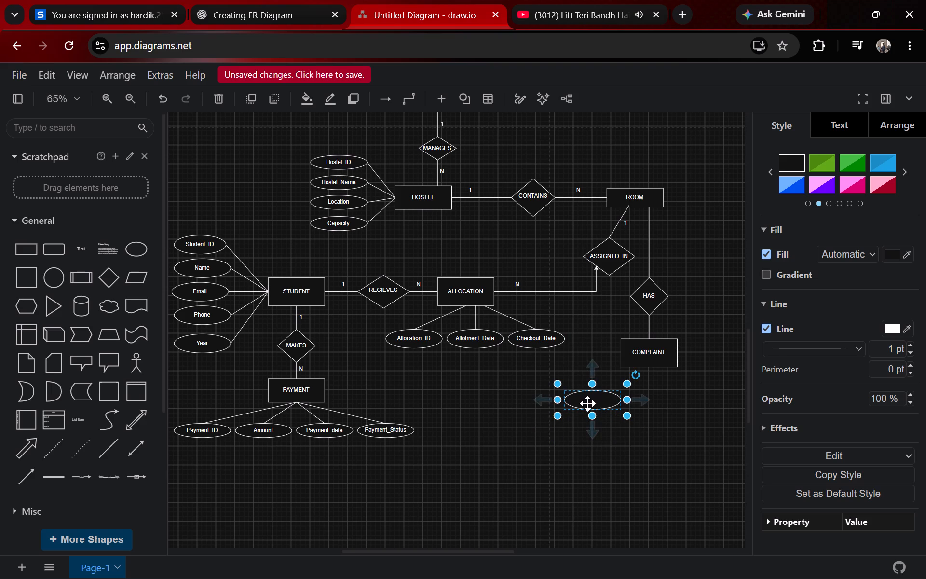
Label the new ellipse below COMPLAINT as Complaint_Id.
click(588, 403)
click(590, 403)
double_click(584, 399)
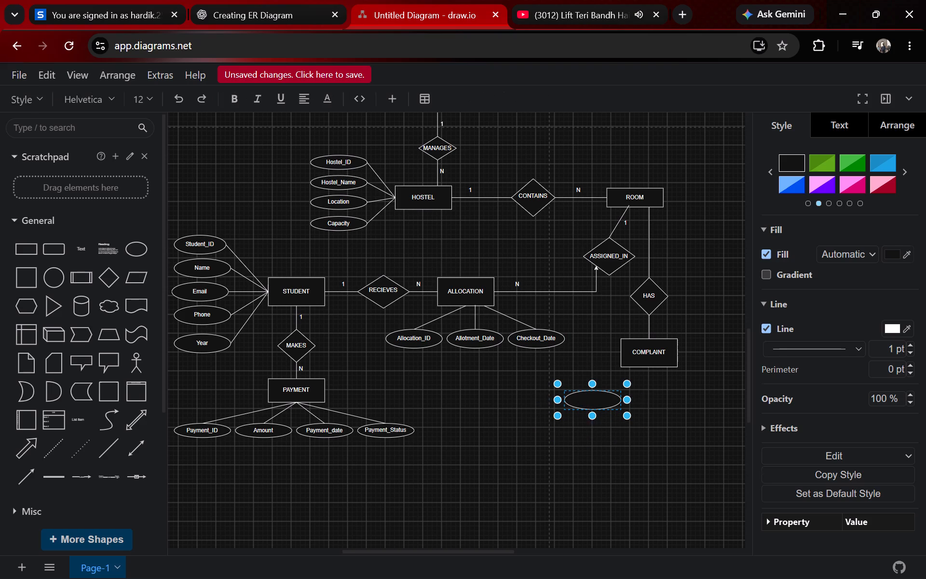
key(shift+c)
key(BackSpace)
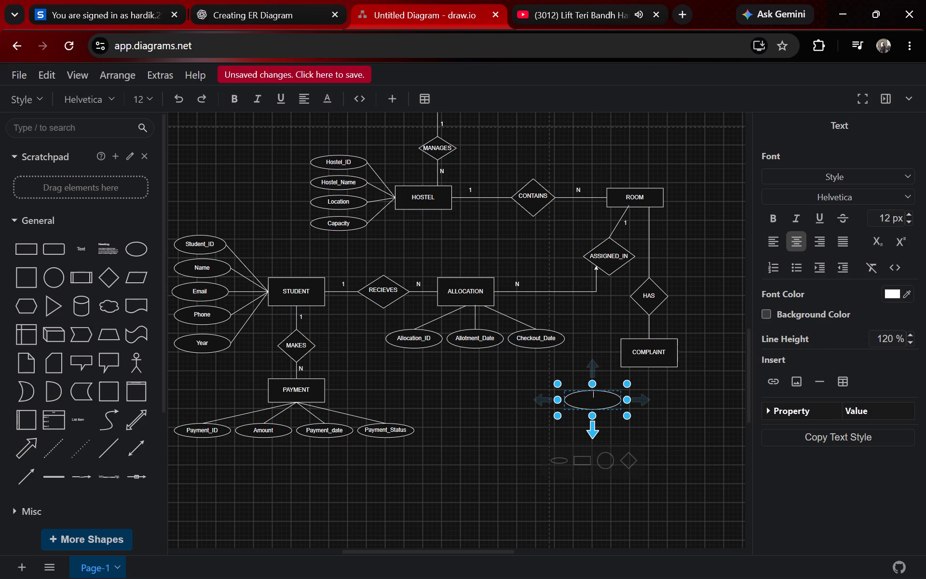
key(c)
key(BackSpace)
text(aint_Id)
key(Right)
key(Right)
click(662, 419)
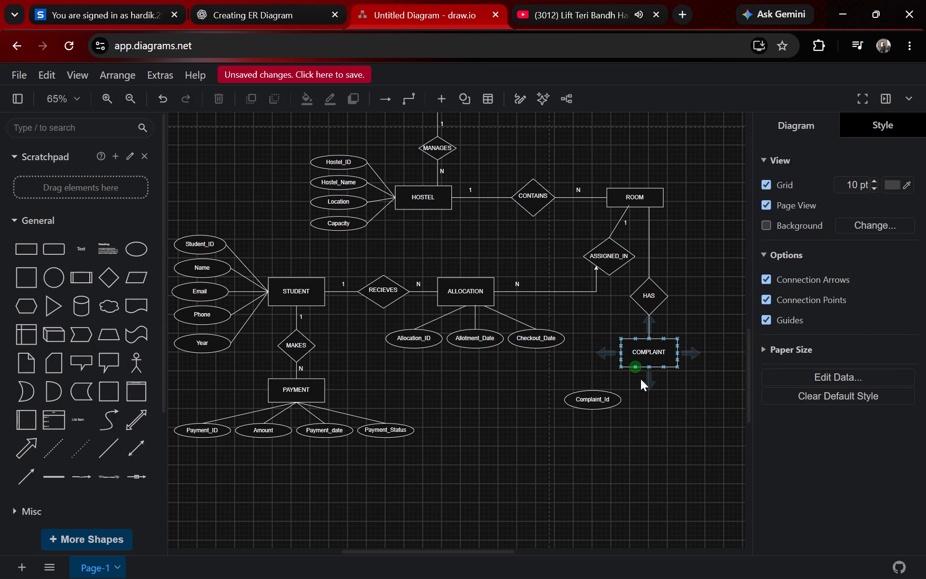
Add a second attribute ellipse beside Complaint_Id, flattened to the same height and aligned with it.
click(124, 245)
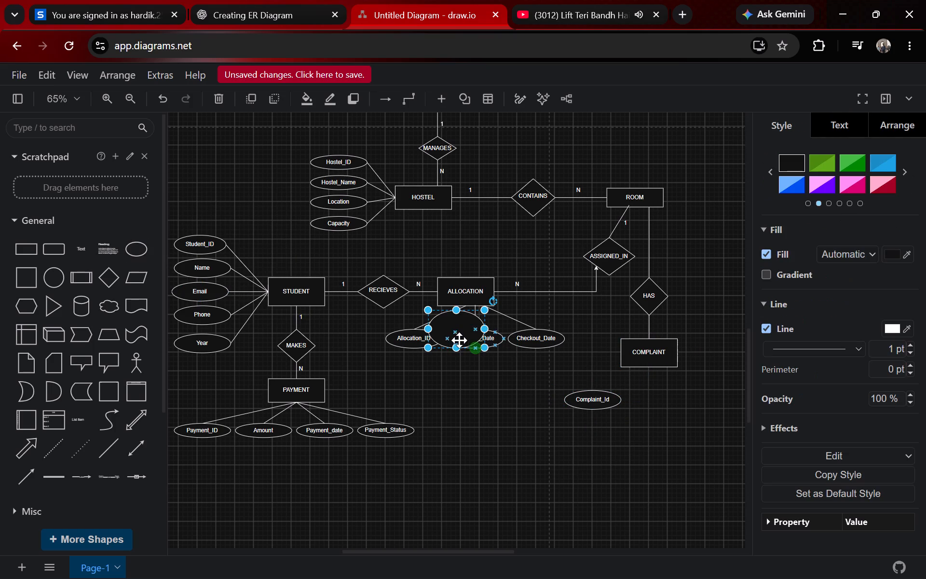
drag(458, 327, 656, 397)
click(655, 396)
drag(656, 383, 660, 400)
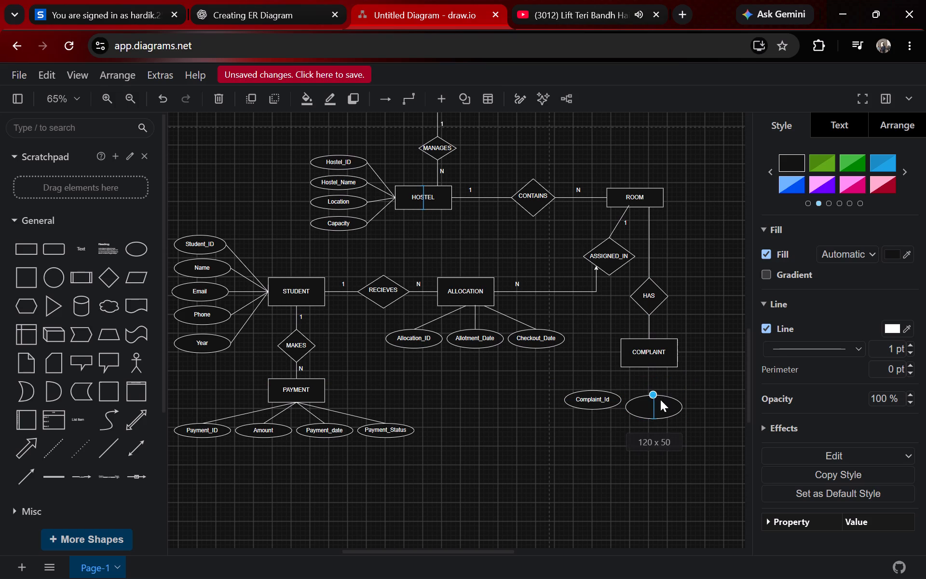
drag(660, 400, 660, 400)
drag(656, 409, 656, 398)
Label the second ellipse below COMPLAINT as Description.
double_click(646, 400)
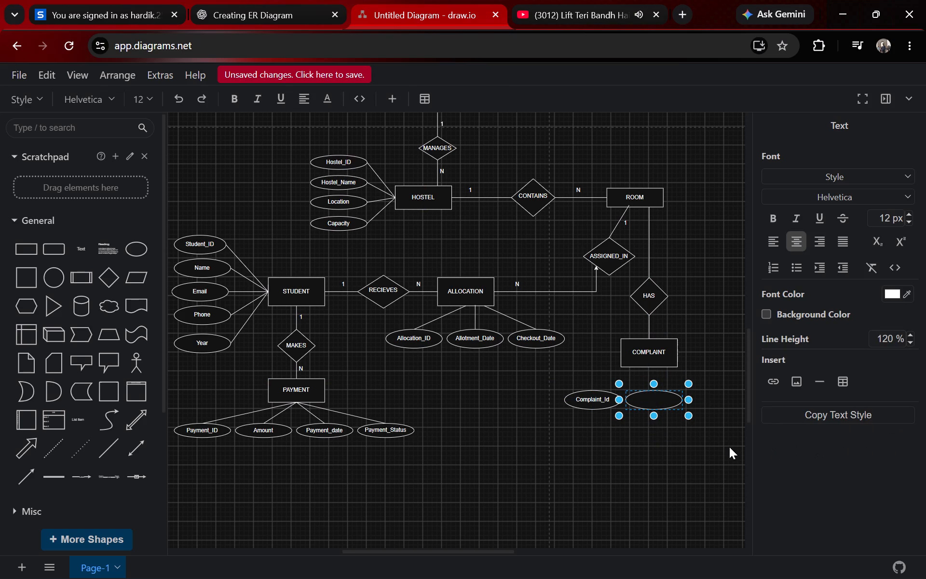
text(DE)
key(BackSpace)
text(ec)
key(BackSpace)
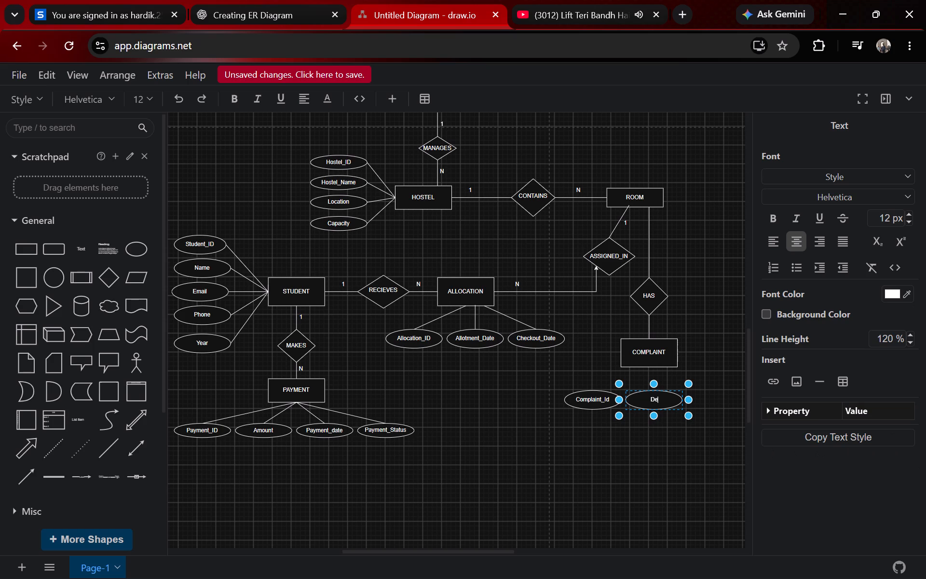
text(scripto)
key(BackSpace)
text(ion)
click(701, 464)
Shift the Complaint_Id and Description ellipses leftward in the same row, leaving only a small gap between them.
drag(595, 397, 586, 399)
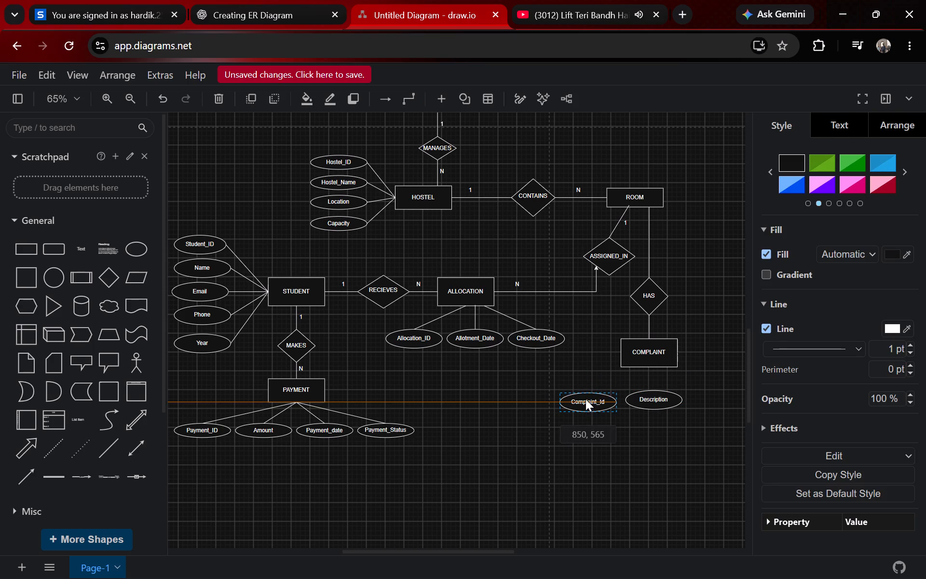
drag(586, 399, 572, 397)
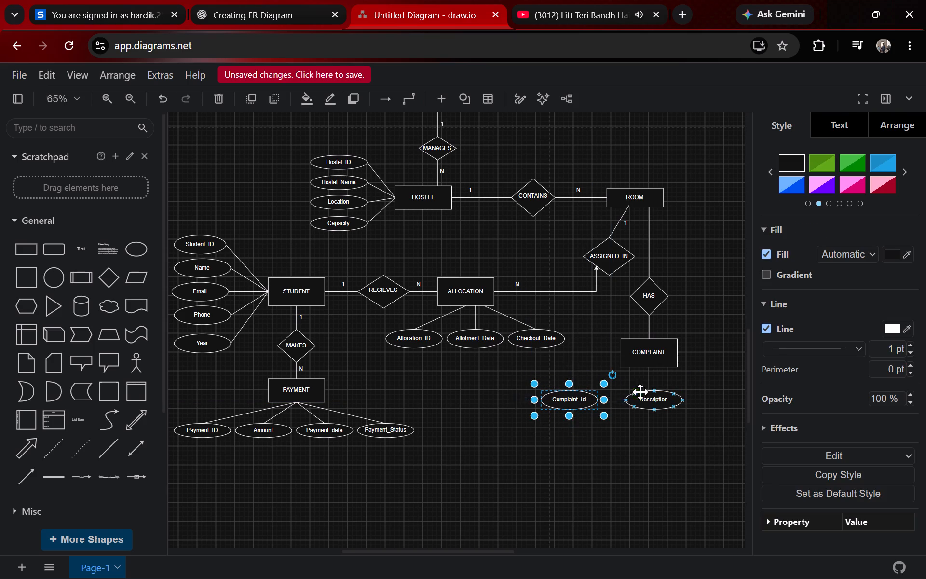
drag(657, 401, 634, 402)
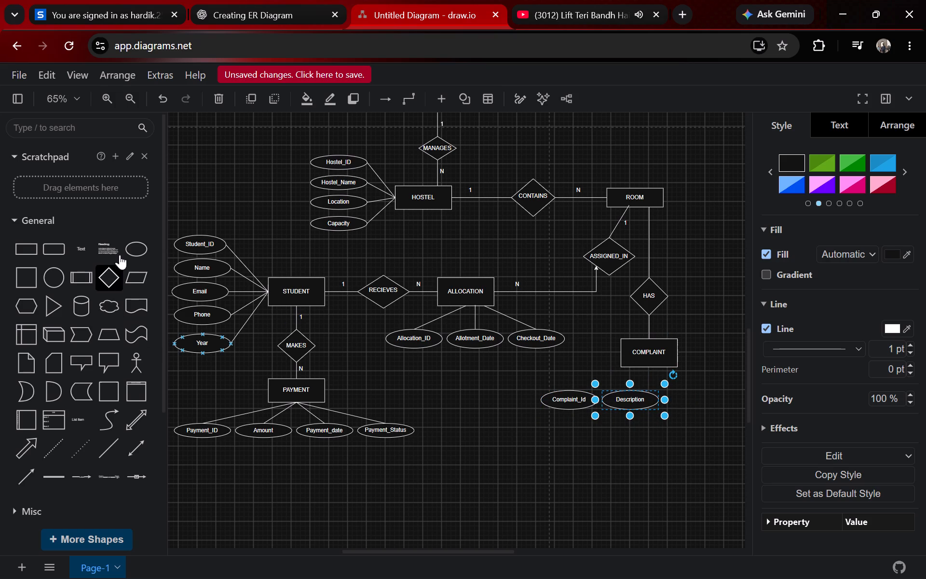
Add a third attribute ellipse beside Description, flattened to the same height and aligned in the row below COMPLAINT.
click(132, 250)
drag(455, 330, 735, 384)
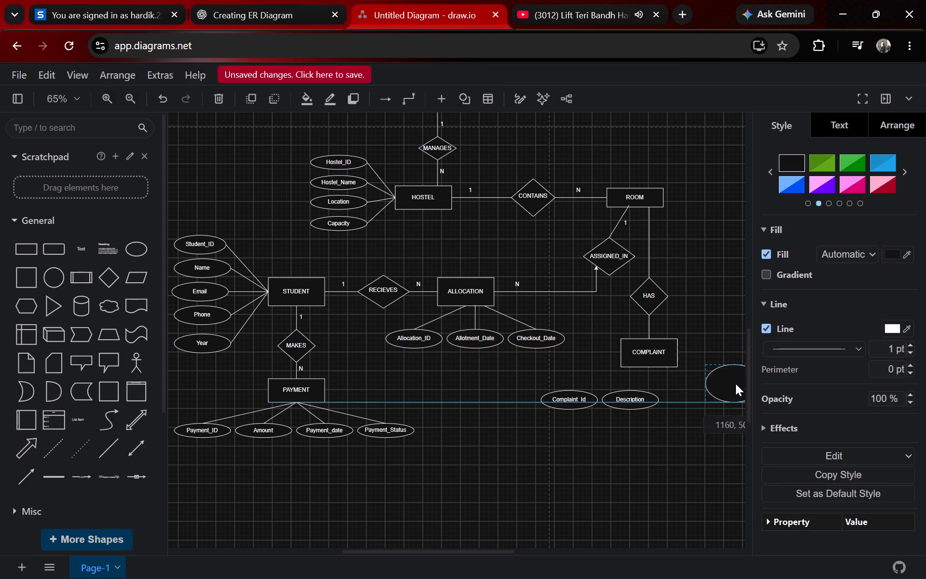
drag(735, 384, 695, 400)
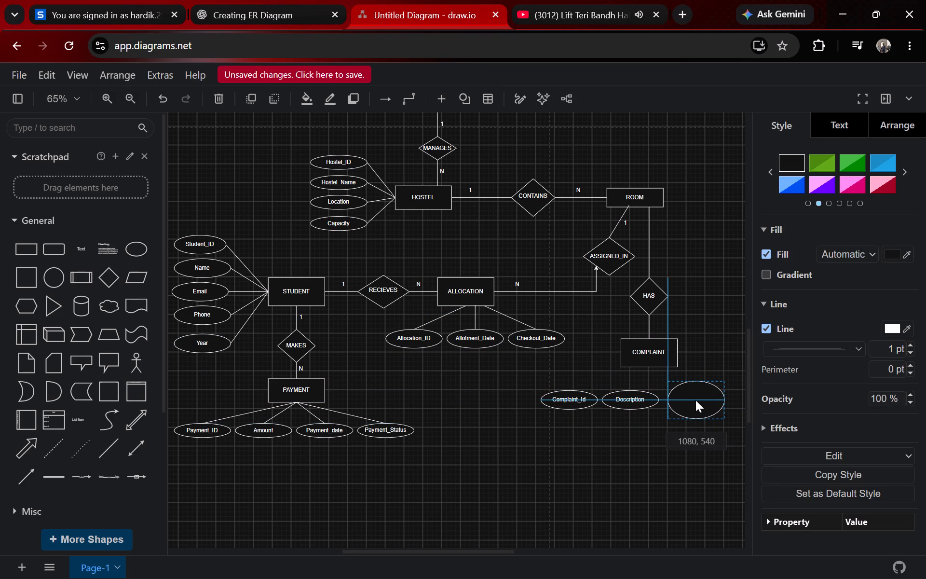
drag(695, 400, 695, 399)
click(695, 394)
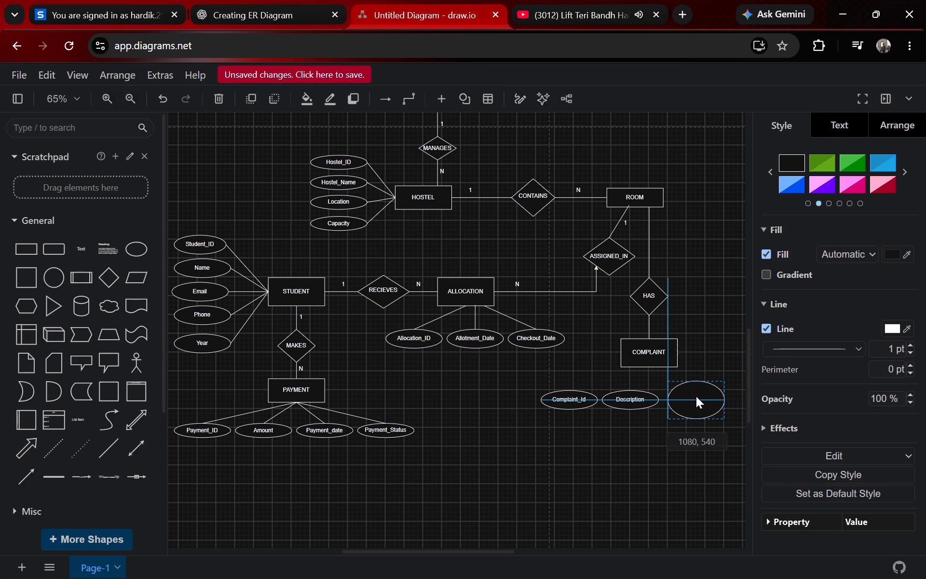
click(698, 394)
drag(695, 381, 703, 402)
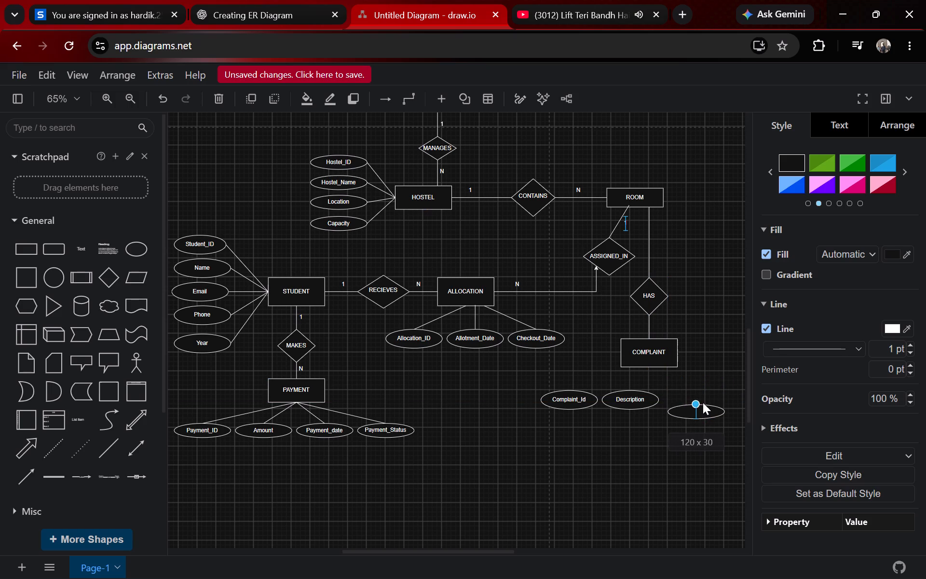
drag(703, 402, 701, 399)
drag(700, 407, 698, 396)
Label the third ellipse below COMPLAINT as Status.
double_click(694, 400)
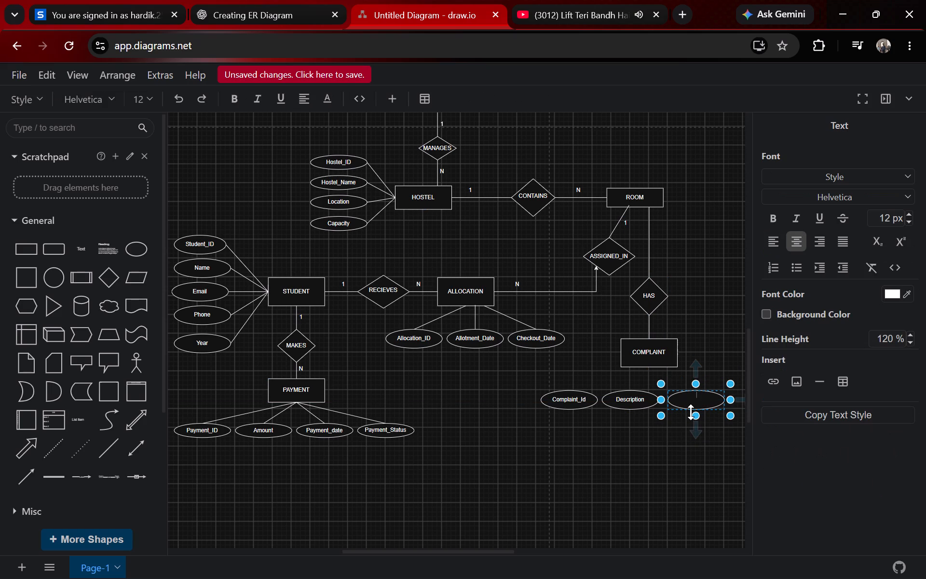
text(Status)
key(Return)
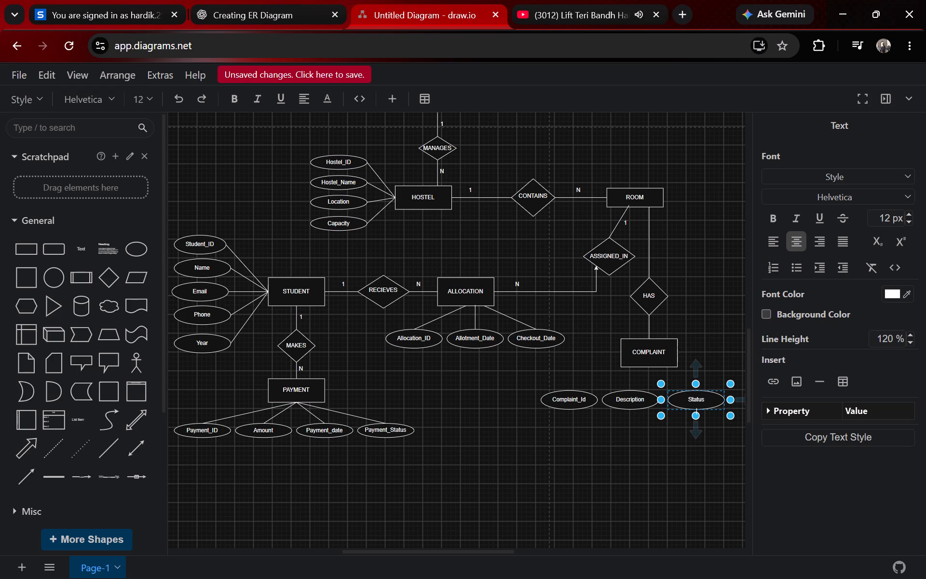
click(697, 446)
drag(697, 446, 593, 453)
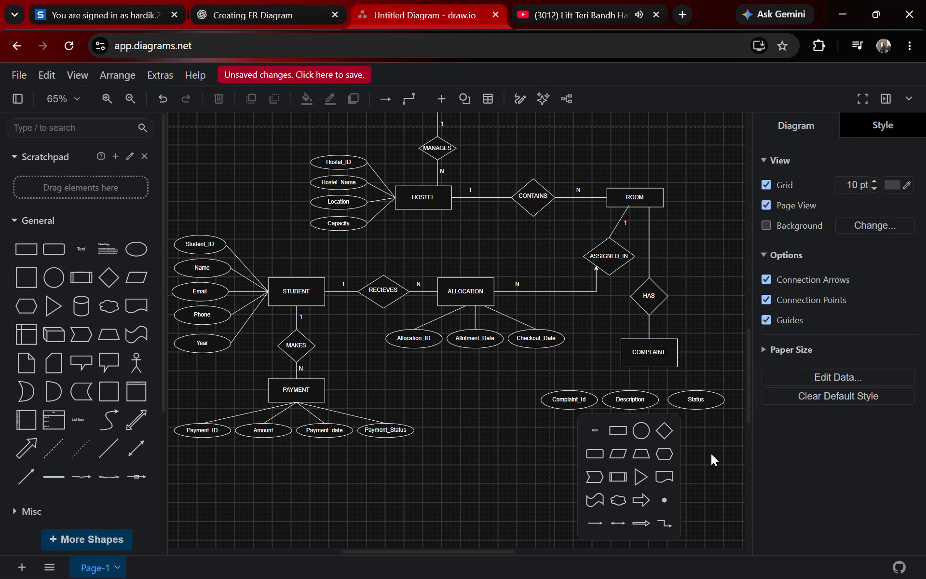
Nudge the Status ellipse closer to Description so the attribute row is evenly spaced.
scroll(719, 451, up, 1)
scroll(732, 450, left, 1)
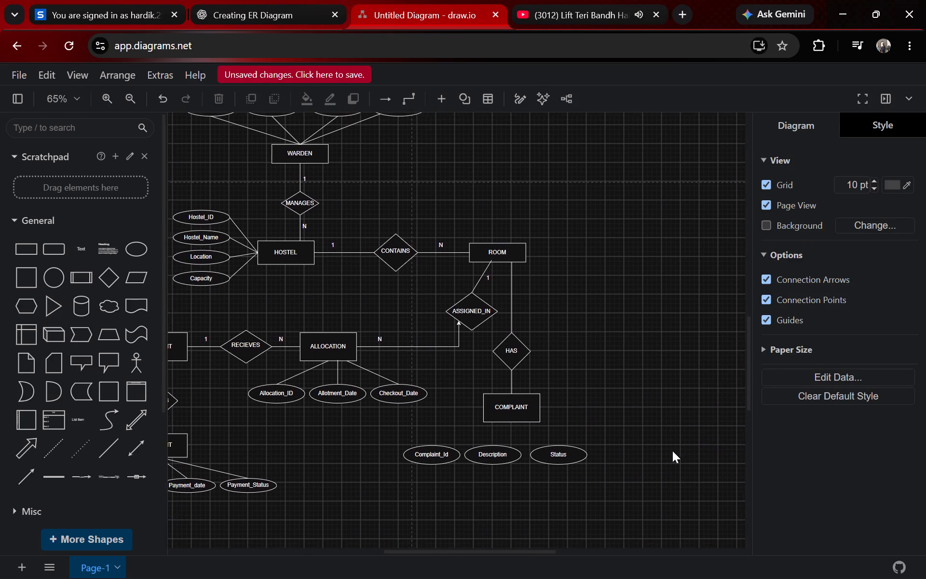
scroll(672, 451, left, 1)
drag(548, 440, 544, 440)
Add a fourth attribute ellipse beside Status, flattened to the same height and aligned in the same row.
click(135, 251)
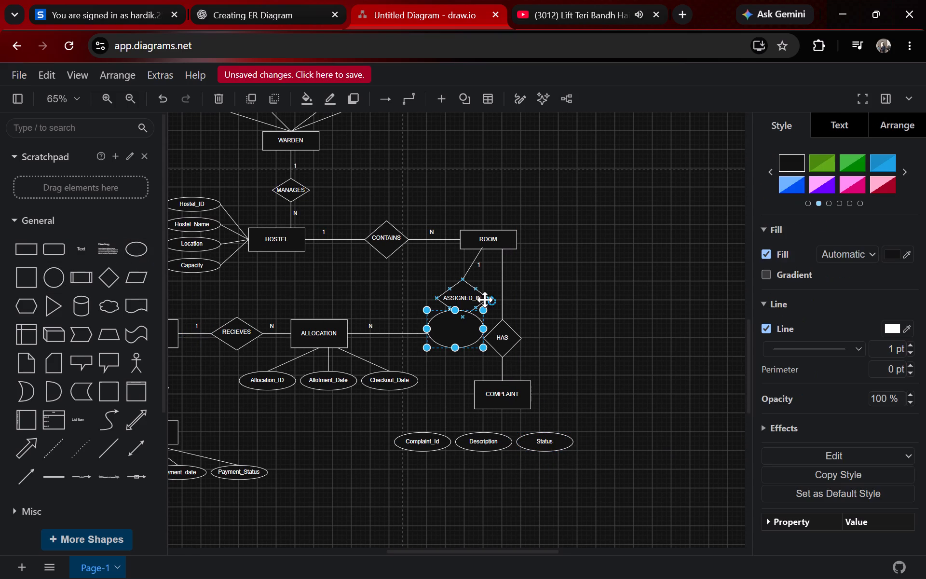
drag(458, 328, 617, 440)
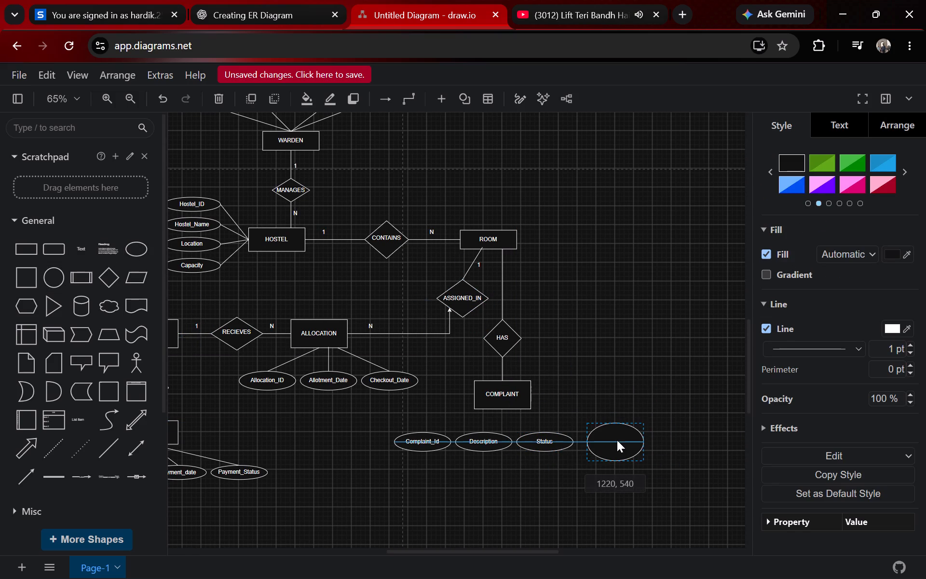
drag(617, 440, 617, 441)
drag(614, 421, 616, 440)
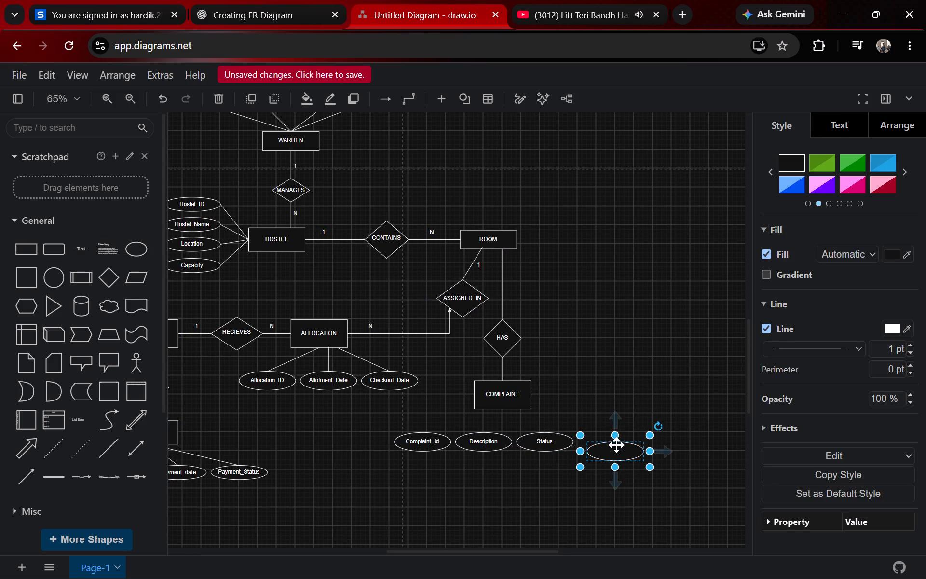
drag(617, 451, 612, 441)
Label the fourth ellipse below COMPLAINT as Room_ID.
double_click(604, 440)
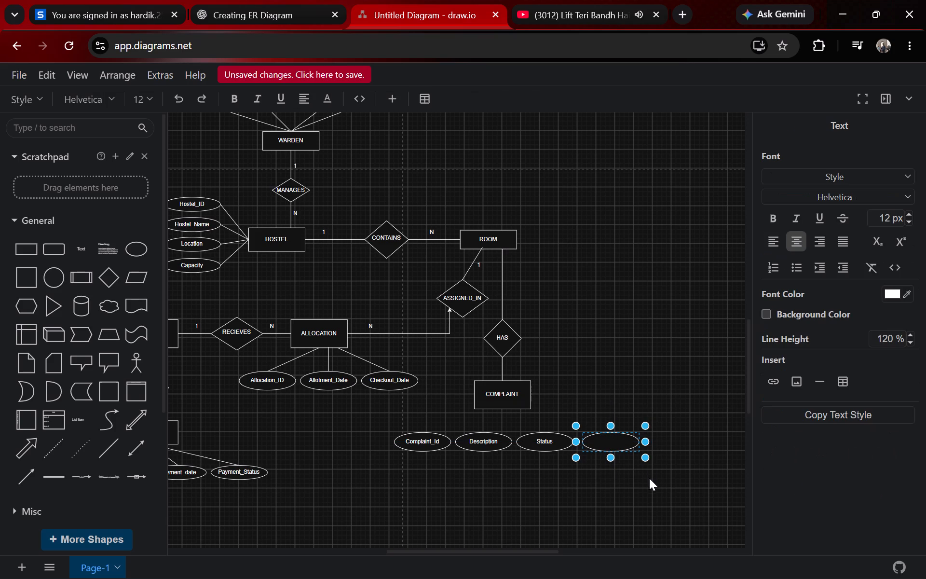
text(Room_ID)
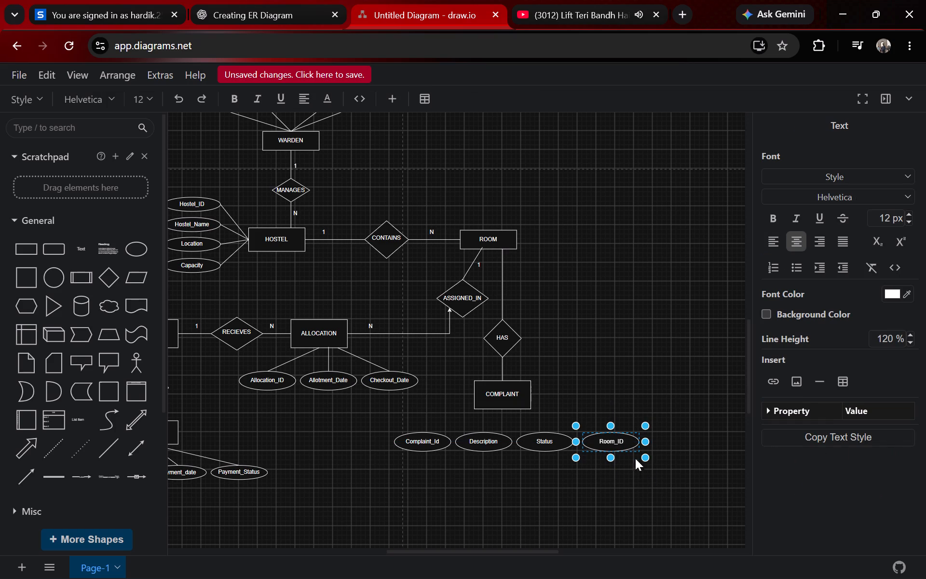
Connect the Complaint_Id ellipse to the bottom edge of COMPLAINT with a straight line without an arrowhead.
drag(423, 430, 422, 432)
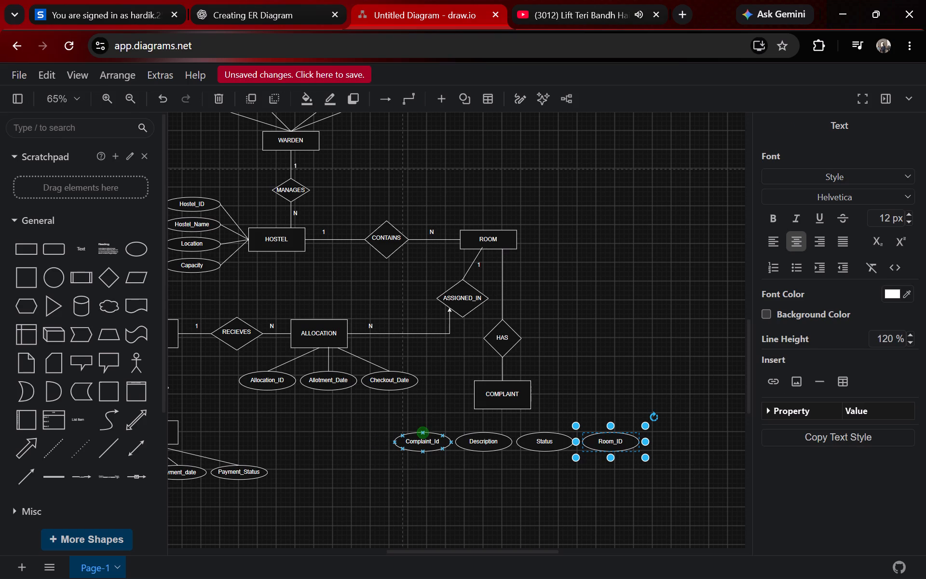
drag(422, 432, 483, 408)
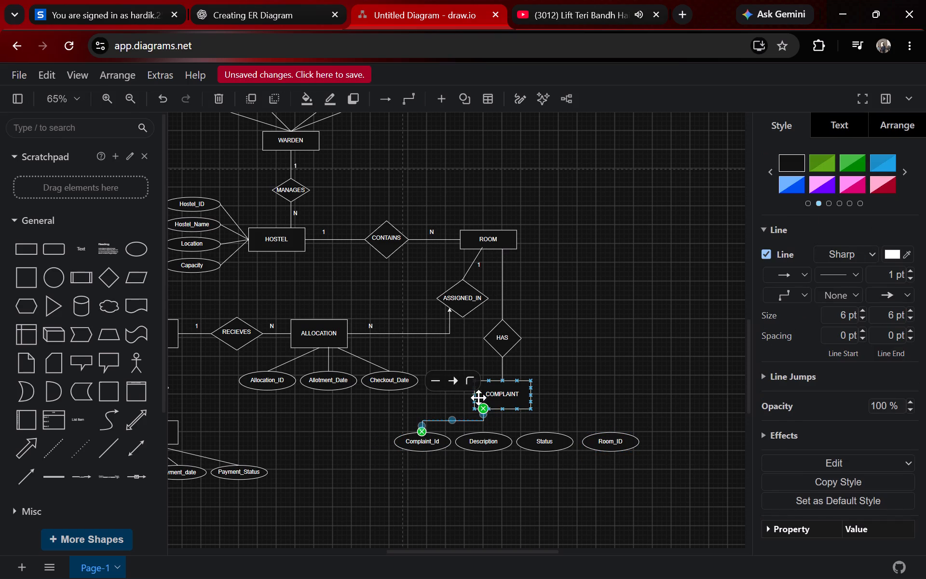
click(451, 384)
click(465, 436)
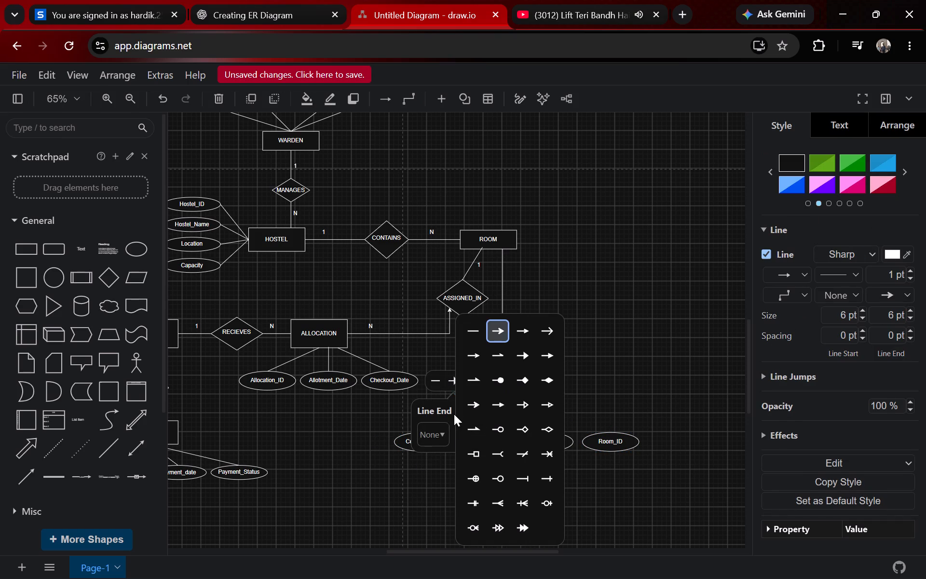
click(470, 335)
click(473, 379)
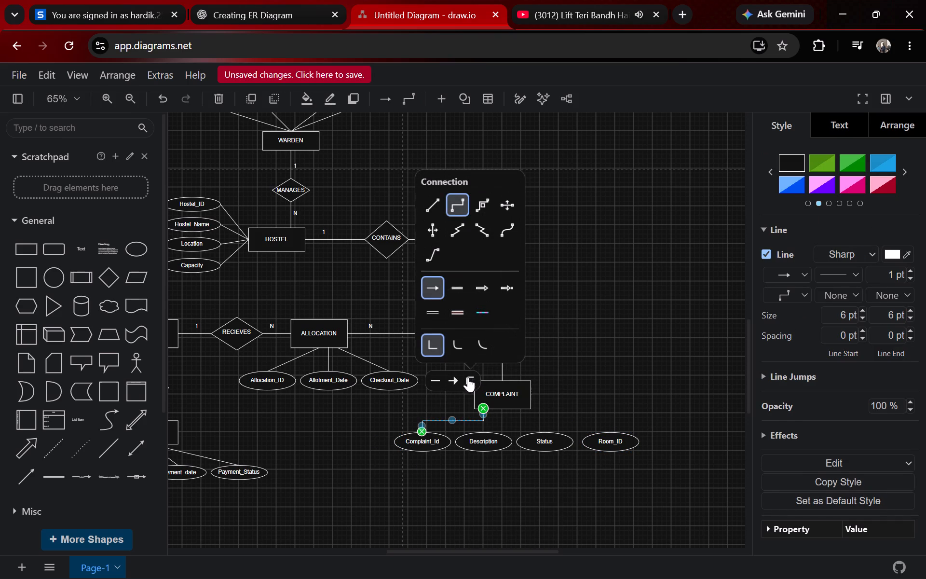
click(430, 208)
Connect the Description ellipse to the bottom edge of COMPLAINT with a straight line and set its line end to none.
drag(482, 432, 489, 411)
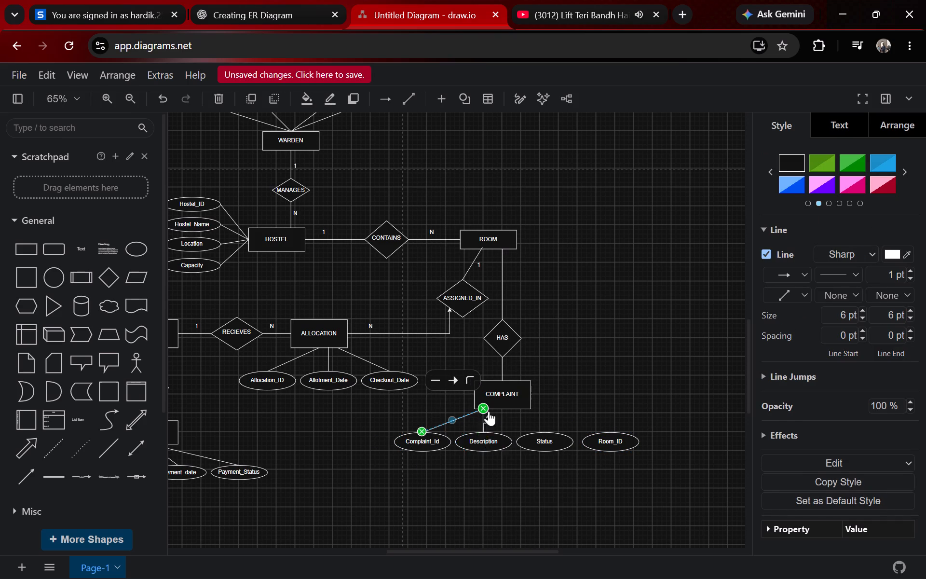
drag(489, 411, 497, 406)
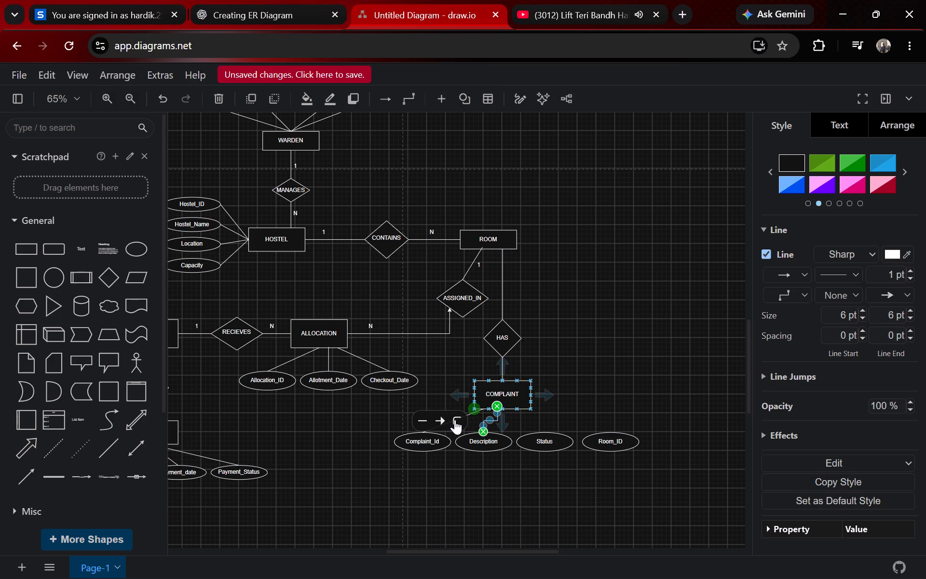
click(455, 419)
click(421, 238)
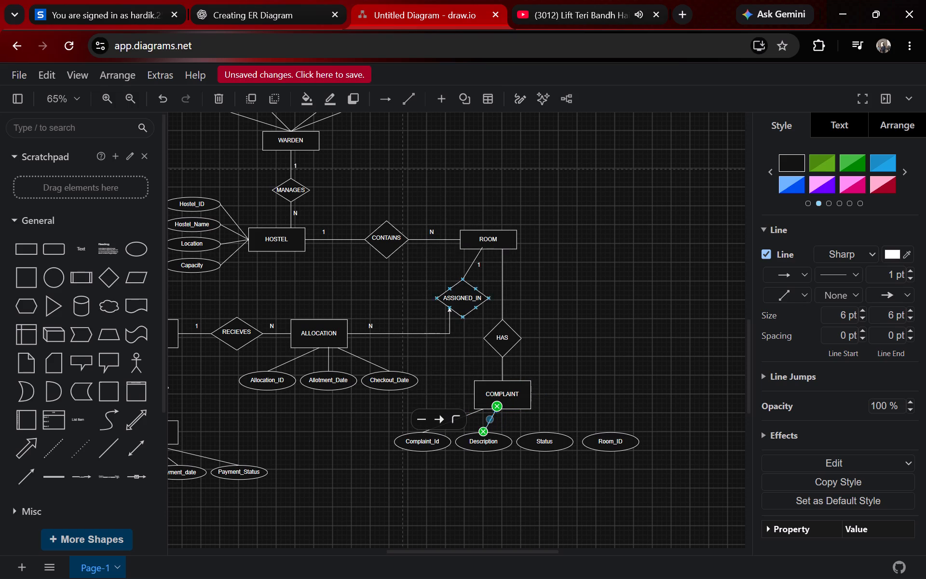
drag(431, 423, 444, 420)
click(440, 416)
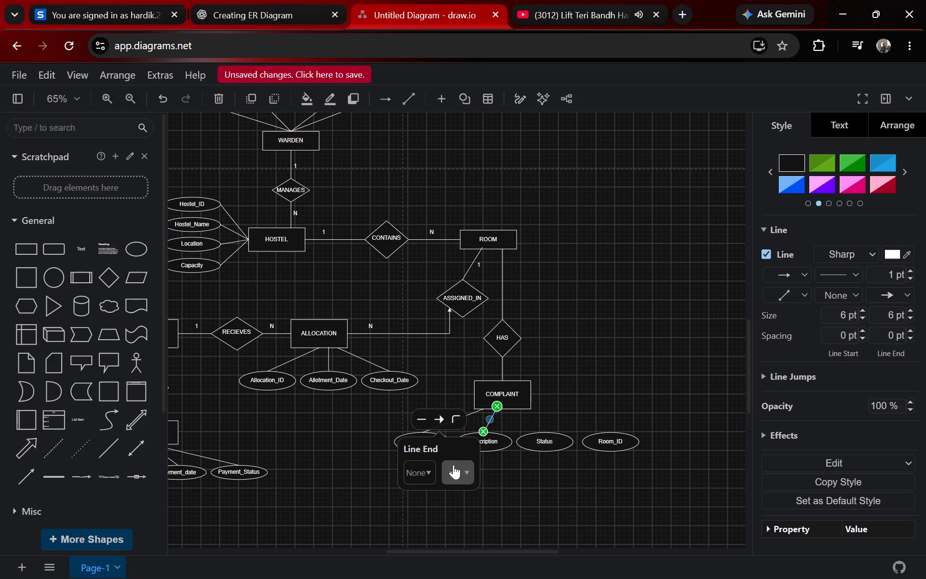
click(453, 468)
click(460, 335)
click(550, 485)
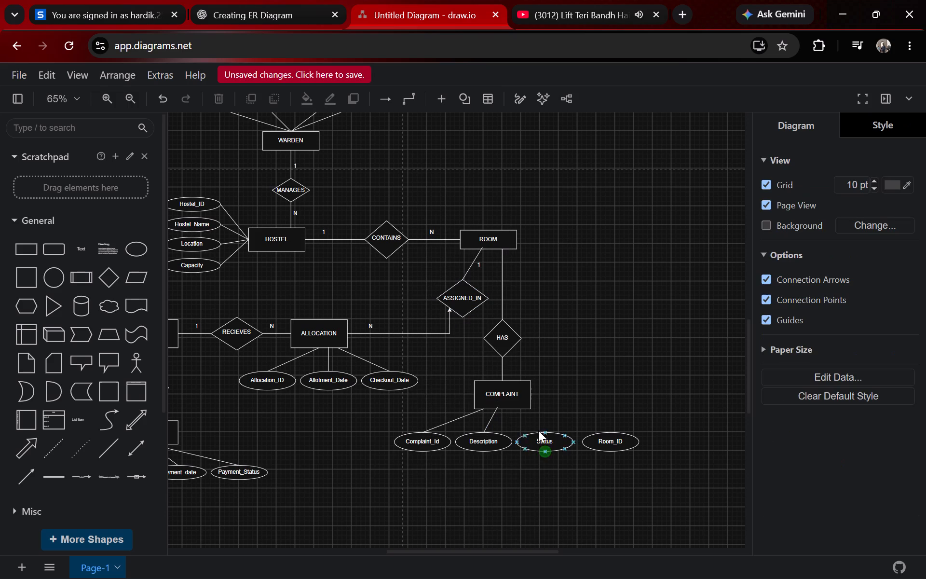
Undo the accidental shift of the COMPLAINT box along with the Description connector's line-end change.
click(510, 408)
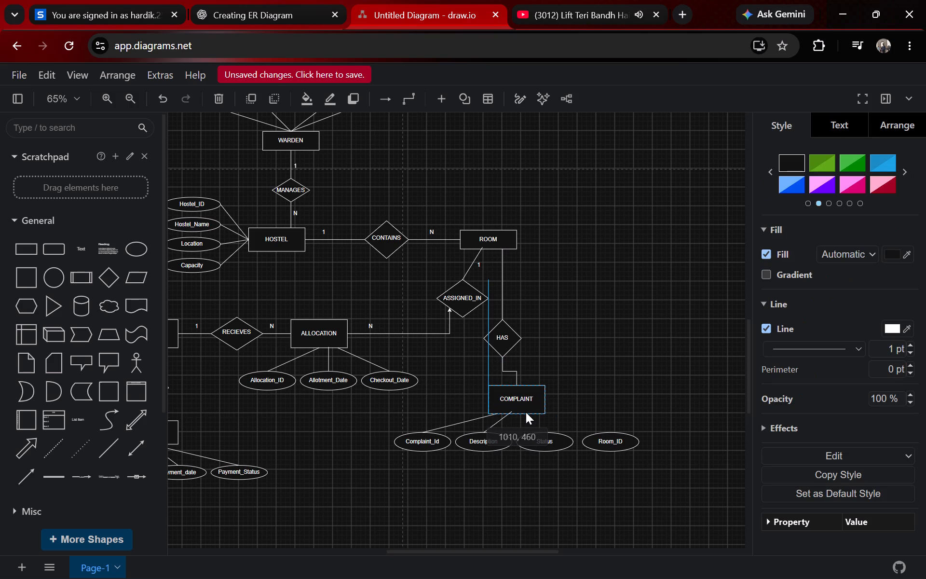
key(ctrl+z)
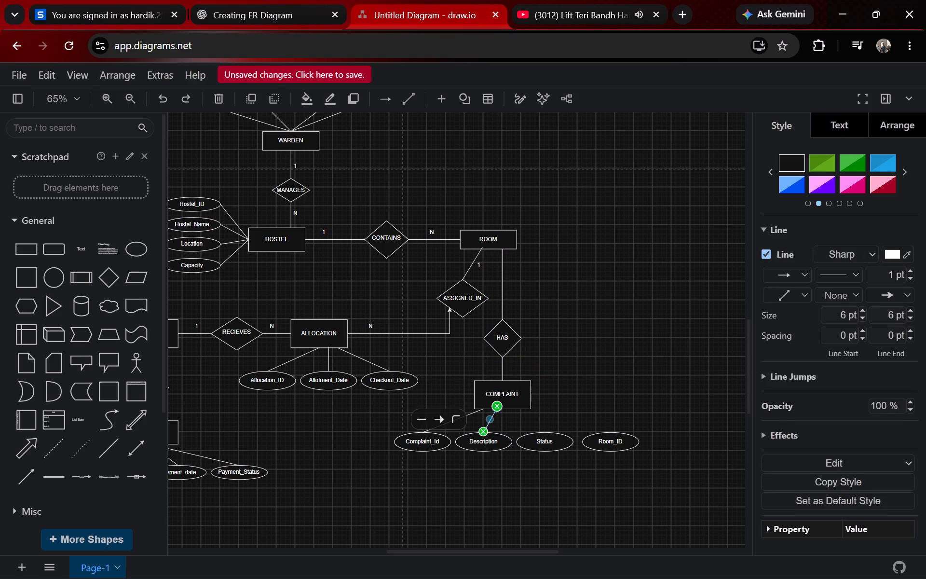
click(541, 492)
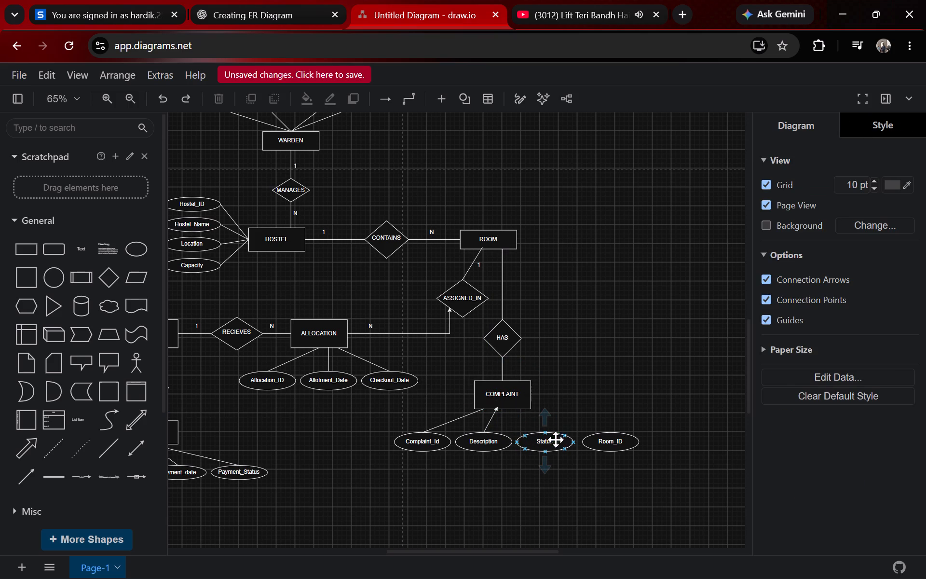
Remove the arrowhead from the line connecting Description to COMPLAINT.
click(494, 416)
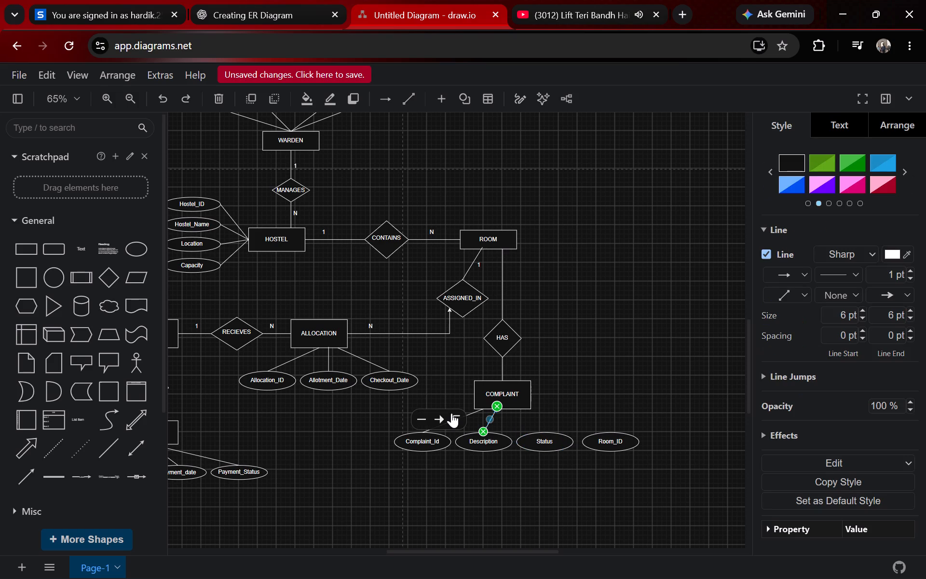
click(442, 418)
click(460, 463)
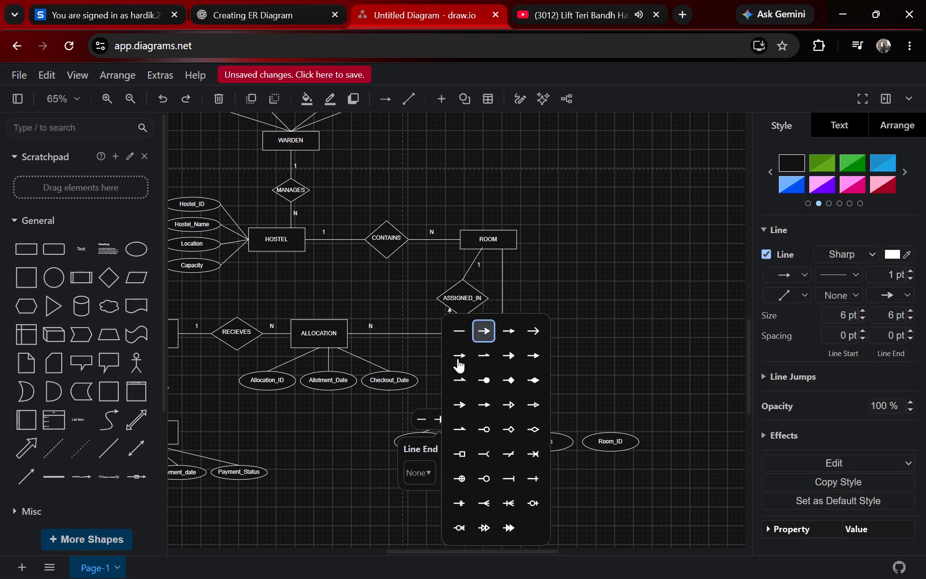
click(459, 331)
Connect the Status ellipse to the bottom edge of COMPLAINT with a straight line without an arrowhead.
click(507, 404)
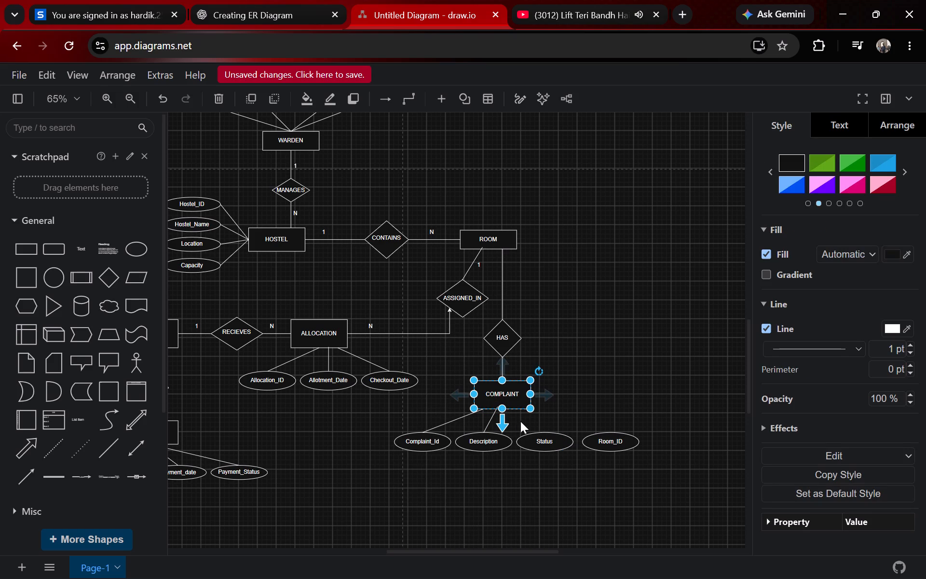
click(536, 430)
click(539, 431)
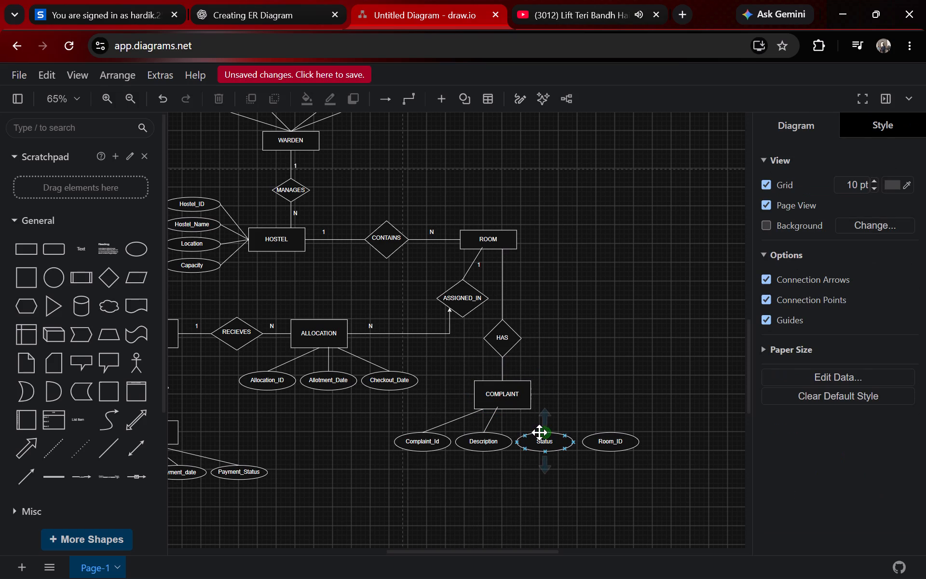
drag(541, 432, 507, 410)
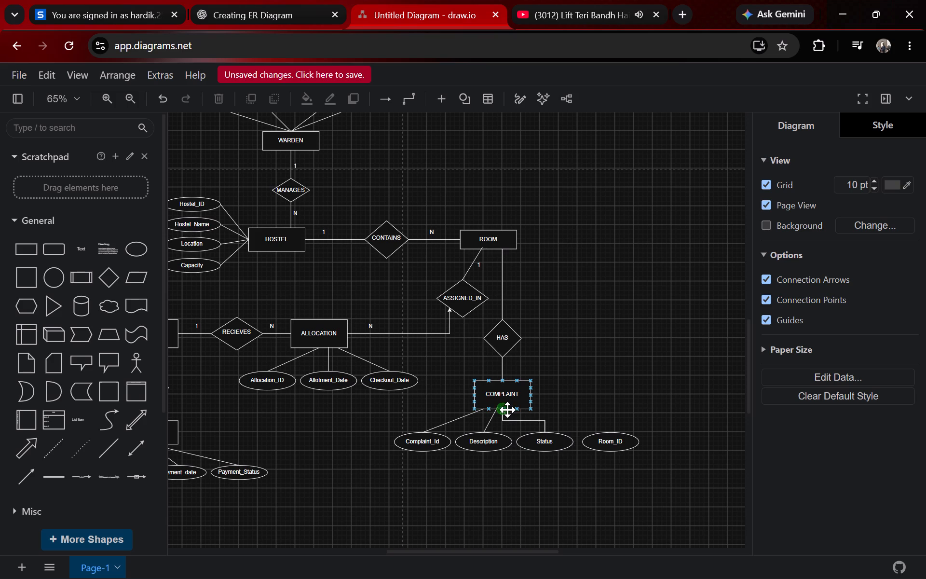
drag(507, 410, 508, 410)
click(529, 377)
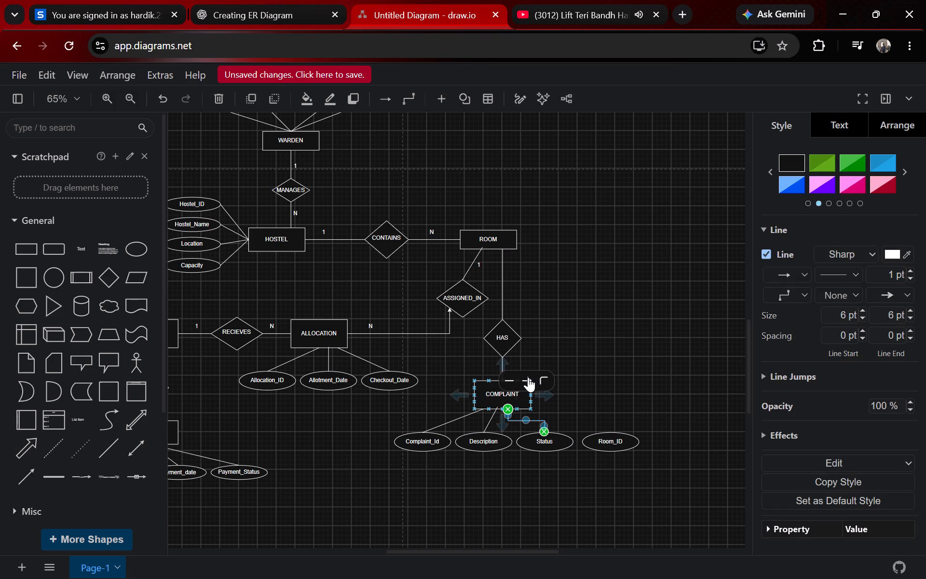
click(541, 431)
click(547, 332)
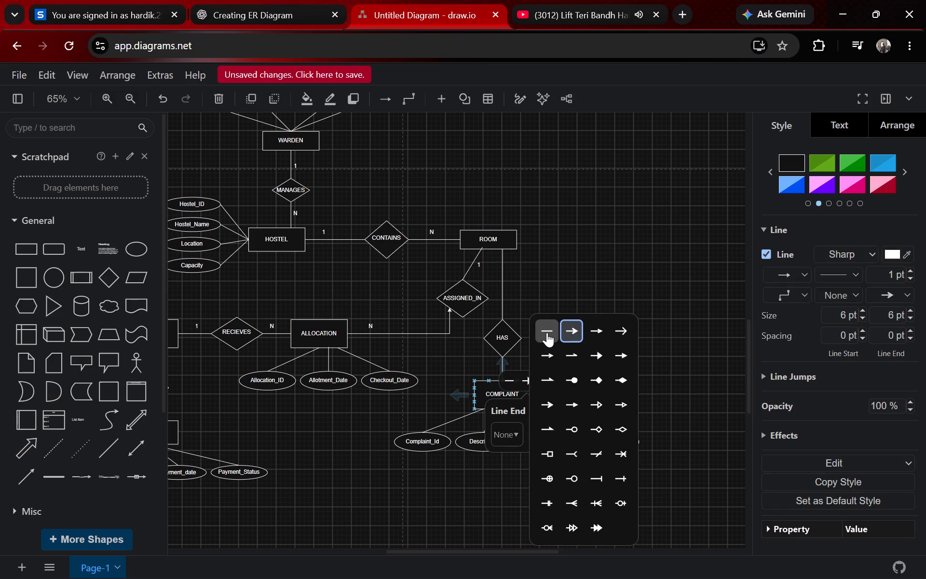
click(542, 379)
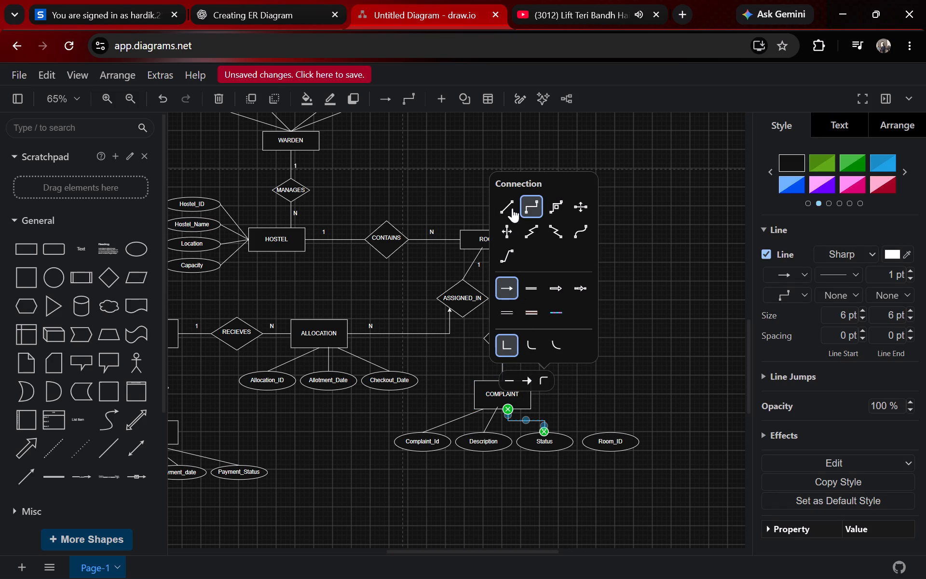
click(512, 208)
Move the Room_ID ellipse slightly closer to Status, aligned with the attribute row beneath COMPLAINT at about 1200, 560.
click(608, 430)
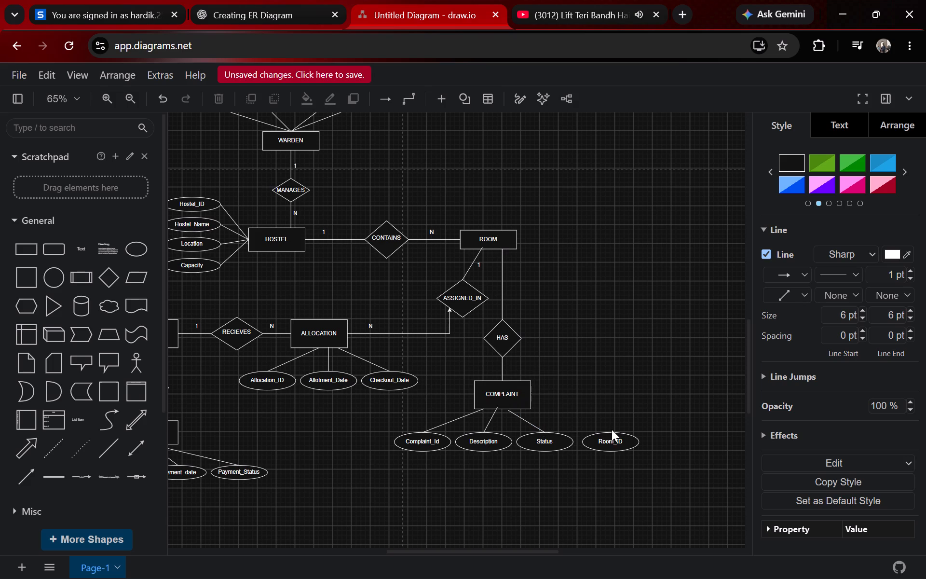
drag(610, 440, 604, 439)
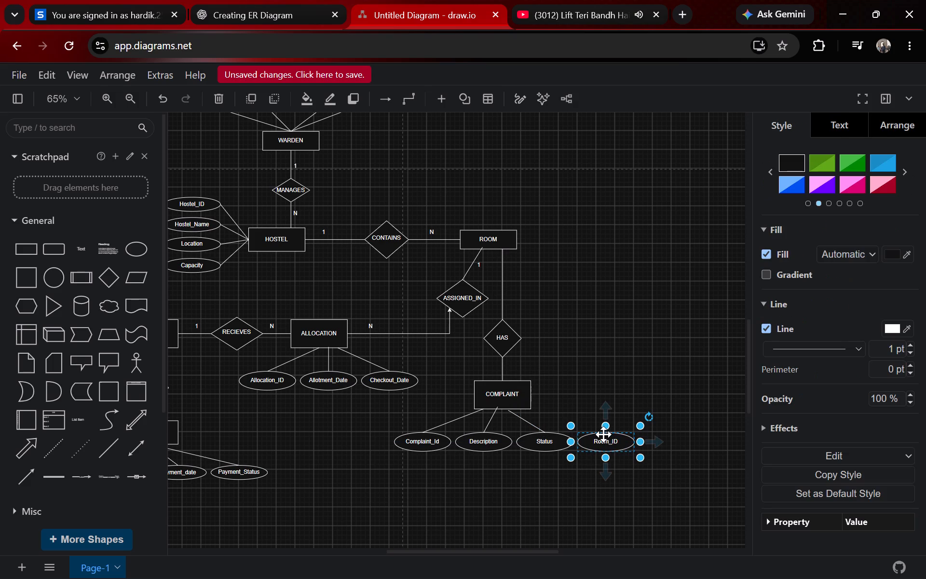
click(604, 434)
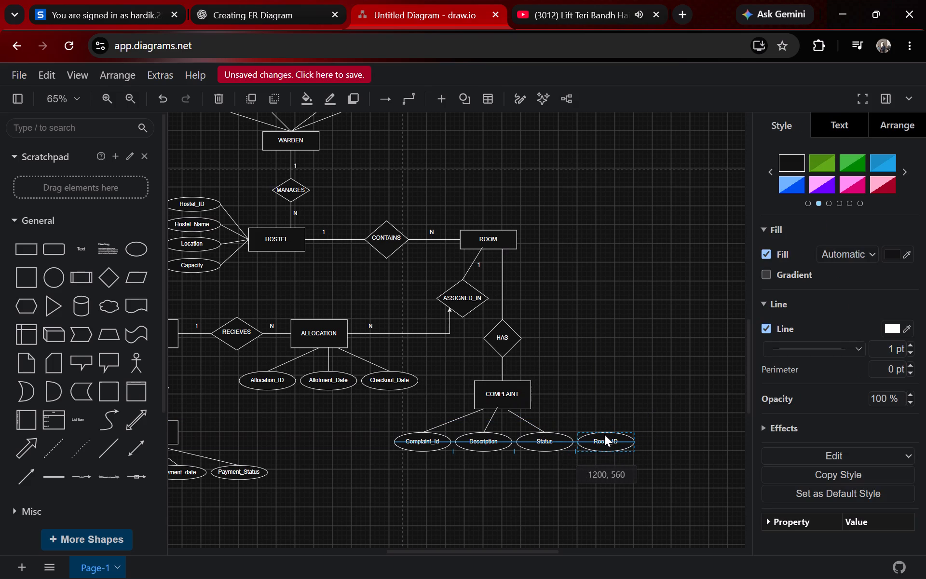
click(602, 505)
Connect the Room_ID ellipse to the bottom edge of COMPLAINT with a straight line without an arrowhead.
drag(607, 430, 520, 410)
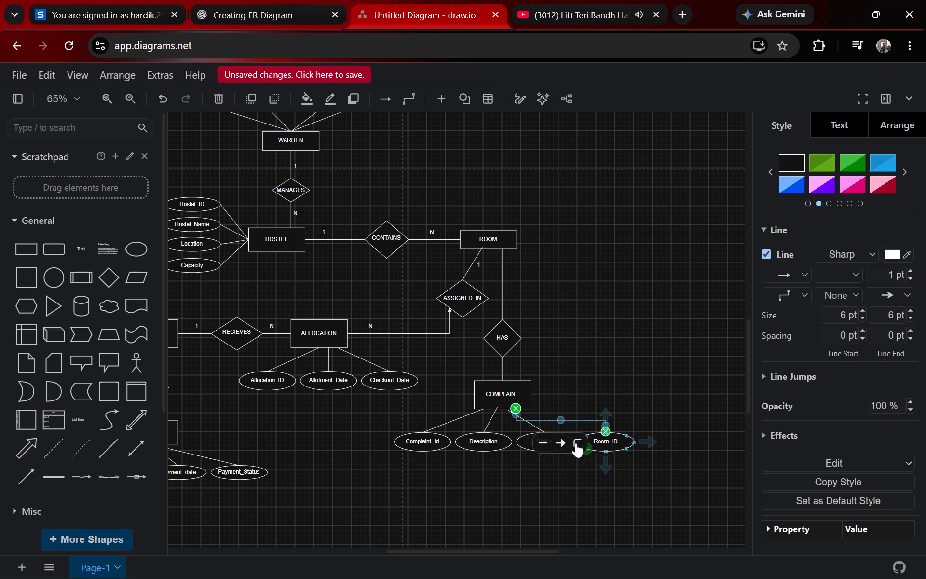
click(576, 443)
click(542, 270)
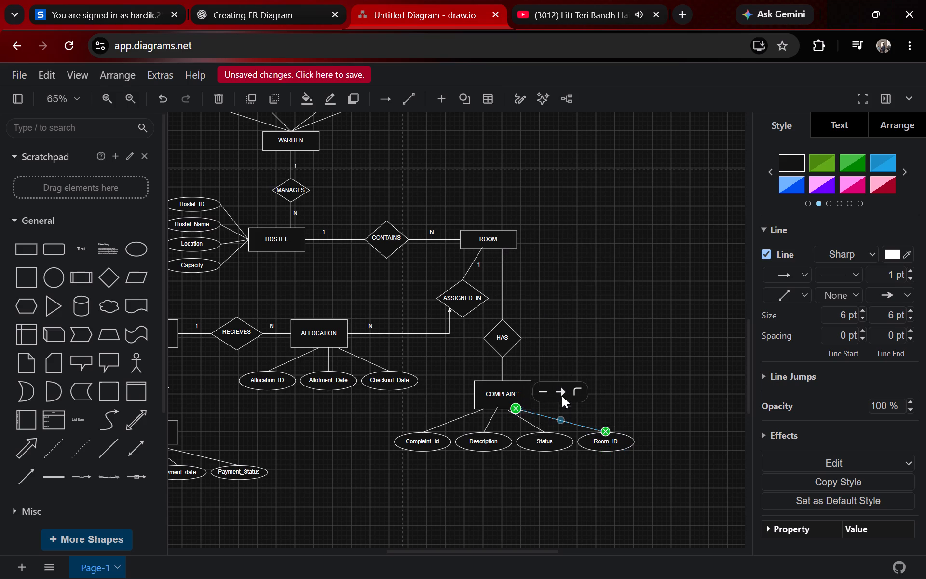
click(560, 385)
click(567, 391)
click(581, 456)
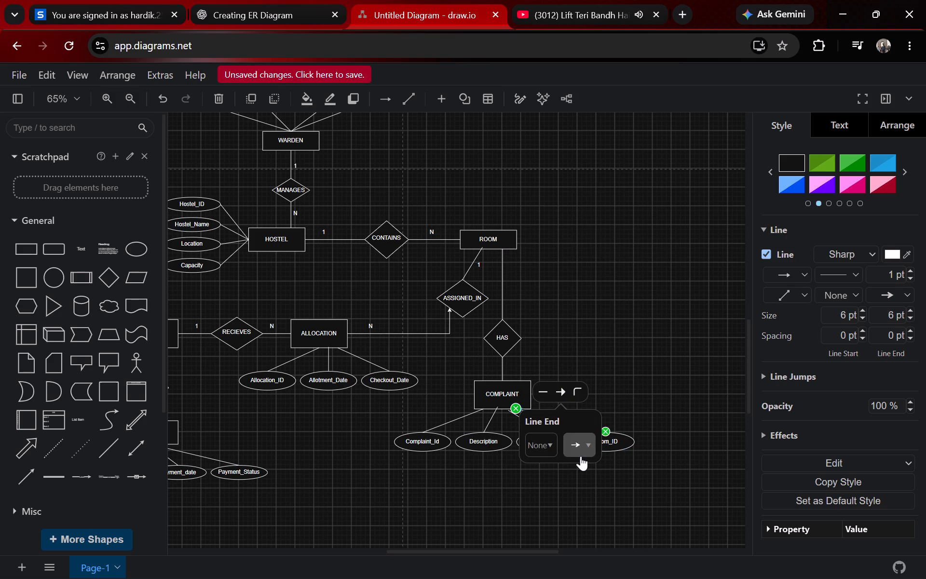
click(575, 331)
click(598, 266)
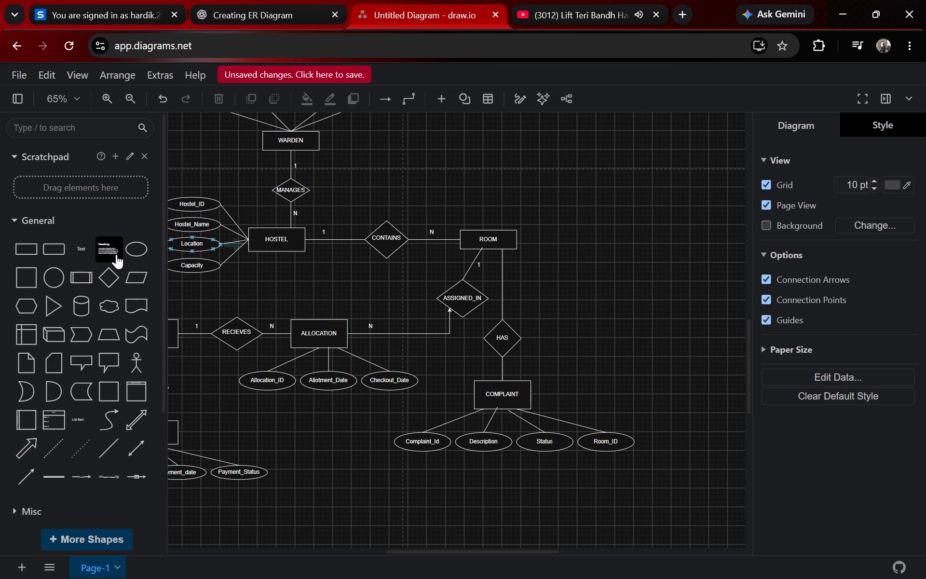
Add a flattened ellipse above and to the right of the ROOM entity and label it Room_ID.
click(132, 247)
drag(448, 326, 569, 130)
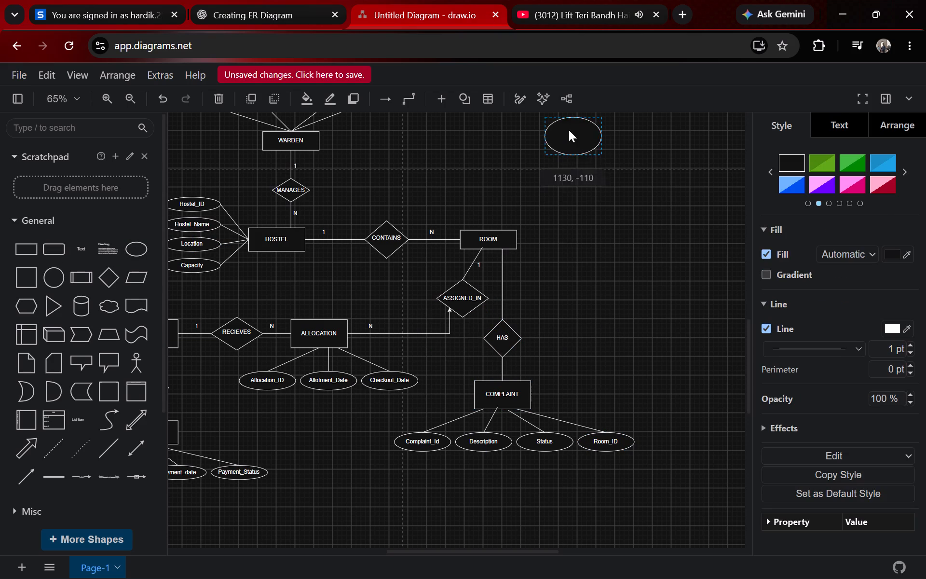
drag(569, 130, 571, 170)
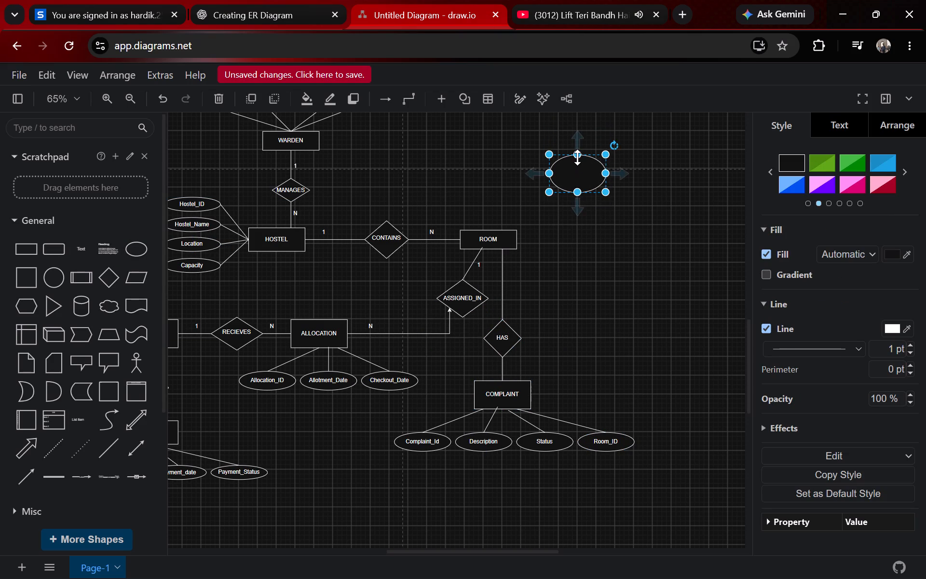
drag(577, 157, 578, 175)
drag(573, 182, 567, 187)
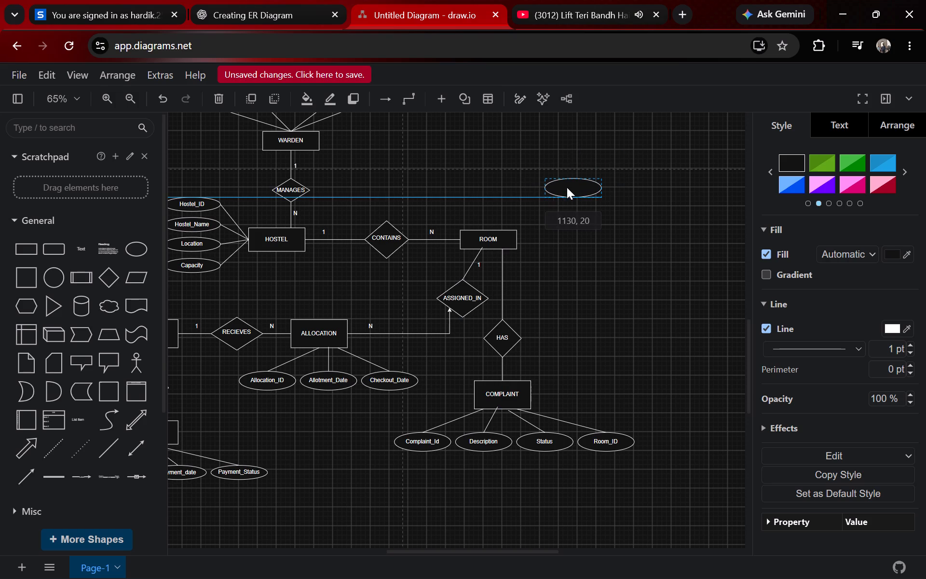
drag(567, 187, 566, 187)
double_click(565, 186)
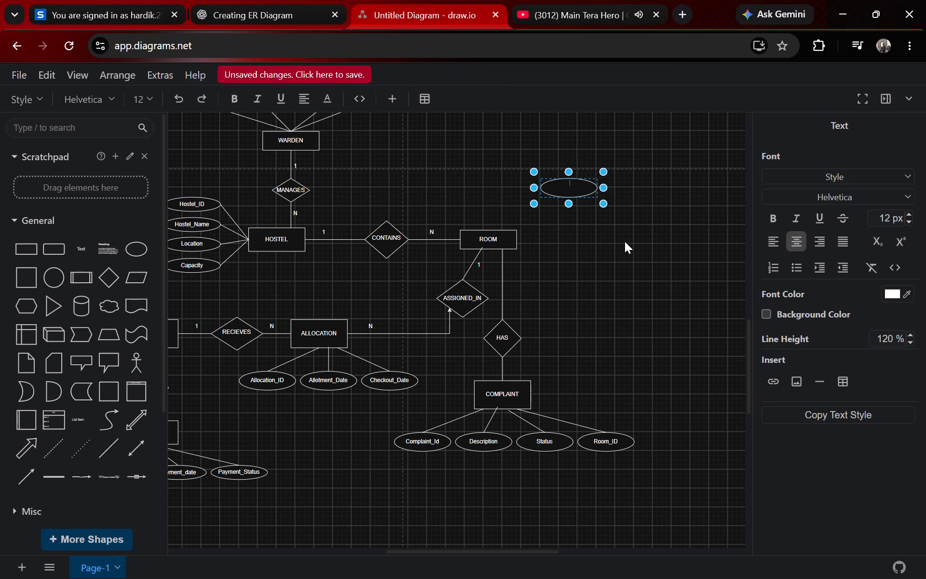
key(shift+r)
text(oom_ID)
key(Return)
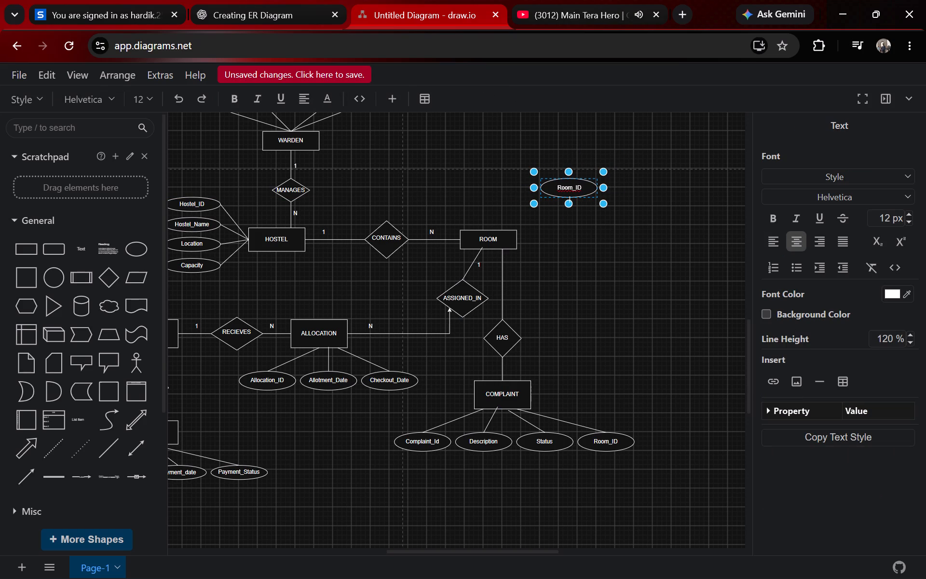
click(551, 249)
Add a second flattened ellipse directly below ROOM's Room_ID attribute and label it Room_Type.
drag(137, 244, 145, 244)
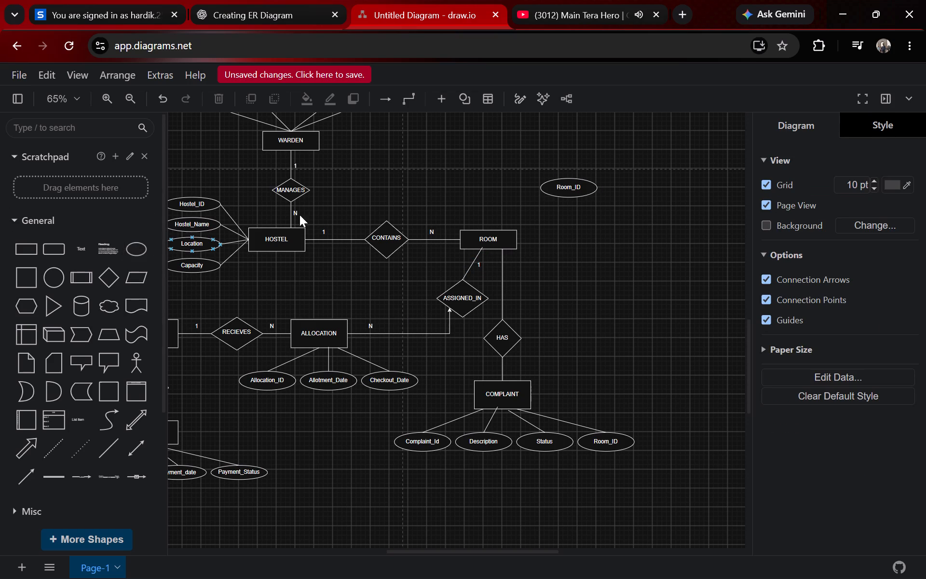
click(136, 254)
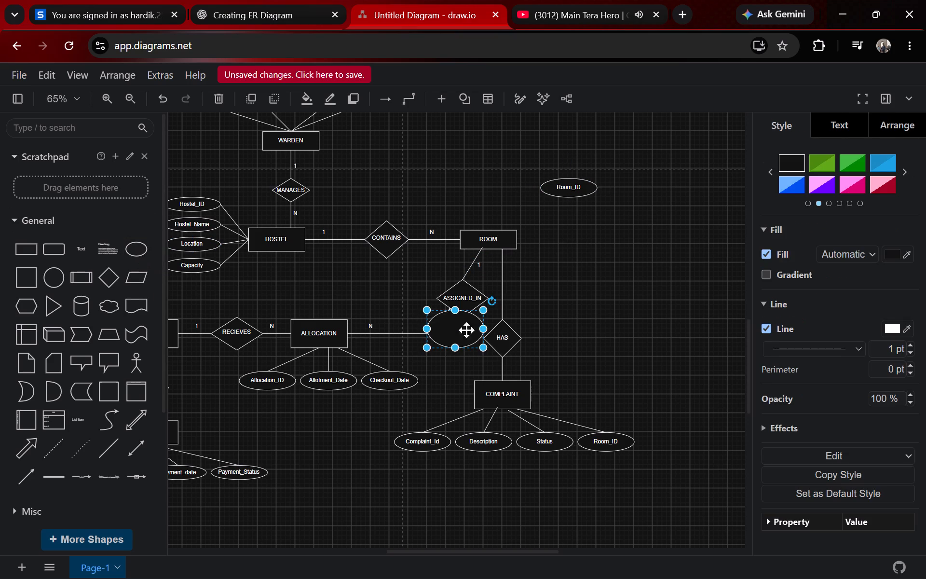
drag(462, 333, 568, 227)
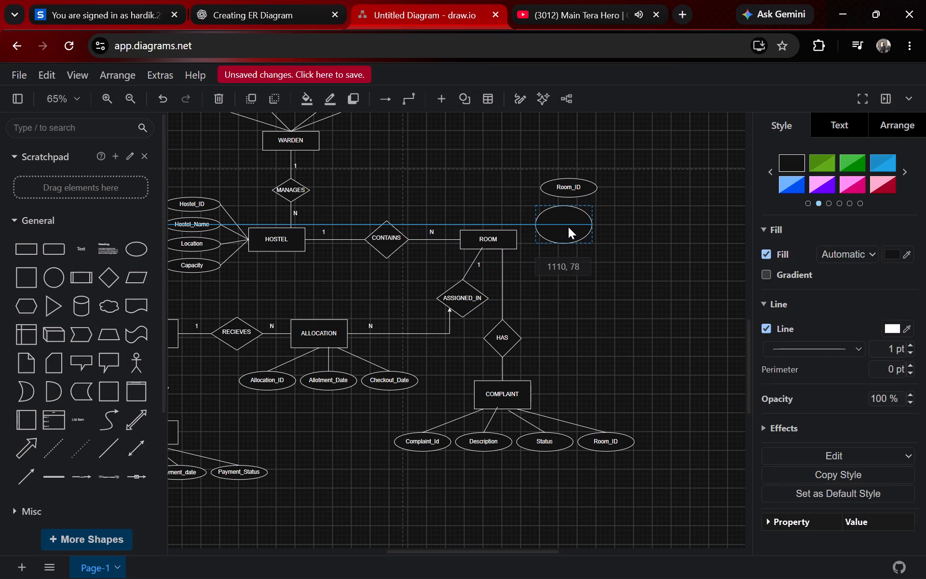
drag(568, 227, 576, 227)
drag(565, 243, 566, 242)
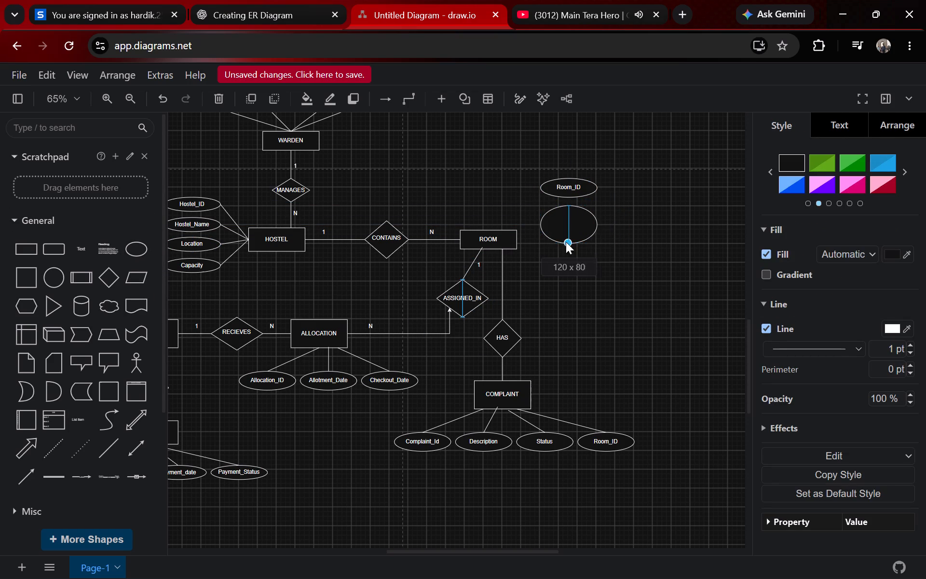
drag(566, 242, 567, 224)
double_click(568, 216)
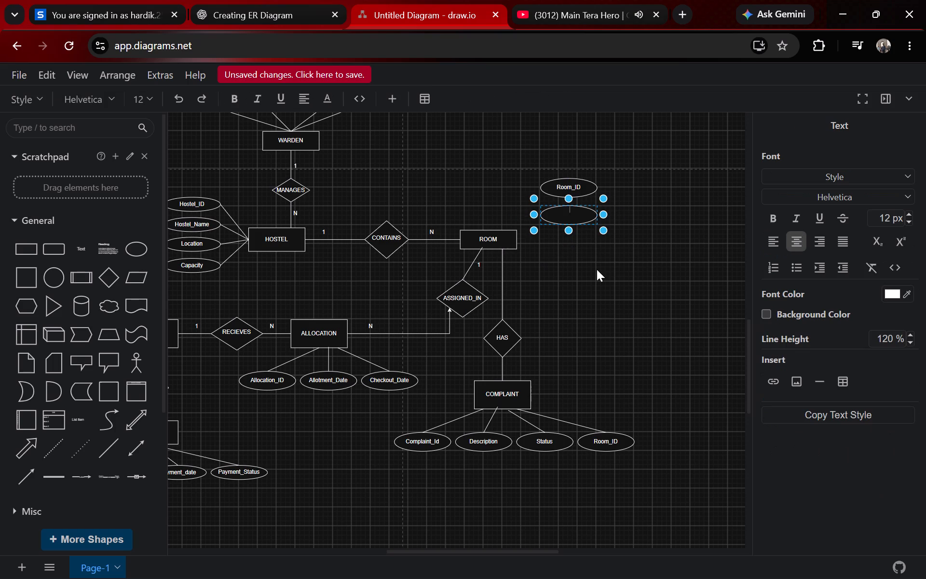
key(Up)
text(Room_Type3)
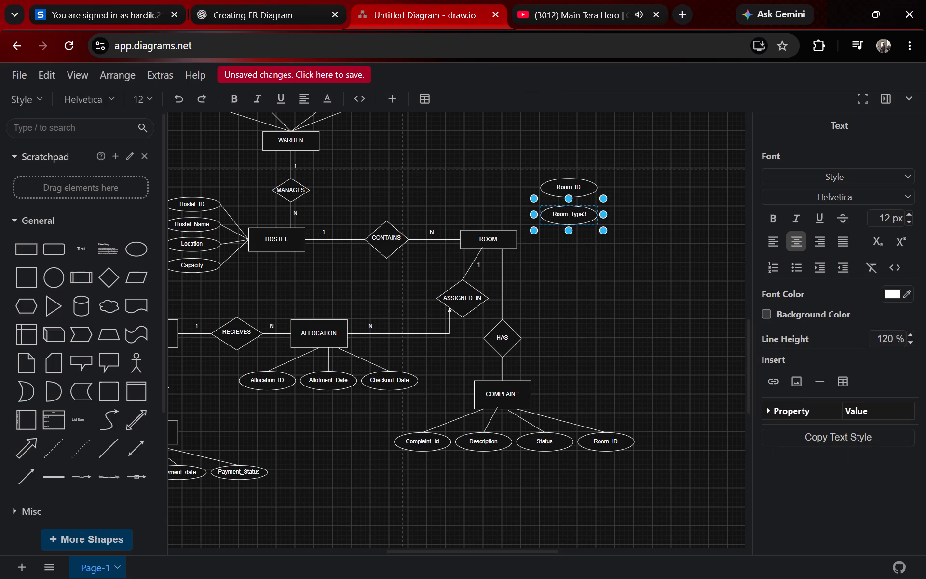
key(BackSpace)
click(619, 310)
Add a third flattened ellipse directly below Room_Type and label it Floor.
click(142, 252)
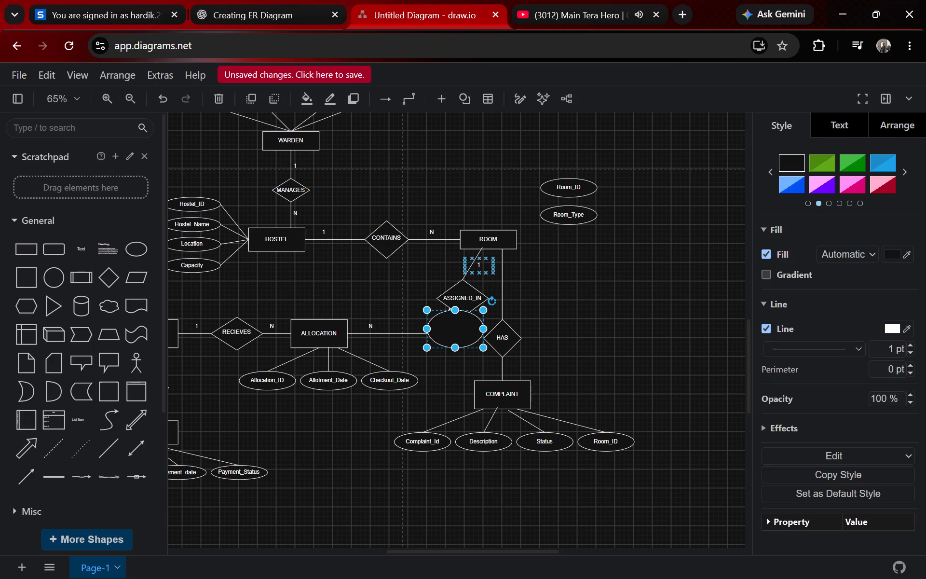
drag(446, 328, 560, 246)
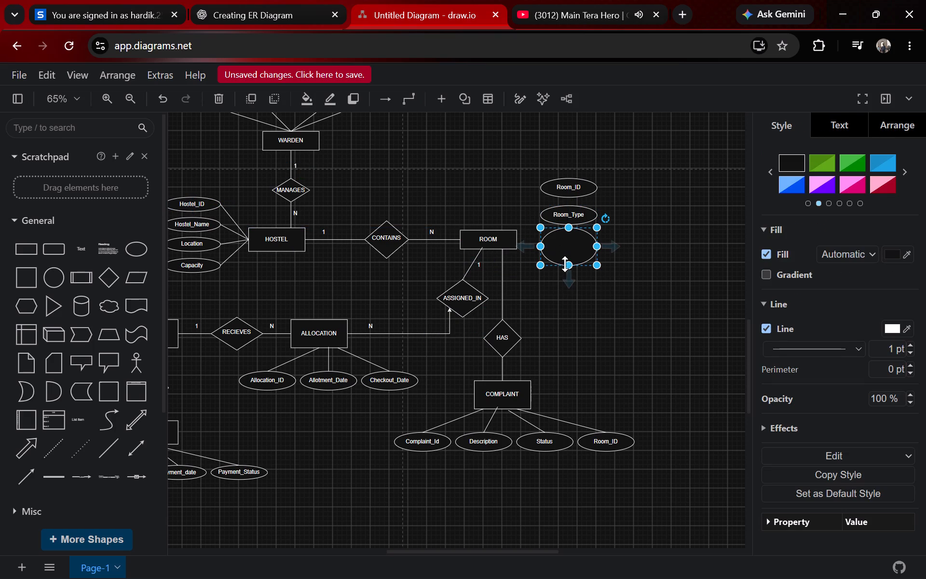
drag(565, 263, 562, 243)
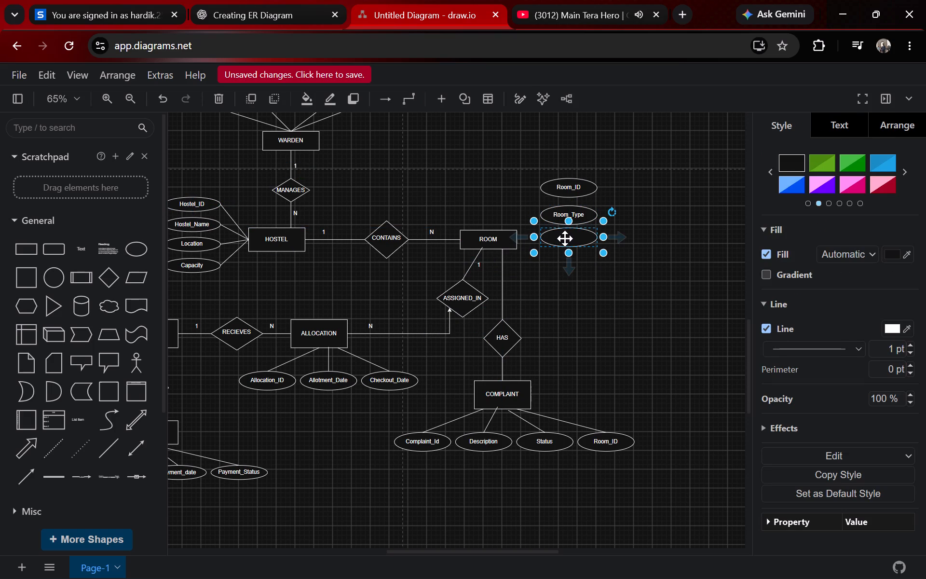
double_click(566, 238)
text(Floor)
key(Return)
click(558, 276)
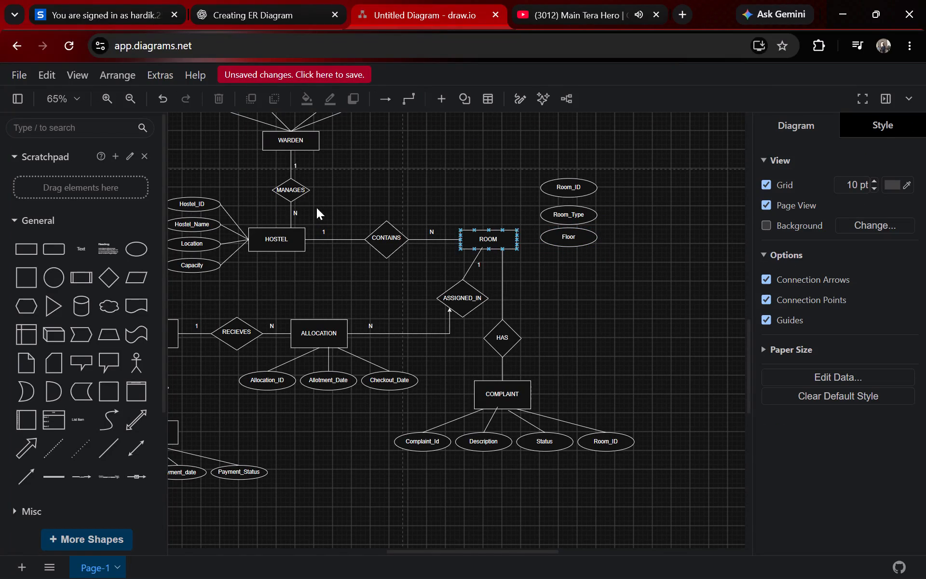
Add a fourth flattened ellipse directly below Floor and label it Capacity.
drag(136, 251, 539, 258)
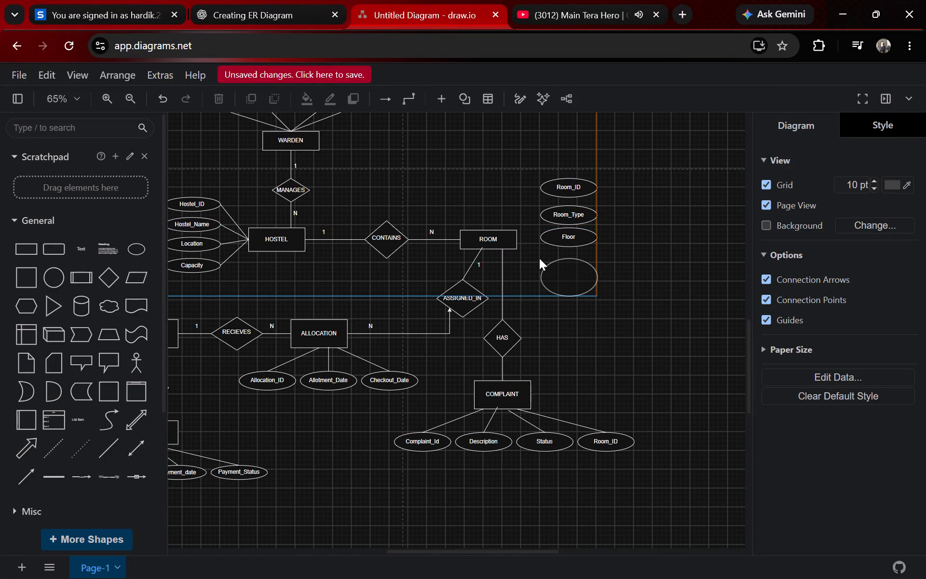
drag(539, 258, 539, 254)
drag(570, 291, 570, 276)
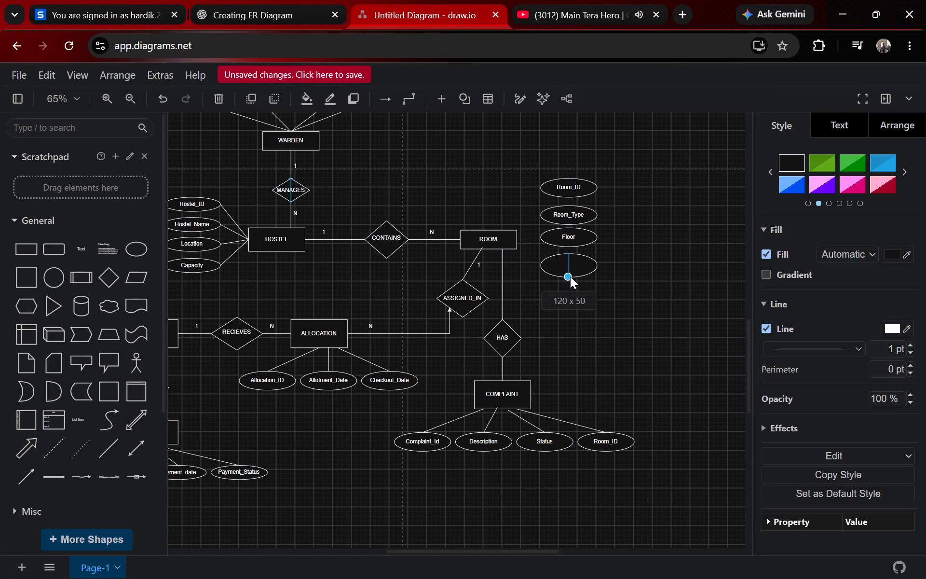
drag(570, 276, 570, 271)
double_click(571, 263)
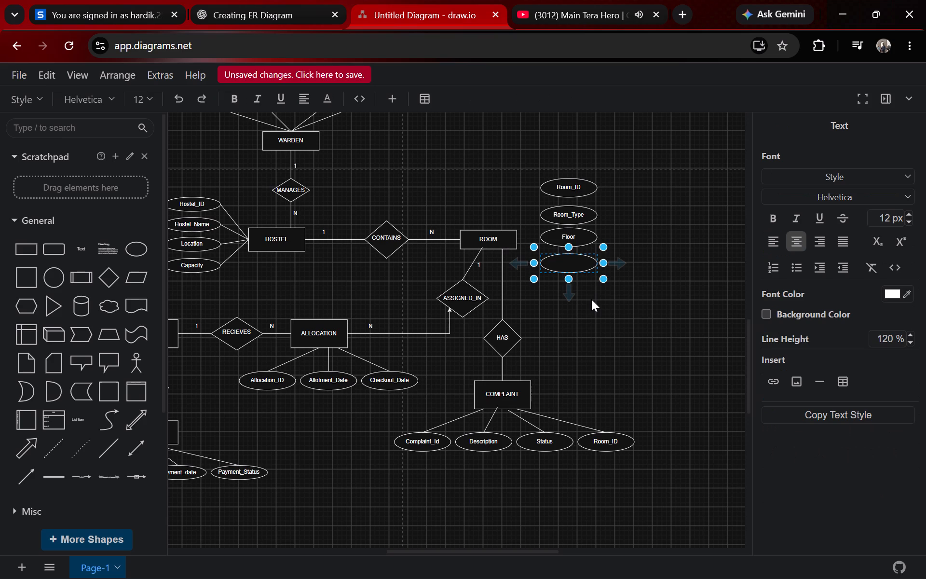
key(c)
key(BackSpace)
text(Capacity)
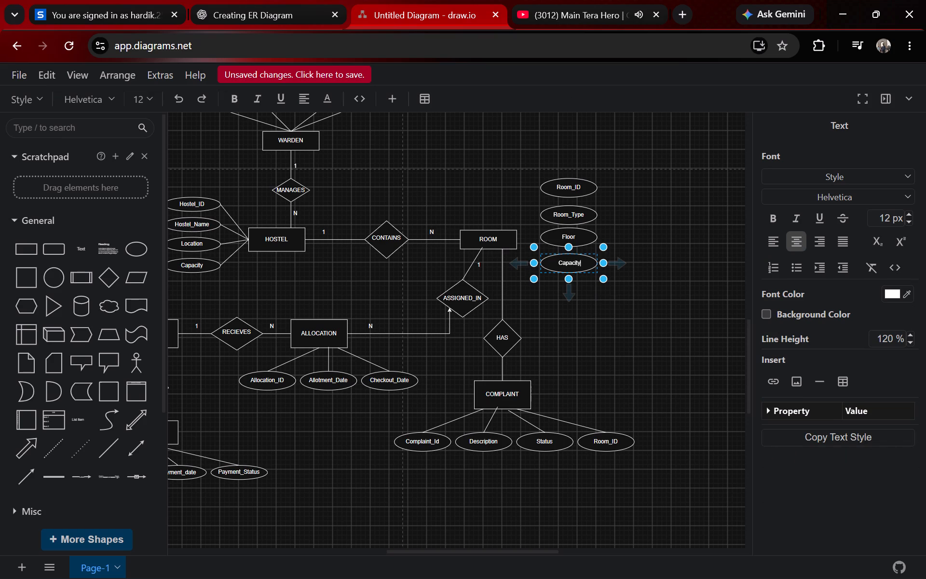
click(627, 330)
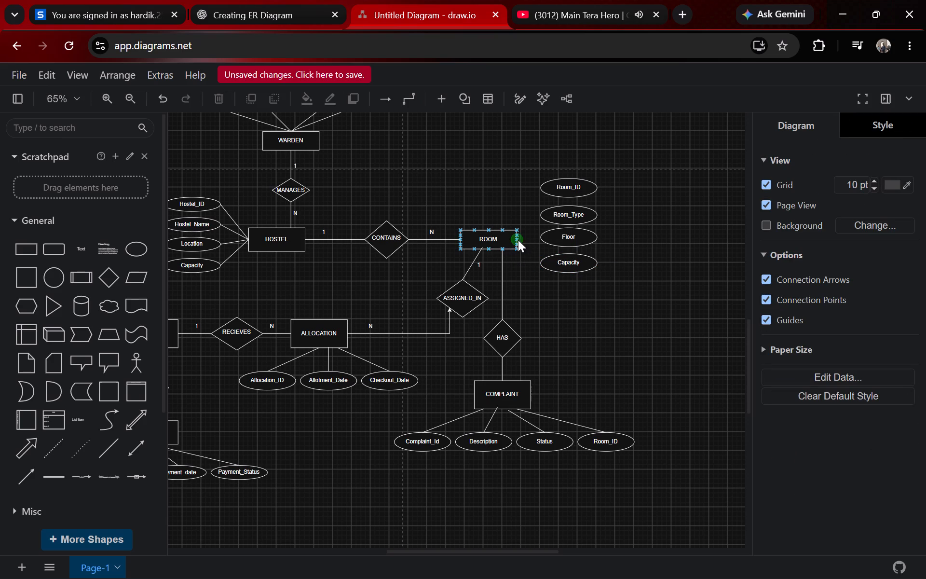
Shift the Capacity, Floor, Room_Type and Room_ID ellipses slightly down so the column sits evenly spaced beside ROOM.
drag(573, 262, 574, 269)
drag(568, 240, 569, 248)
drag(568, 213, 568, 218)
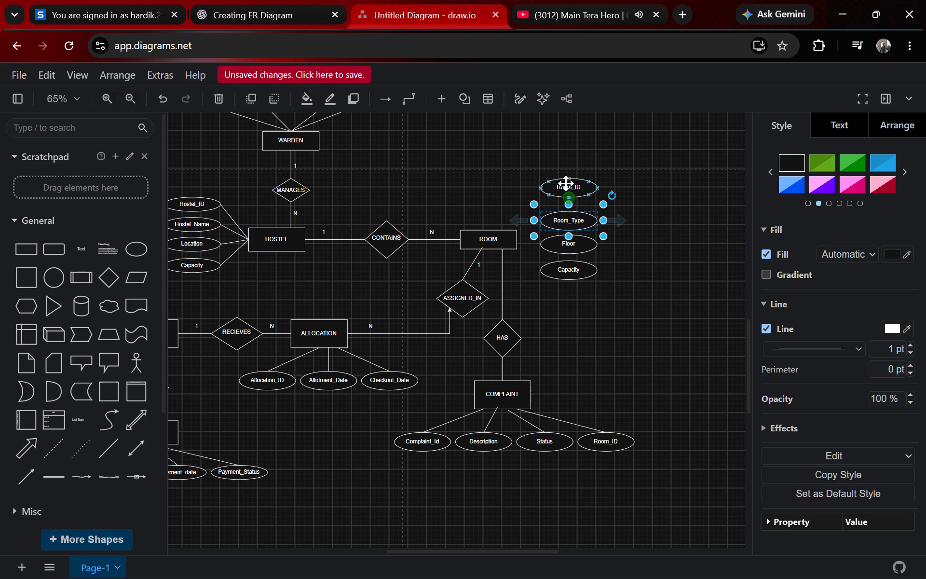
drag(566, 183, 566, 193)
Connect ROOM's outer side edge to the Room_ID ellipse with a straight line without an arrowhead.
click(517, 235)
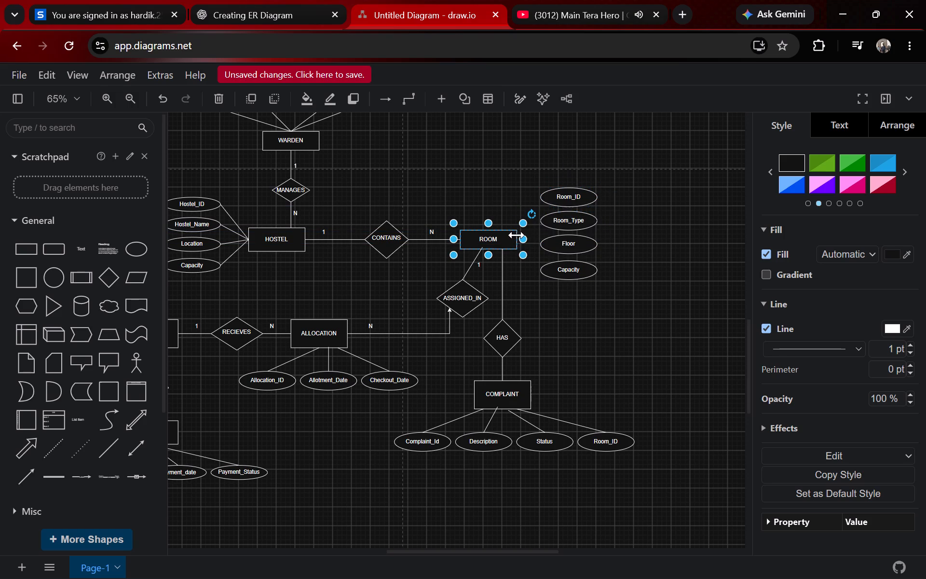
drag(576, 309, 572, 309)
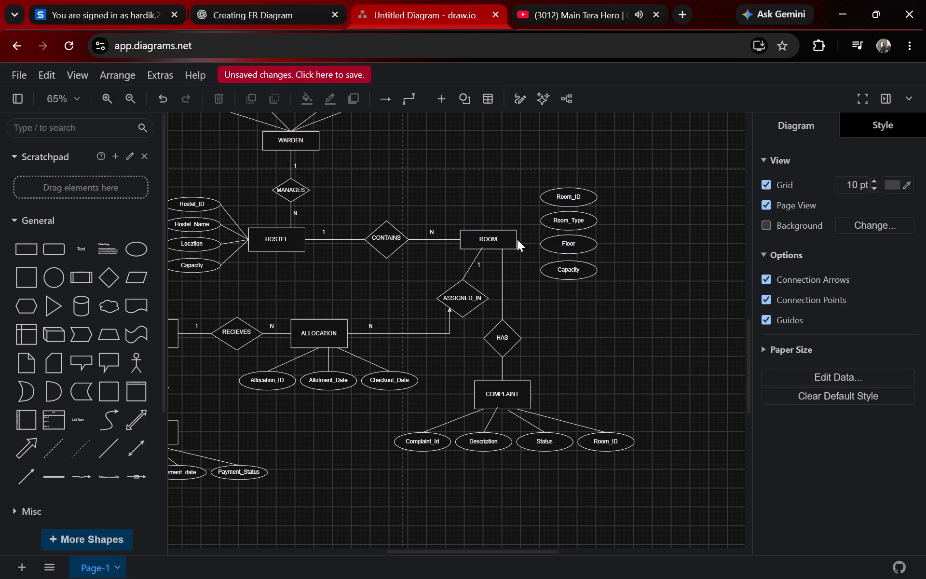
drag(517, 237, 539, 200)
drag(539, 200, 541, 198)
click(483, 216)
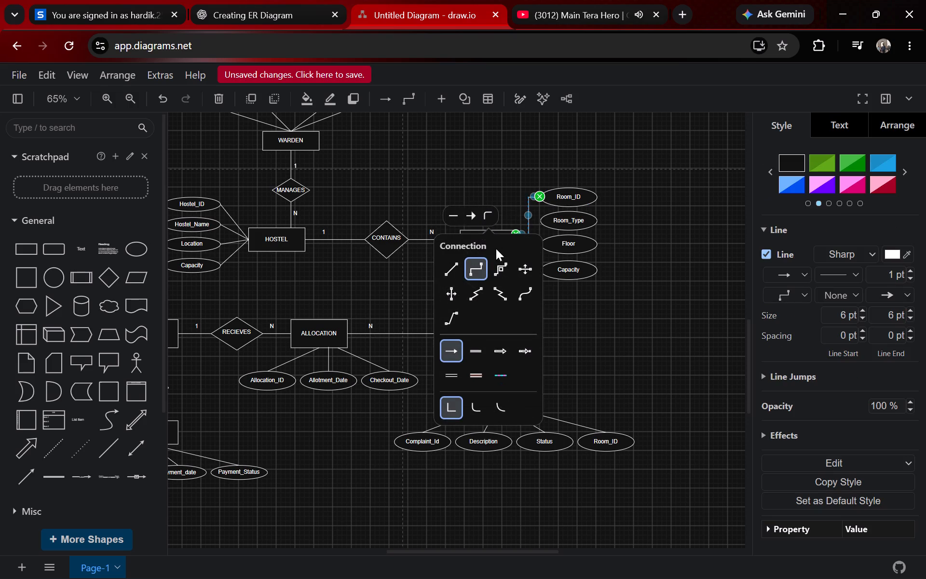
click(451, 268)
click(472, 219)
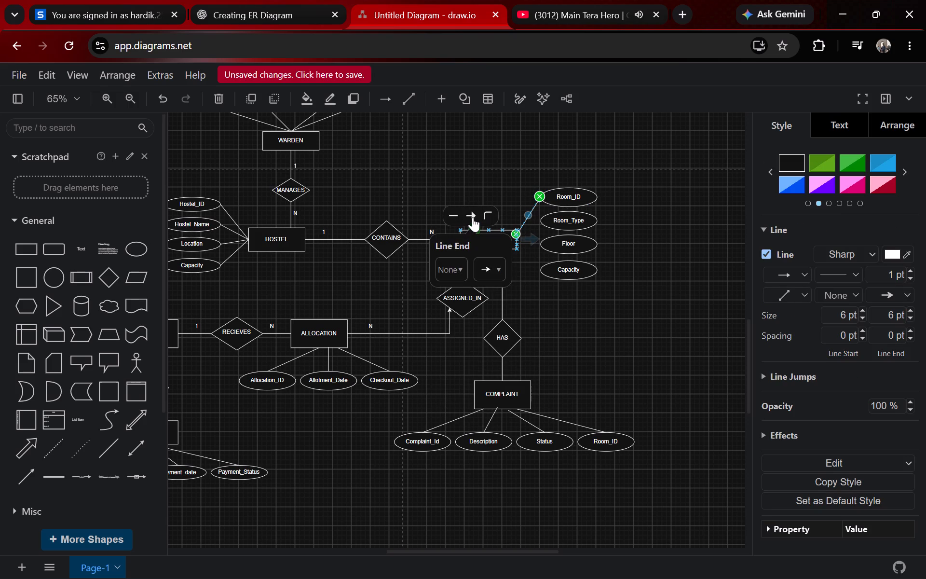
click(477, 265)
click(493, 296)
drag(587, 313, 581, 310)
Widen the ROOM rectangle slightly toward its attribute column.
click(517, 240)
drag(516, 240, 538, 225)
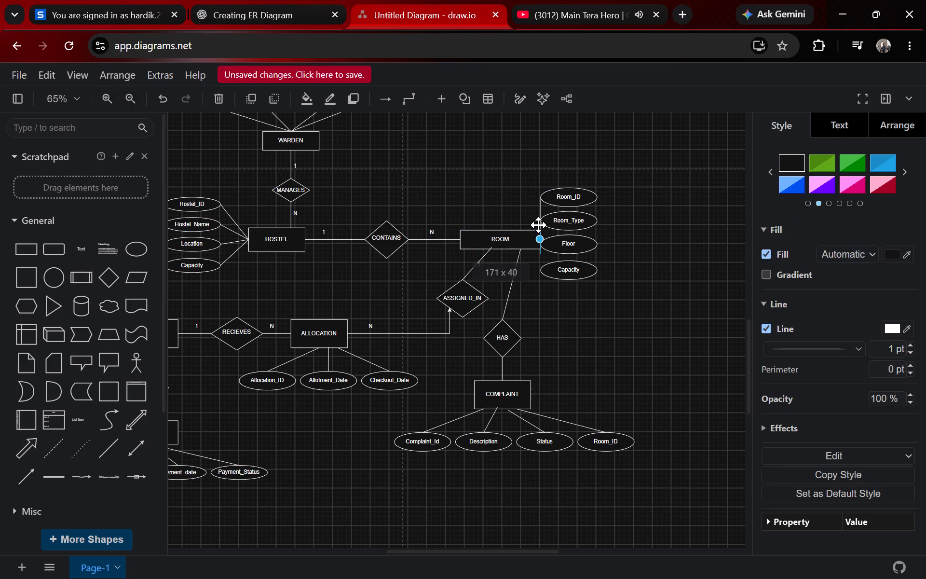
drag(538, 225, 522, 227)
drag(590, 318, 577, 313)
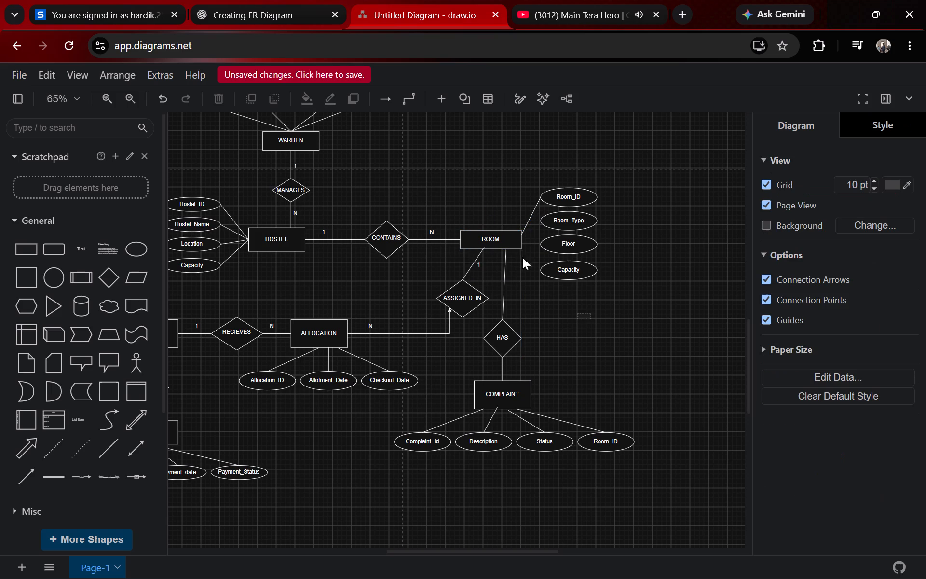
Connect ROOM to the Room_Type ellipse with a straight line and set its line end to none.
drag(521, 239, 542, 219)
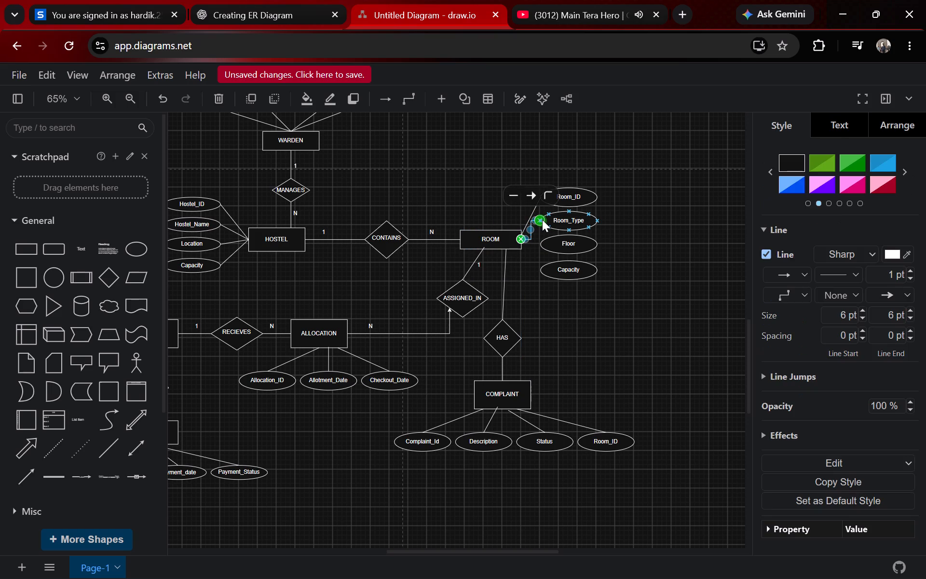
click(551, 193)
click(515, 243)
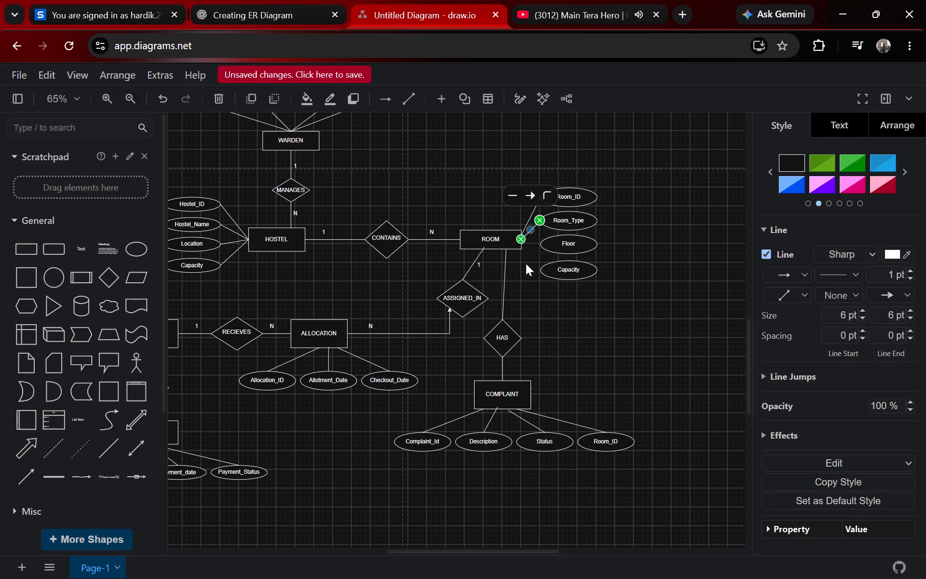
click(532, 198)
click(537, 247)
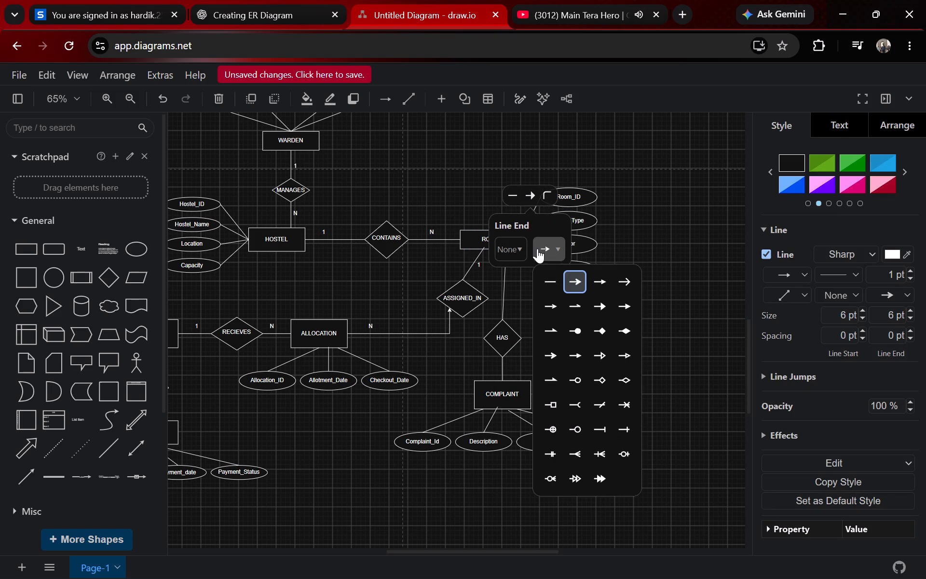
click(556, 280)
click(638, 333)
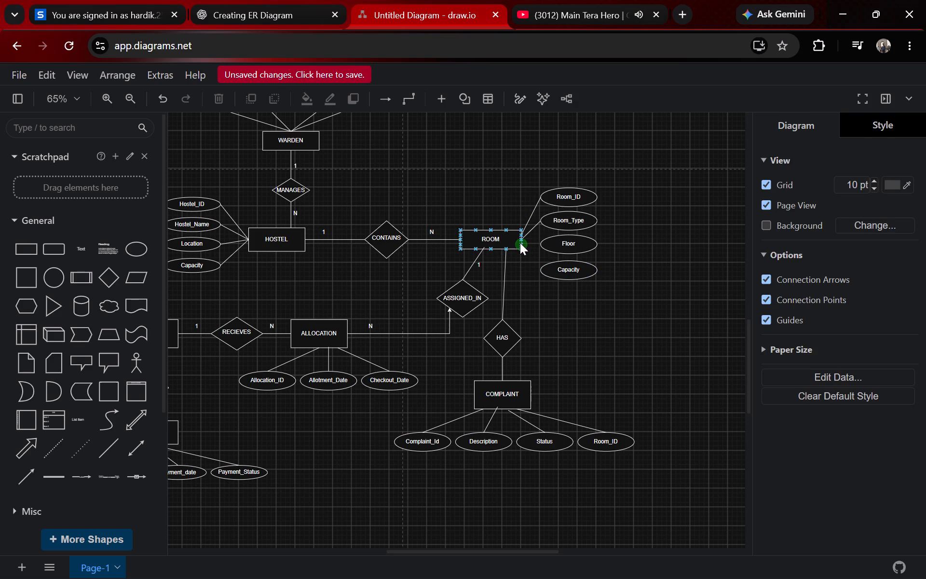
Connect ROOM to the Floor ellipse with a straight line and set its line end to none.
drag(520, 243, 541, 246)
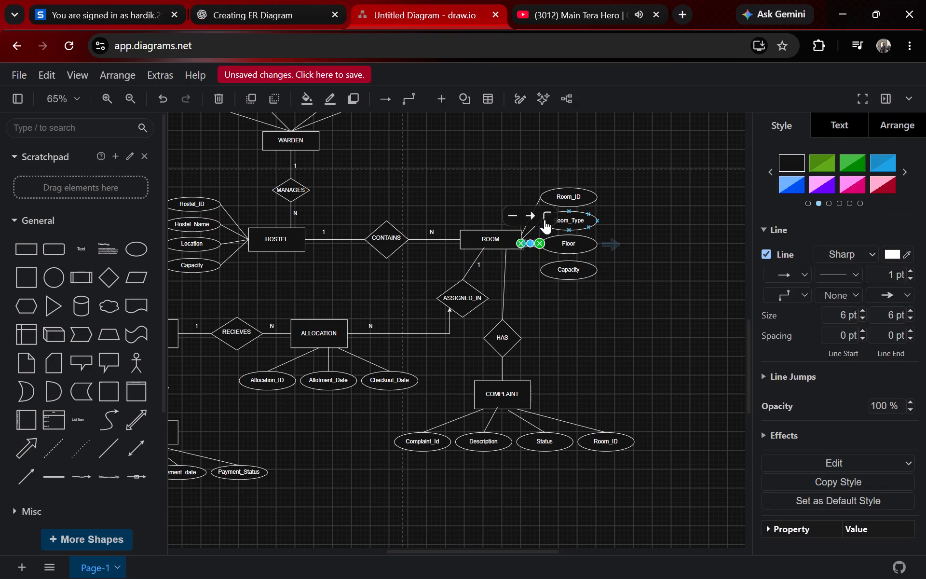
click(545, 220)
click(516, 268)
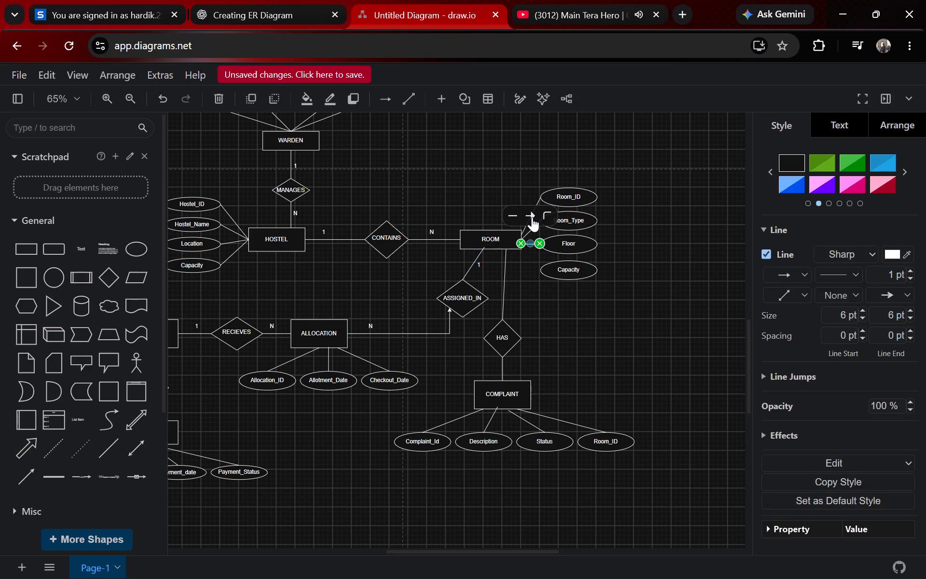
click(532, 217)
click(551, 274)
click(545, 296)
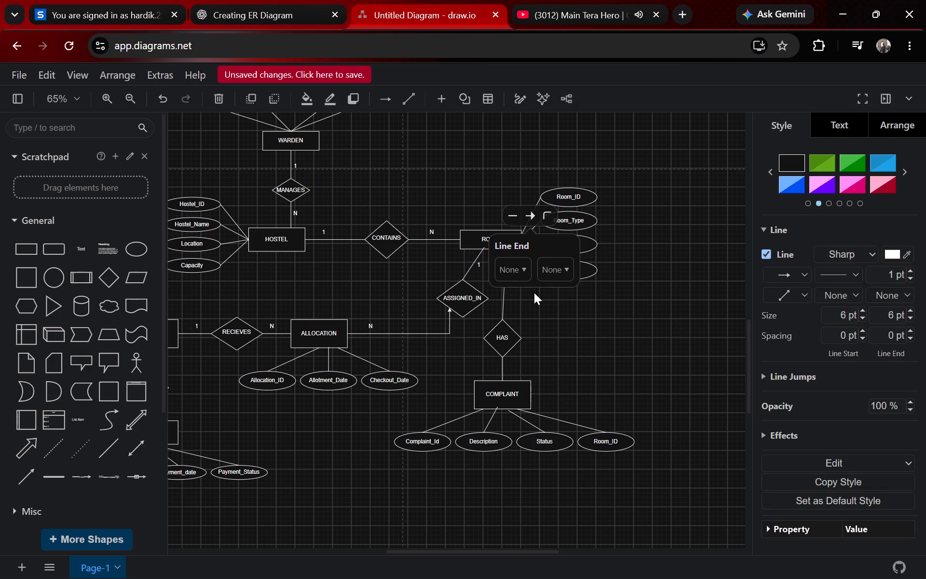
drag(537, 325, 535, 319)
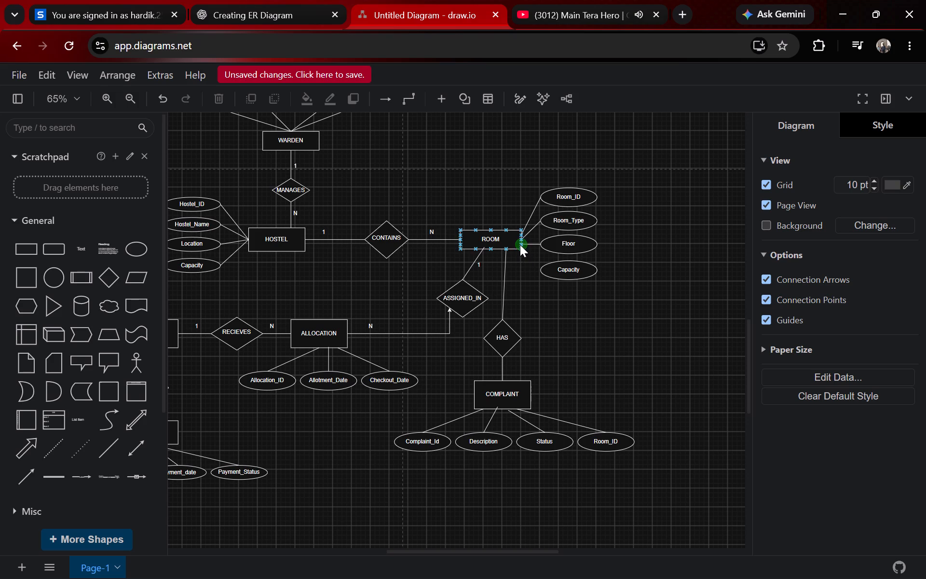
Connect ROOM to the Capacity ellipse with a straight line and set its line end to none.
drag(520, 245, 542, 271)
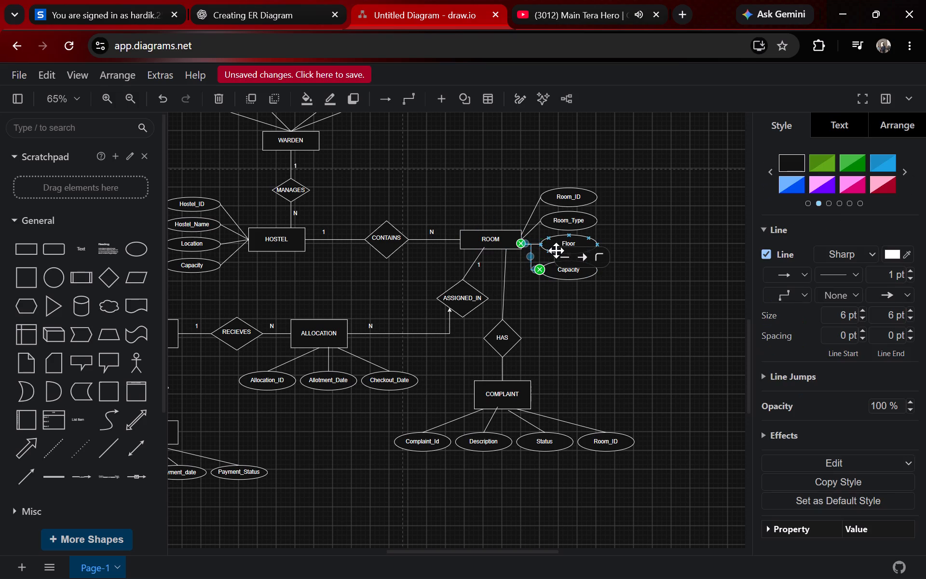
click(598, 255)
click(560, 304)
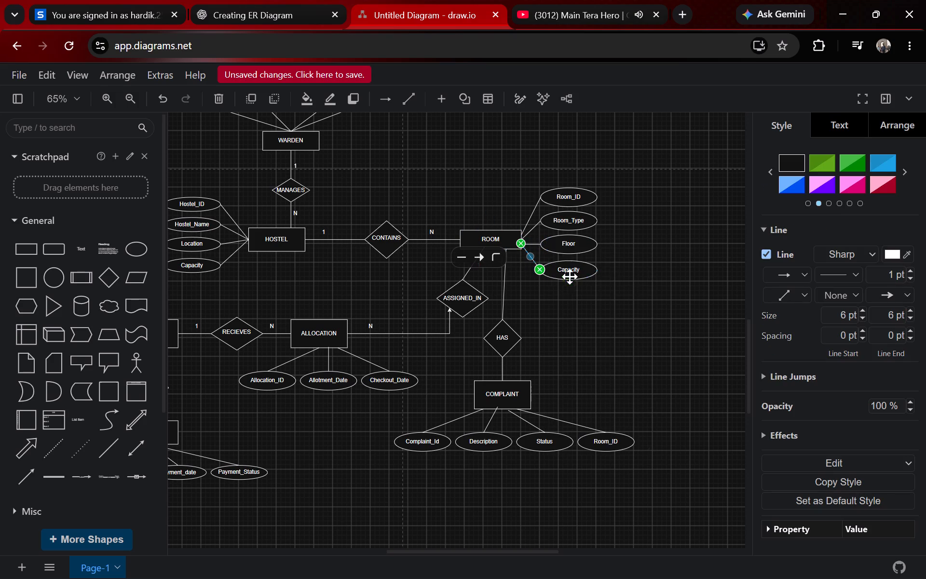
click(484, 258)
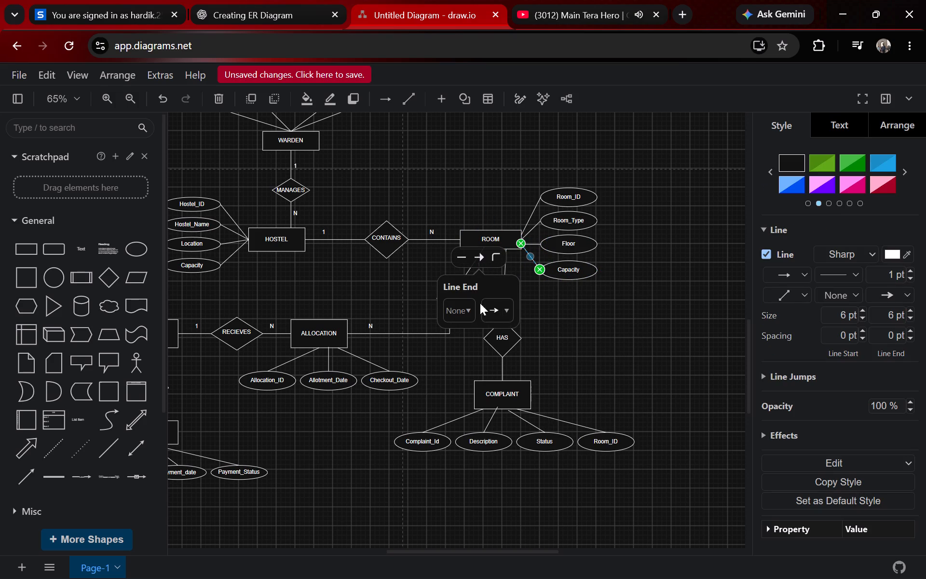
click(492, 307)
click(498, 327)
click(606, 343)
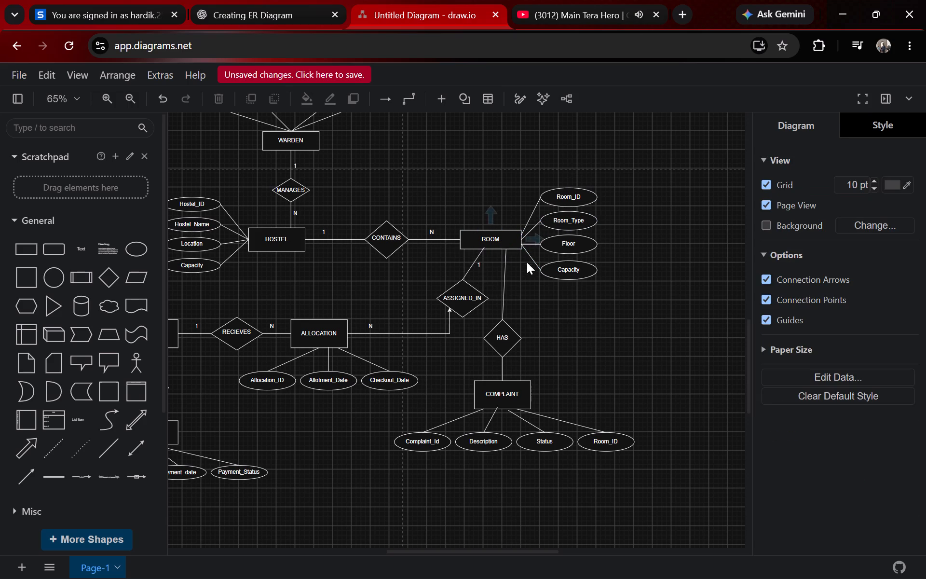
Add the cardinality label 1 beside the line between ROOM and the HAS diamond.
double_click(510, 304)
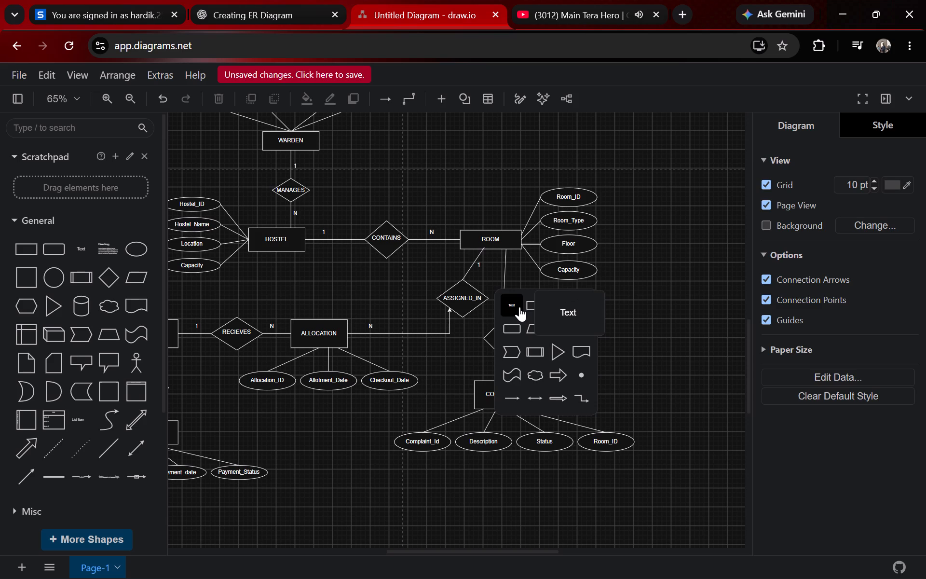
click(519, 307)
key(1)
click(595, 321)
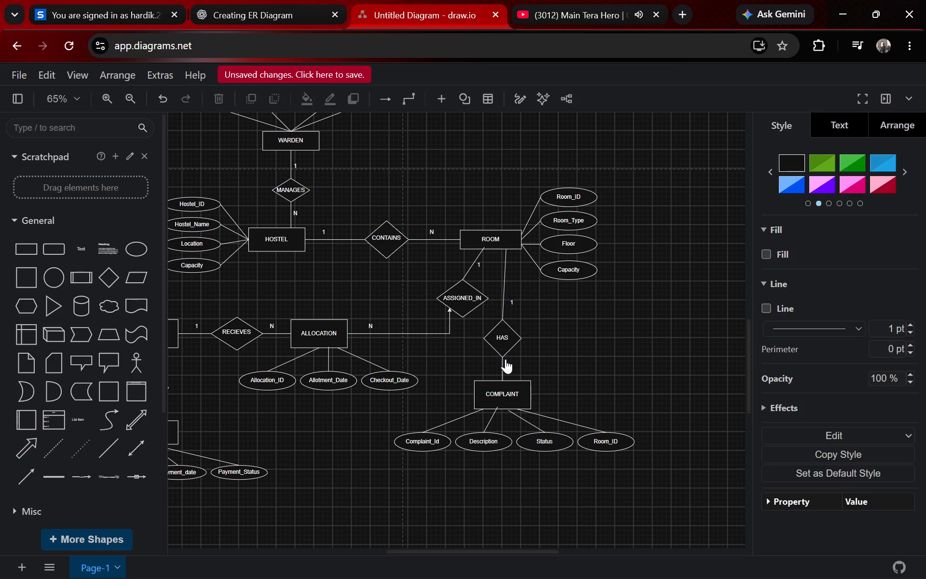
Add the cardinality label N beside the line between the HAS diamond and COMPLAINT.
double_click(509, 369)
click(509, 369)
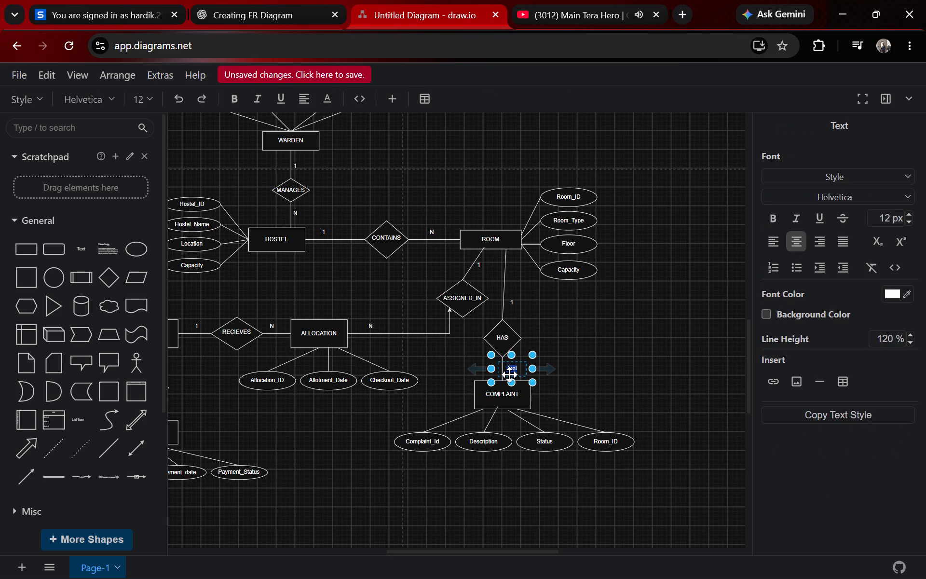
key(shift+n)
click(613, 372)
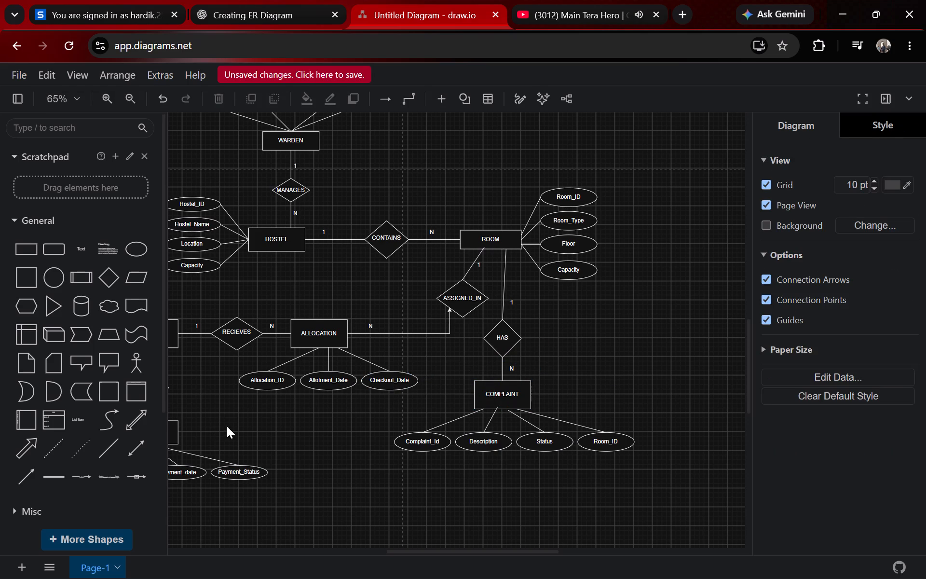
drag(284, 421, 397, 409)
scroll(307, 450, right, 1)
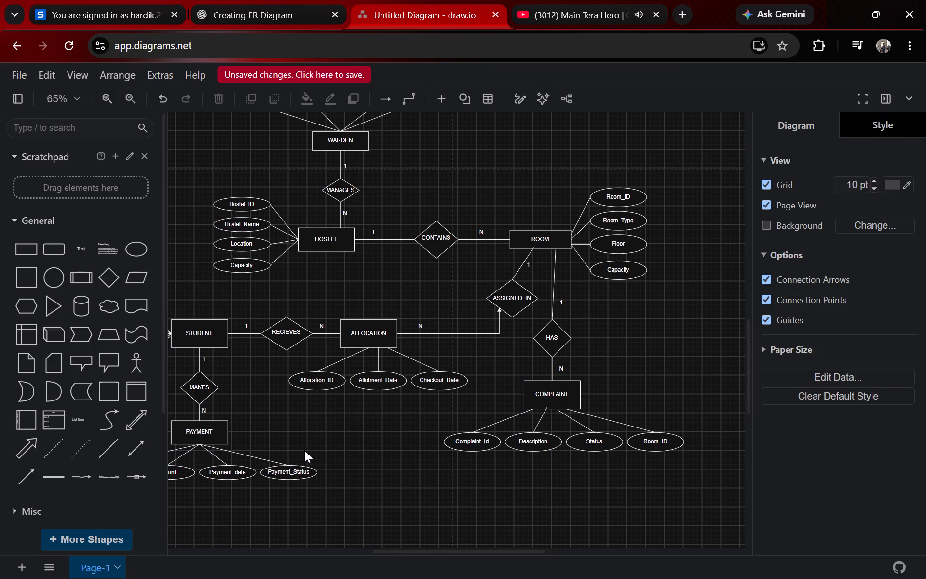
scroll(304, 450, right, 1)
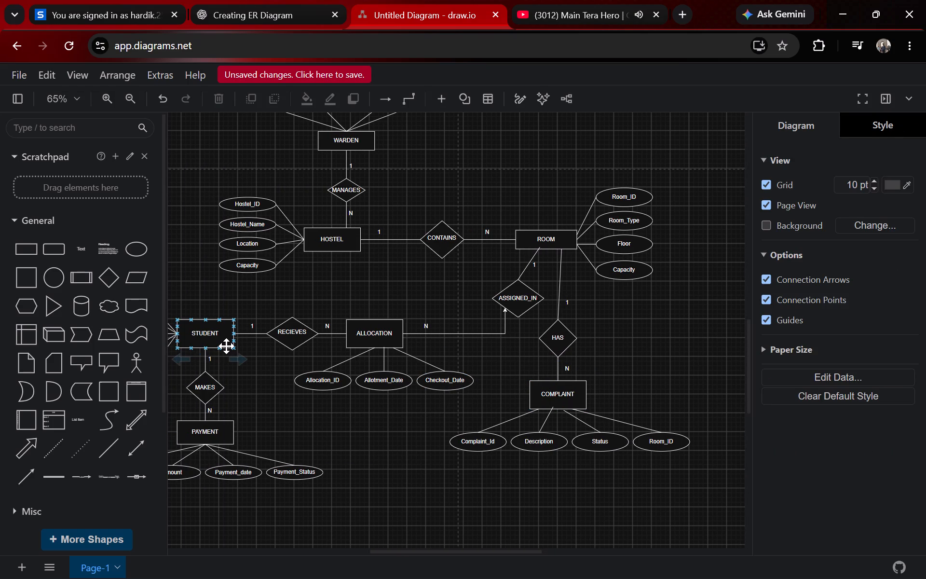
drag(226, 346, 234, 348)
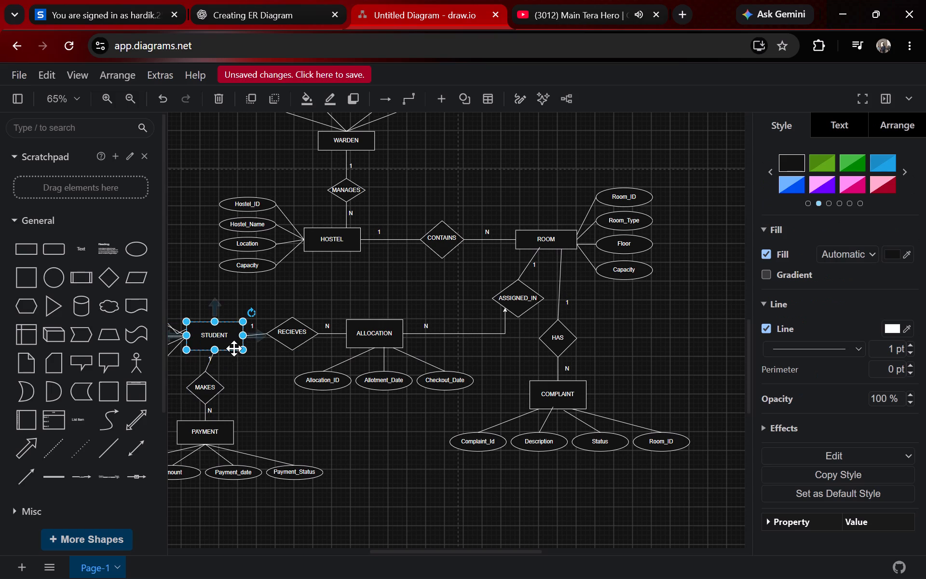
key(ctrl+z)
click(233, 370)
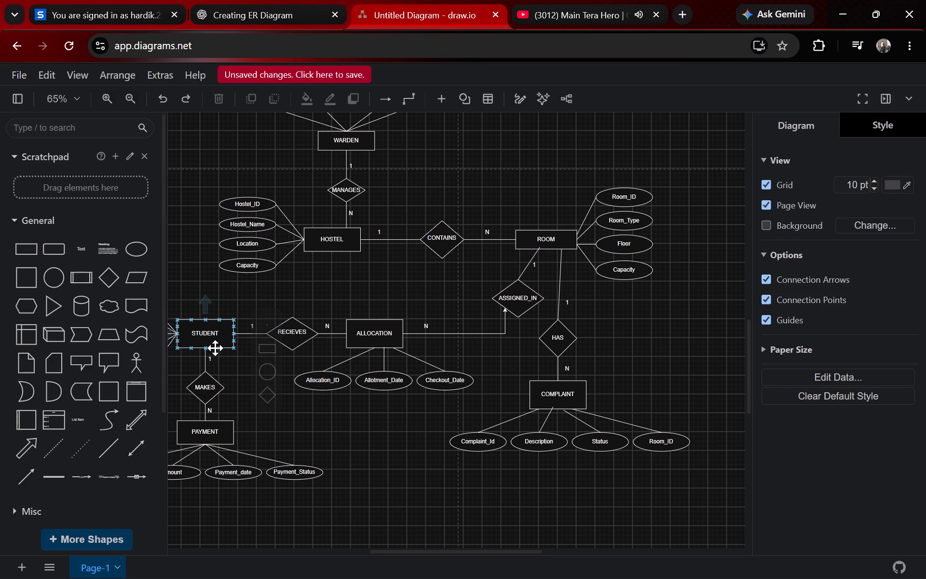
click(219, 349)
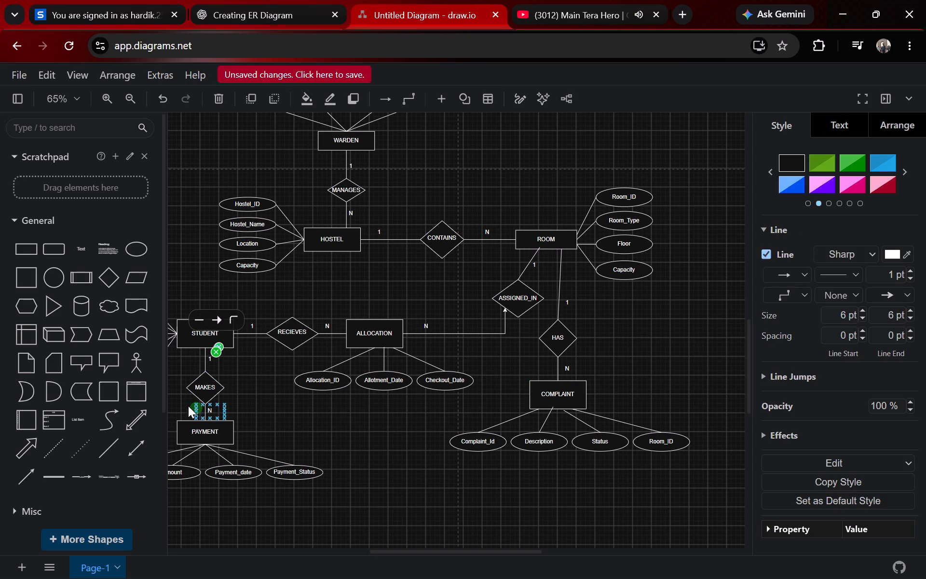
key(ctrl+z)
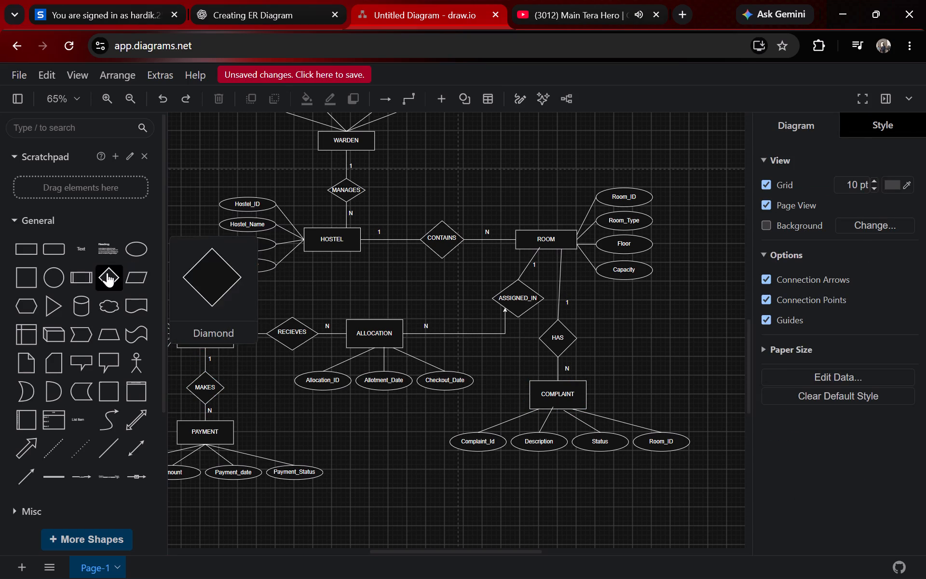
Add a diamond below ALLOCATION's Allotment_Date attribute and label it RAISES.
click(107, 273)
drag(461, 332, 372, 414)
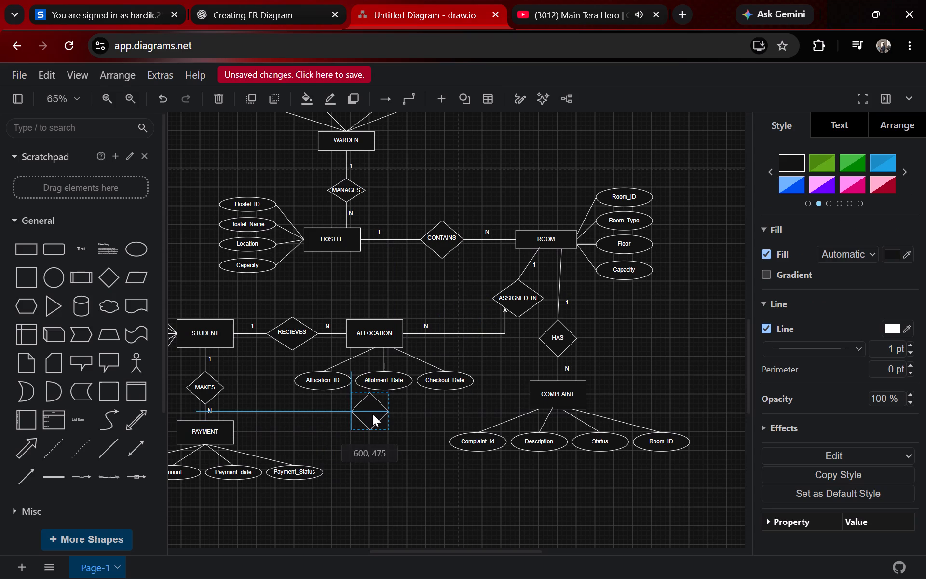
drag(372, 414, 373, 414)
double_click(357, 410)
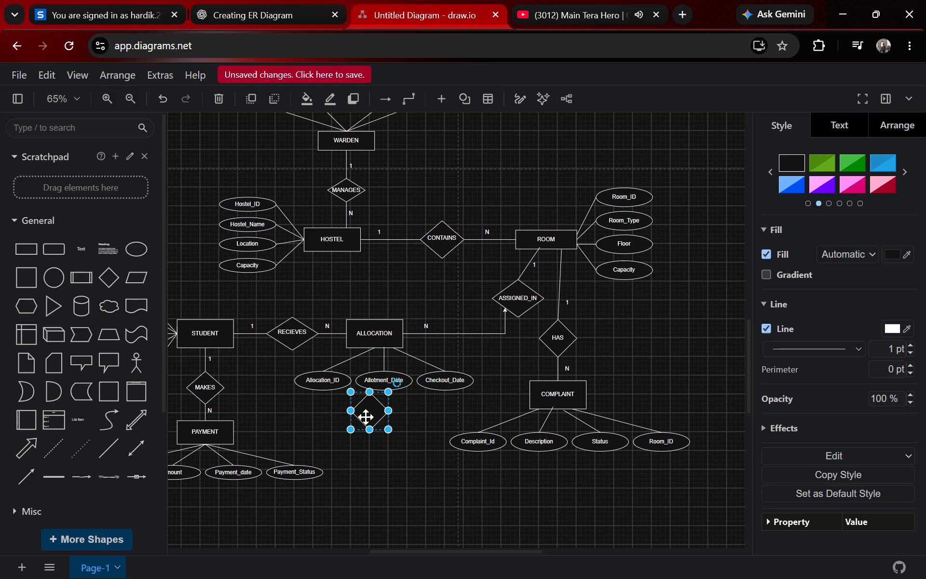
double_click(366, 417)
text(RAISES)
click(430, 487)
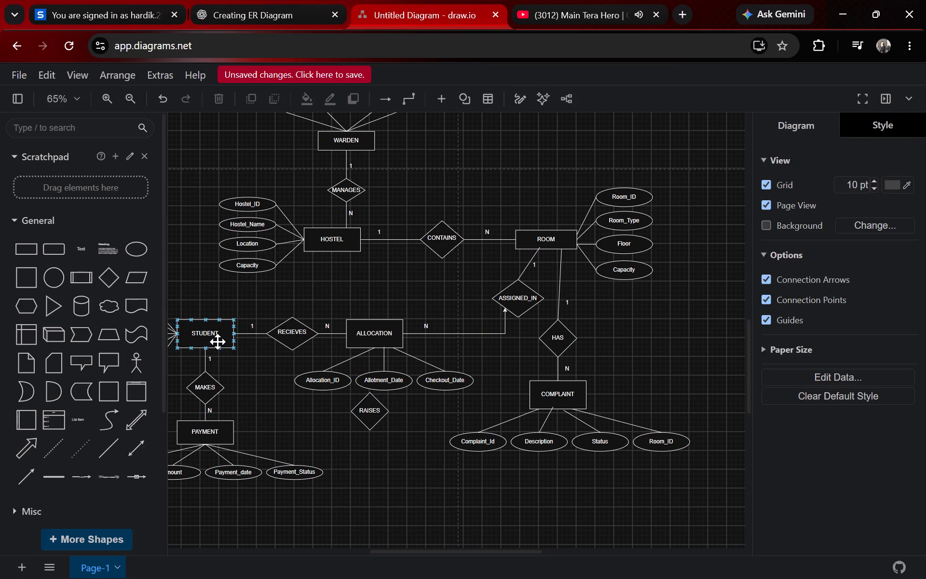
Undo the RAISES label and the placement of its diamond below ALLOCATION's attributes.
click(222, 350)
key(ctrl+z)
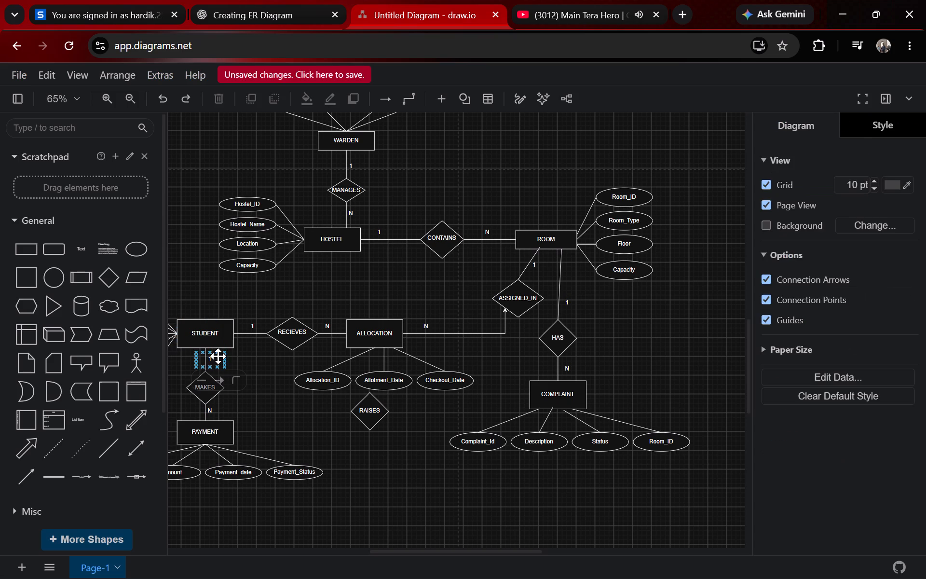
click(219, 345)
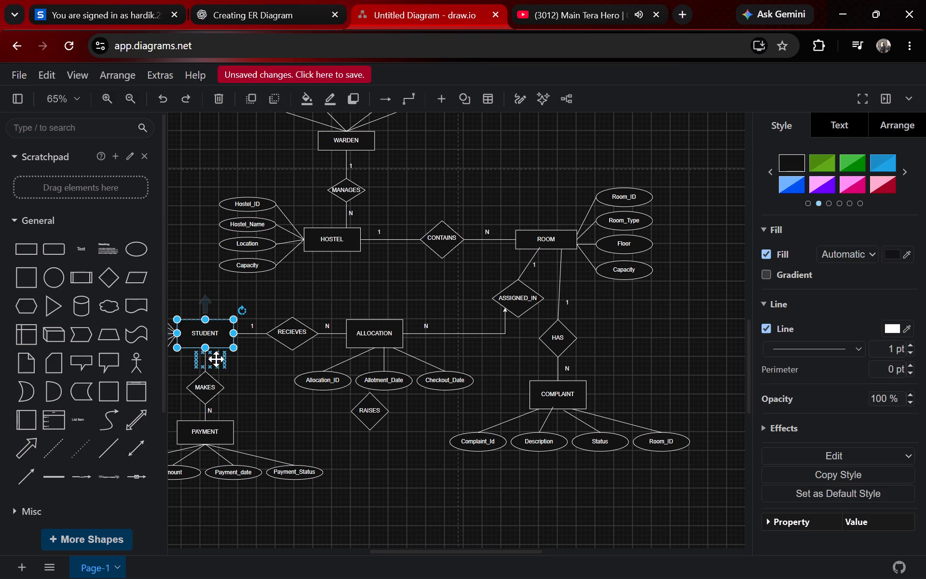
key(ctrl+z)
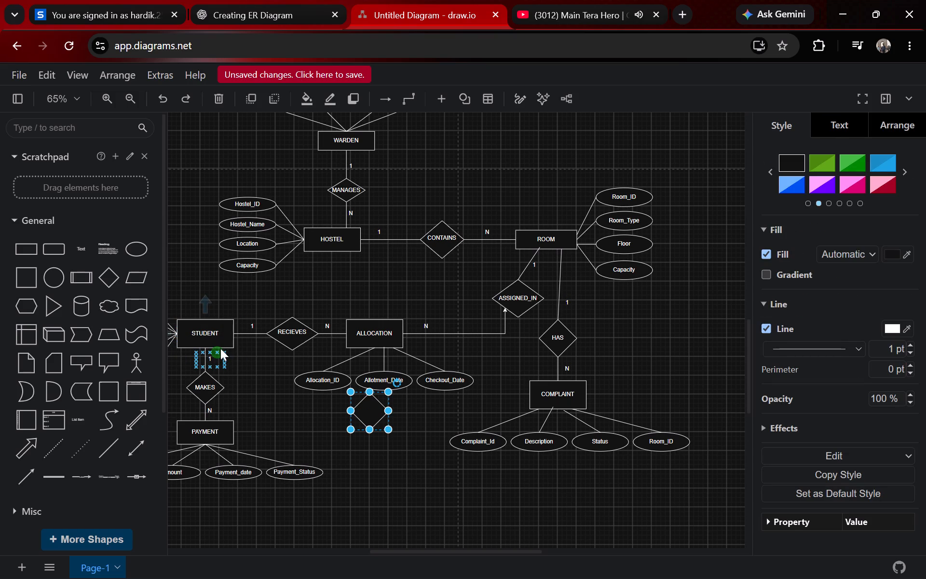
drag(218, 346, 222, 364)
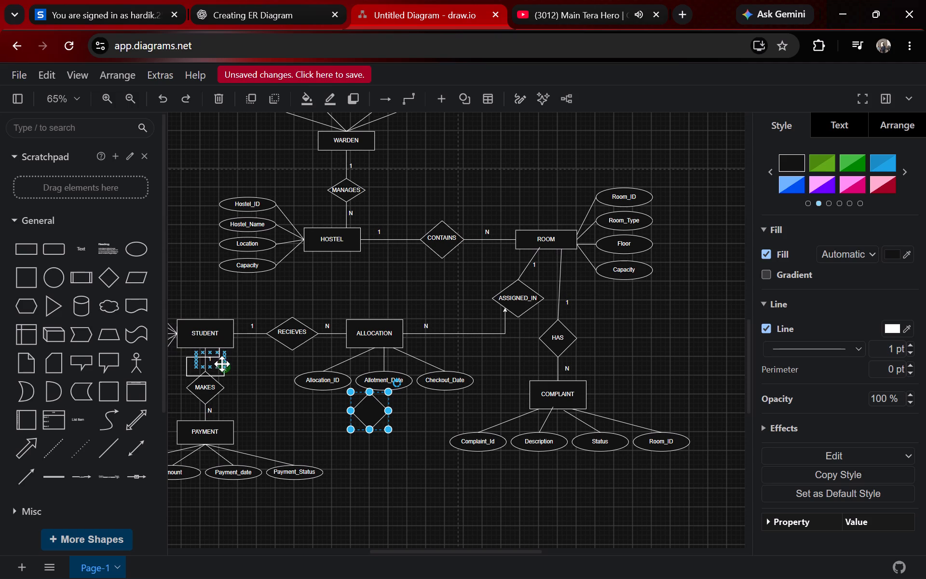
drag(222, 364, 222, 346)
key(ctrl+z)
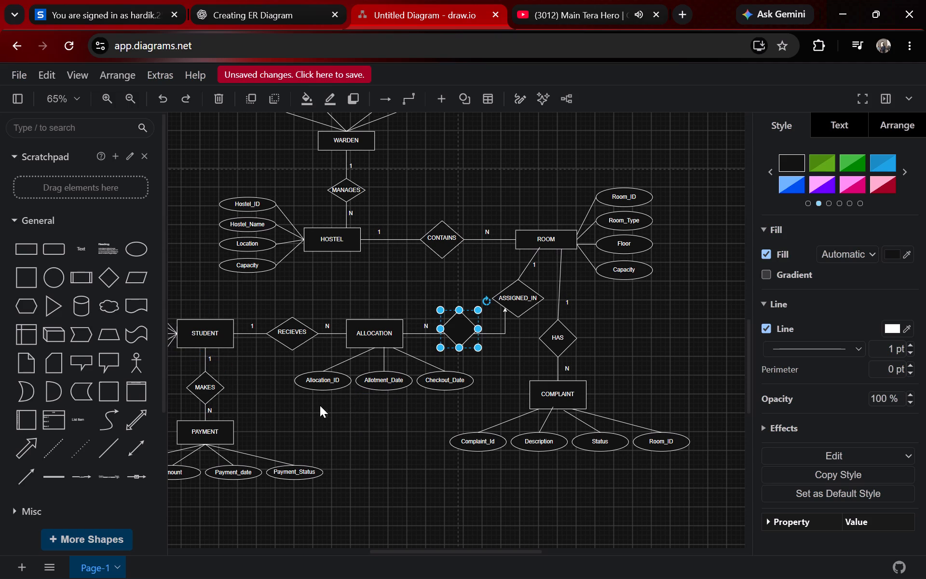
Reduce the blank diamond's height and move it below ALLOCATION, between the Allocation_ID and Allotment_Date attributes.
drag(458, 316, 454, 325)
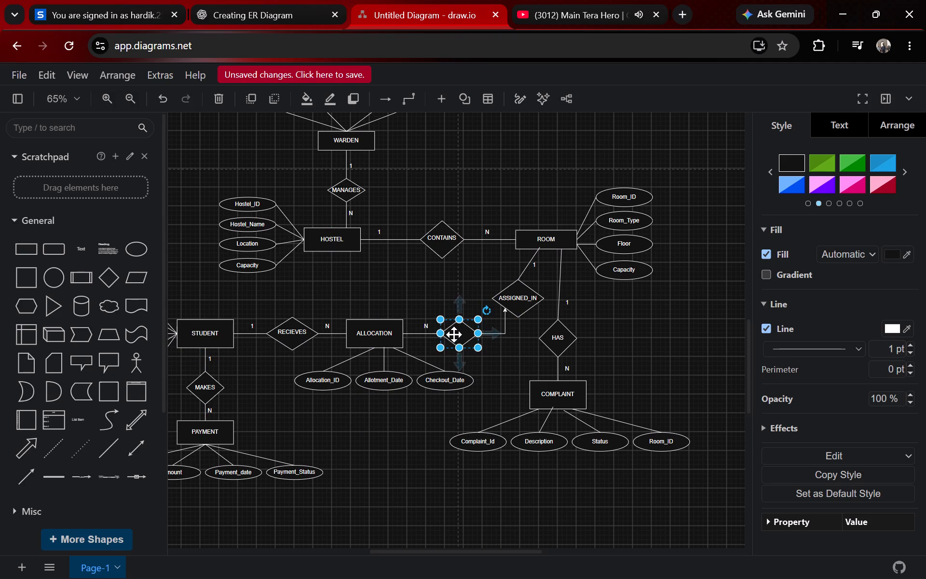
drag(456, 337, 359, 414)
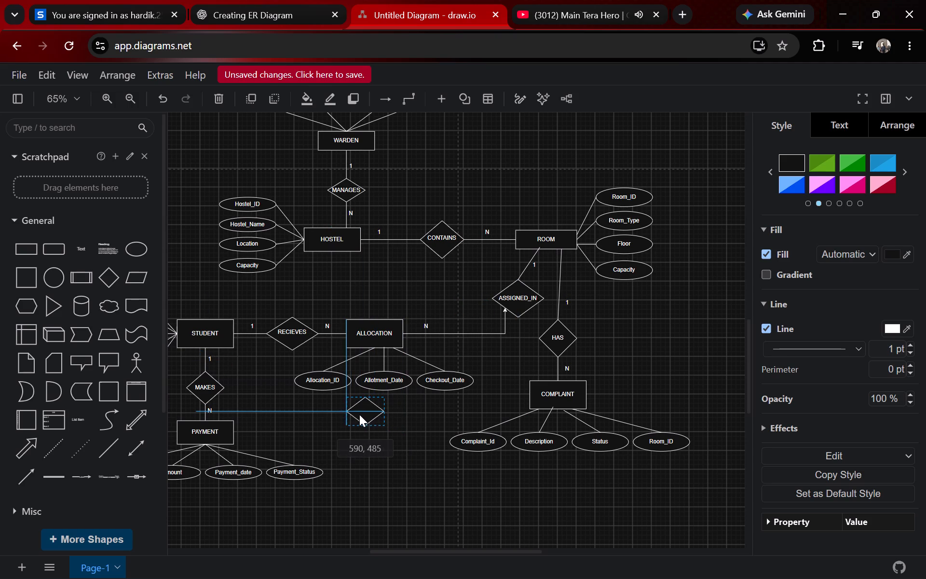
drag(359, 414, 354, 413)
Label the blank diamond below ALLOCATION's attributes RAISES.
double_click(357, 411)
text(RAO)
key(BackSpace)
text(ISES)
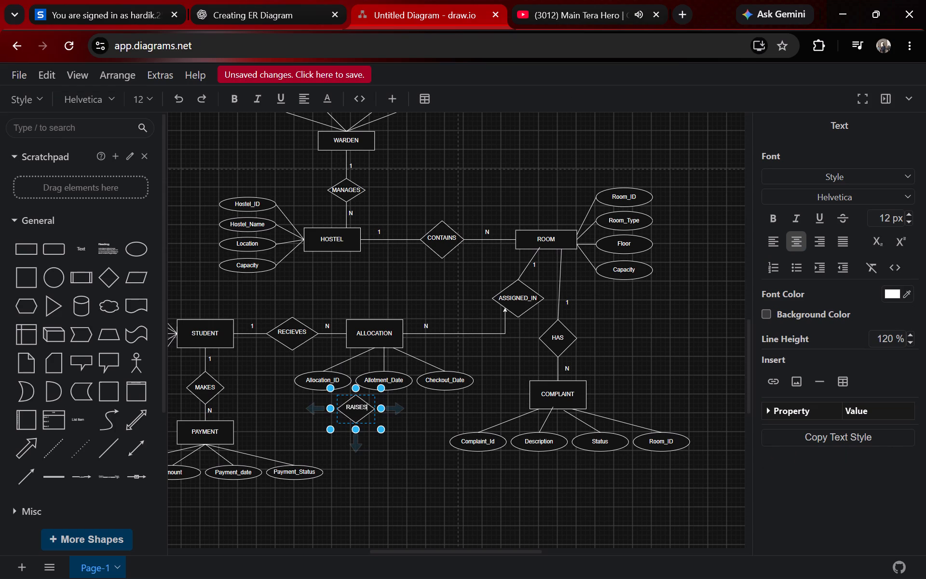
click(390, 474)
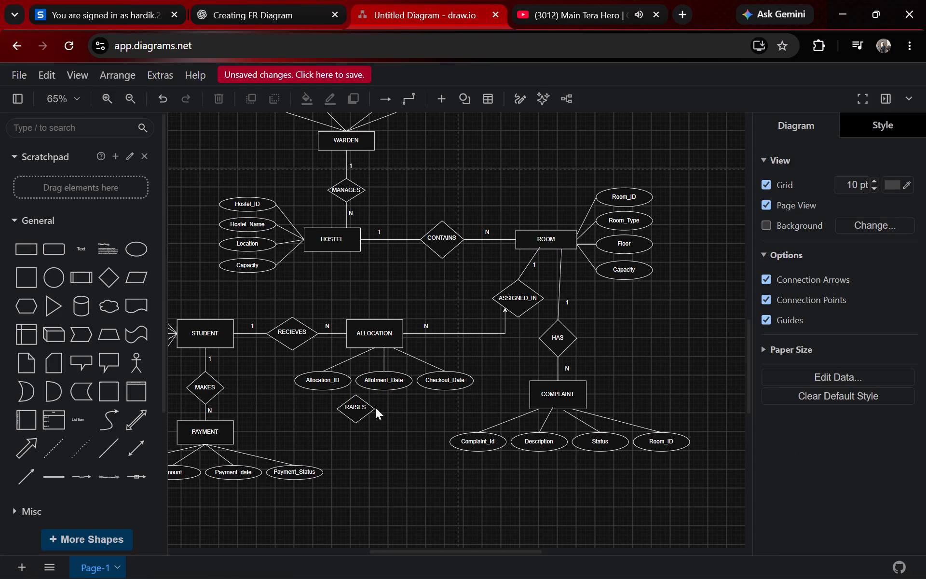
Connect the RAISES diamond to COMPLAINT and set the connector's line end to none.
drag(374, 407, 528, 405)
click(449, 376)
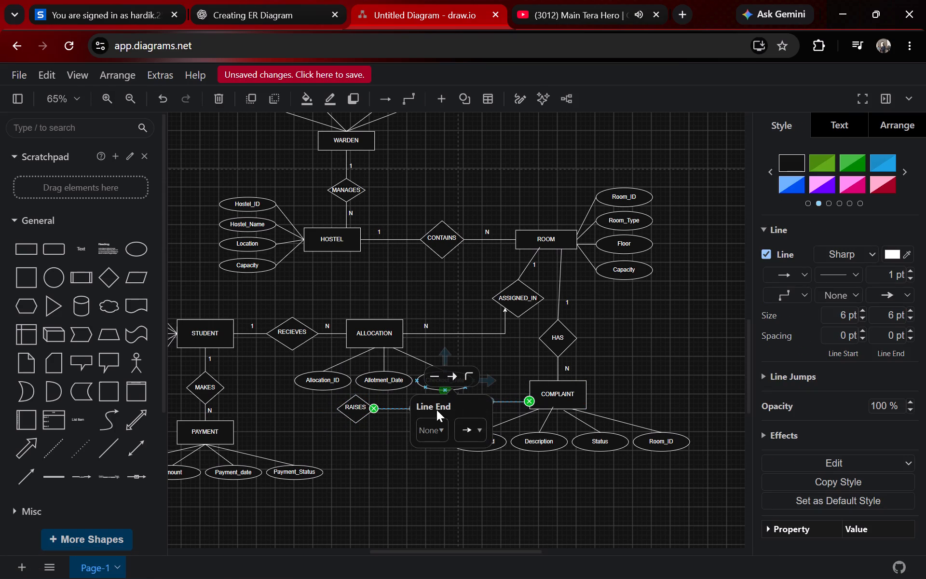
click(469, 428)
click(466, 327)
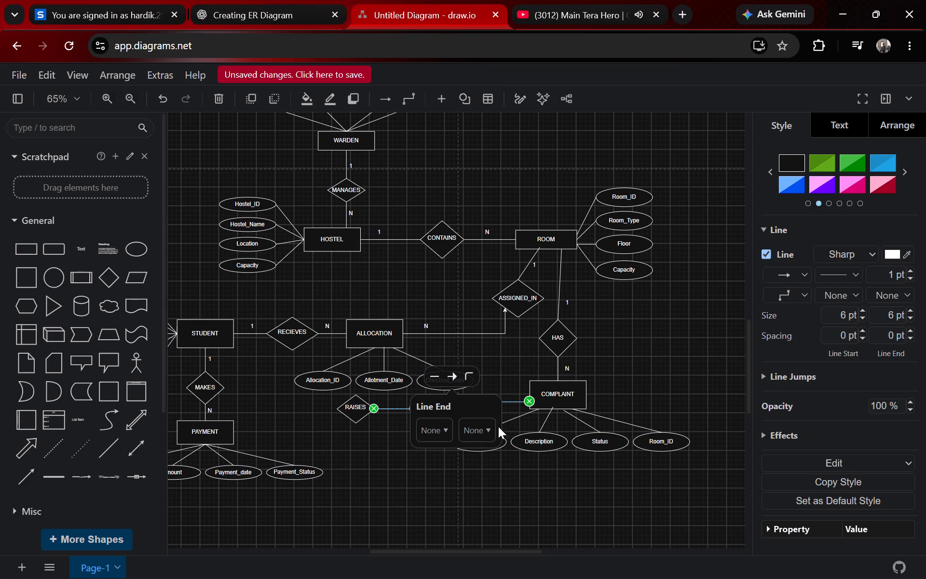
click(462, 485)
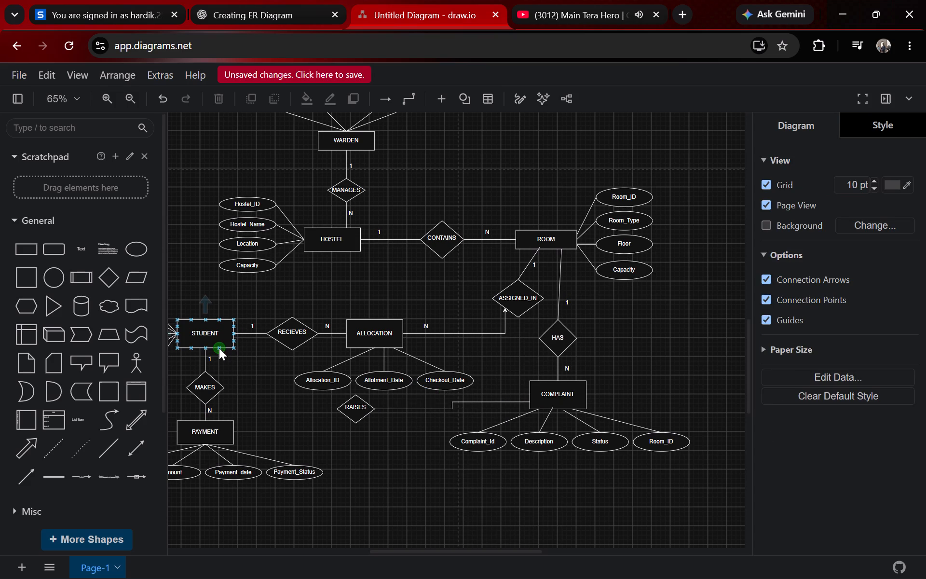
Connect the lower edge of STUDENT to the RAISES diamond and set the connector's line end to none.
drag(219, 348, 336, 411)
click(246, 435)
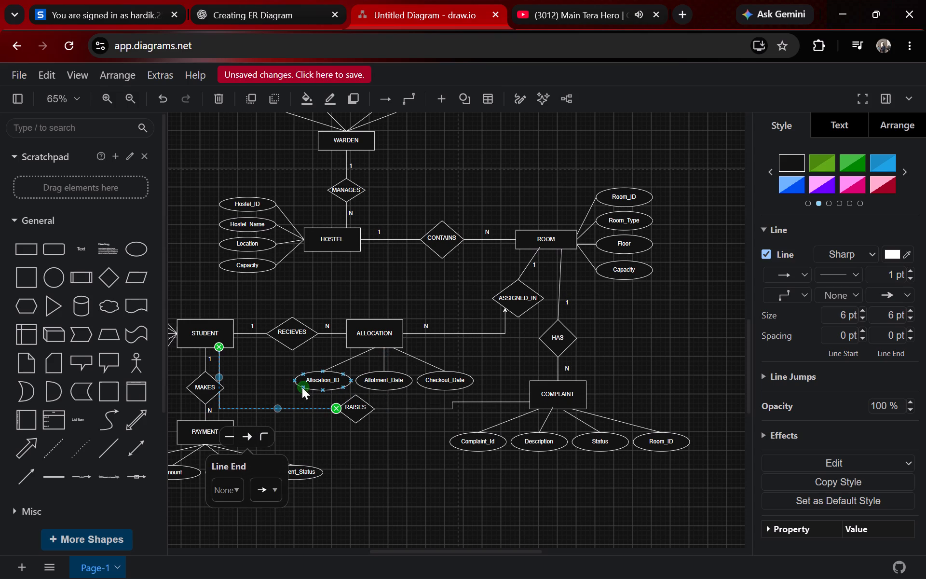
click(264, 478)
click(272, 331)
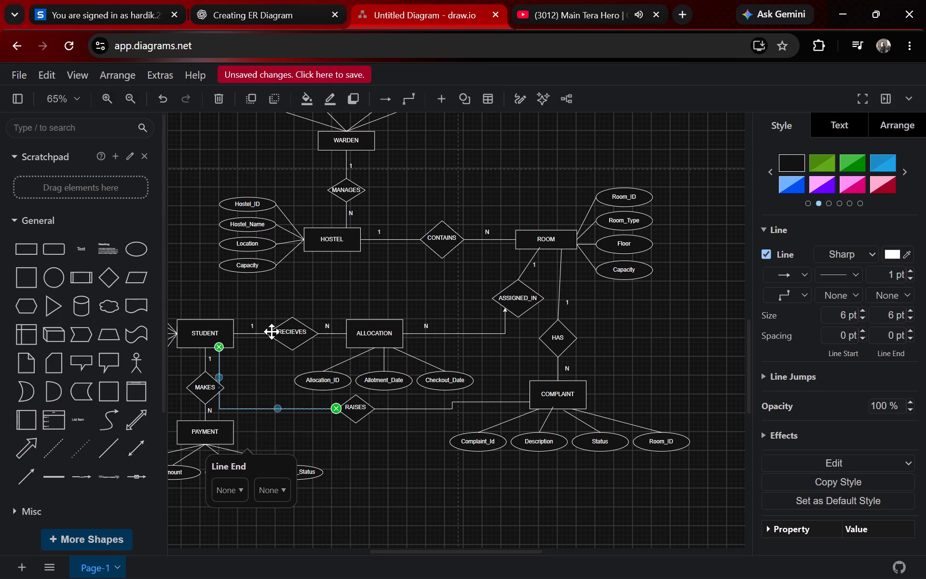
click(377, 494)
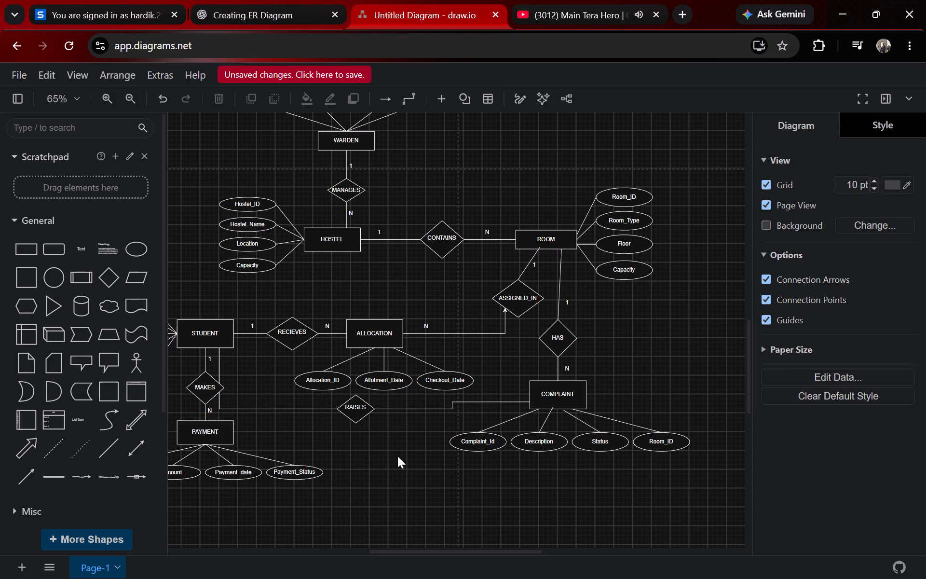
Add the cardinality label 1 above the line between STUDENT and the RAISES diamond.
double_click(281, 402)
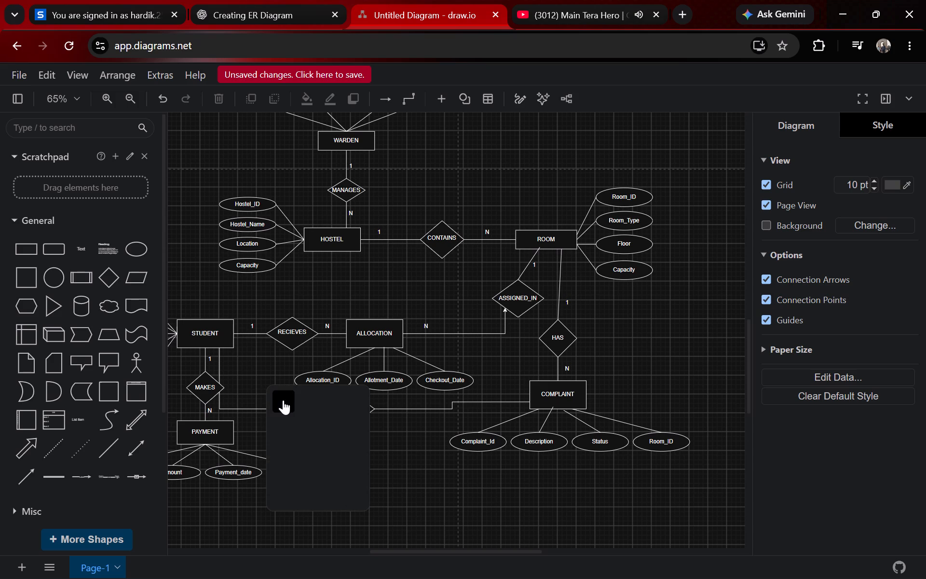
click(283, 400)
key(1)
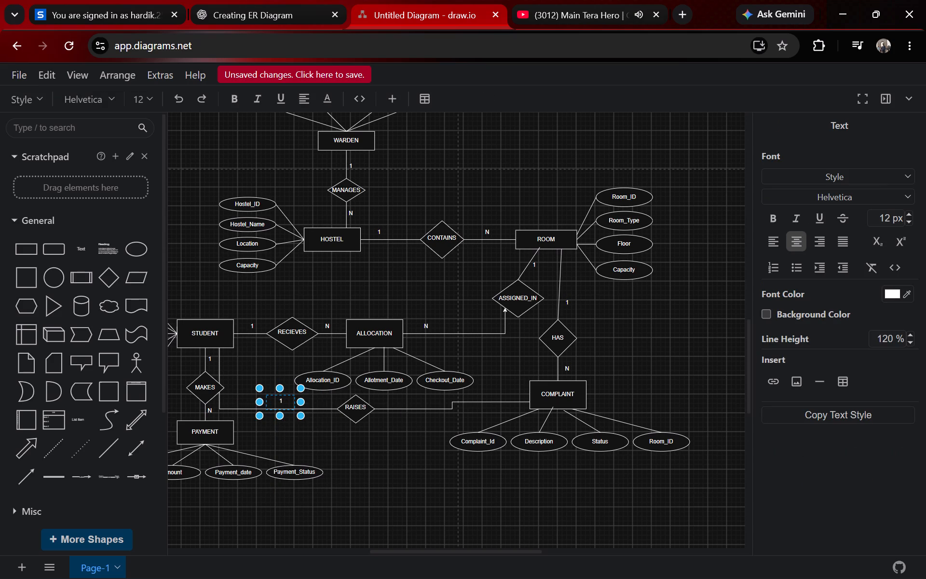
click(405, 398)
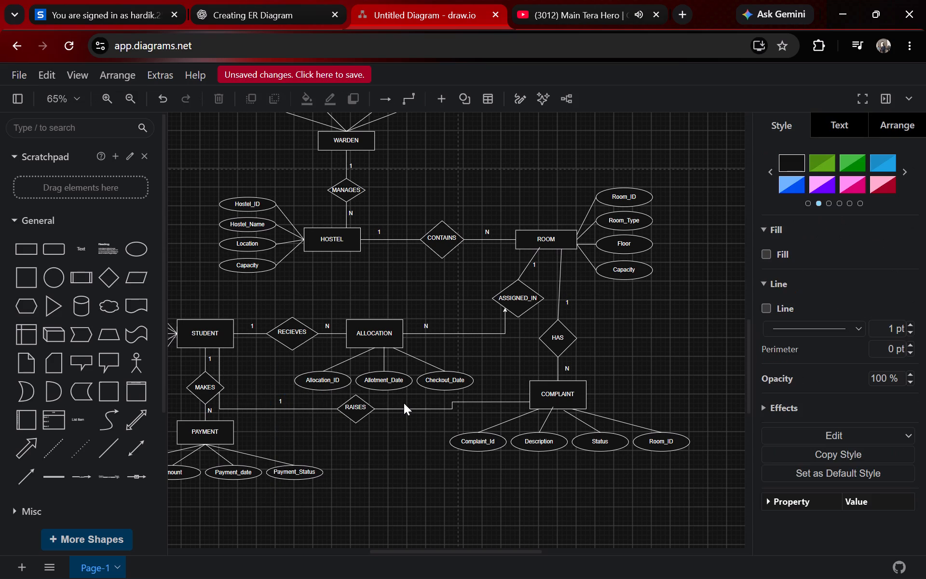
Add the cardinality label N above the line between the RAISES diamond and COMPLAINT.
double_click(404, 403)
click(404, 400)
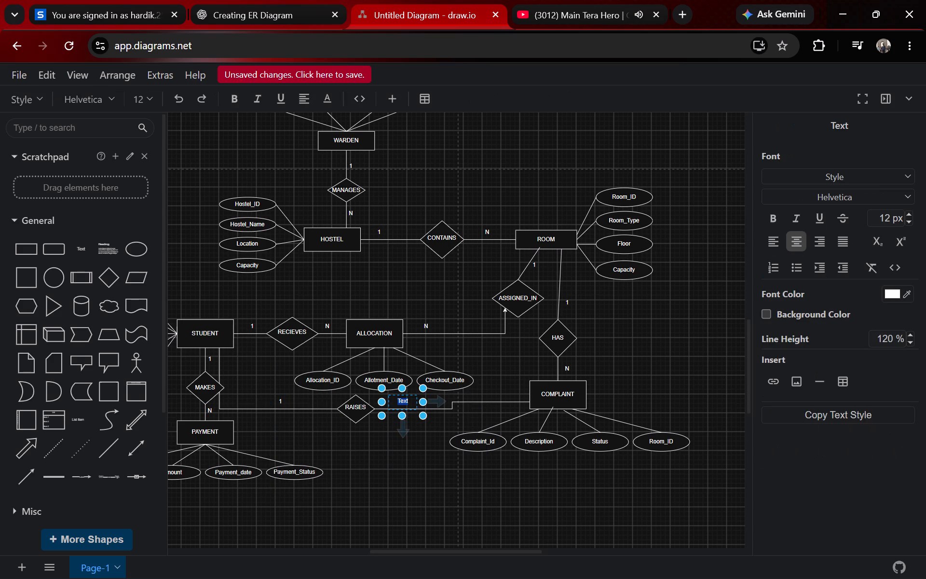
key(shift+n)
click(406, 497)
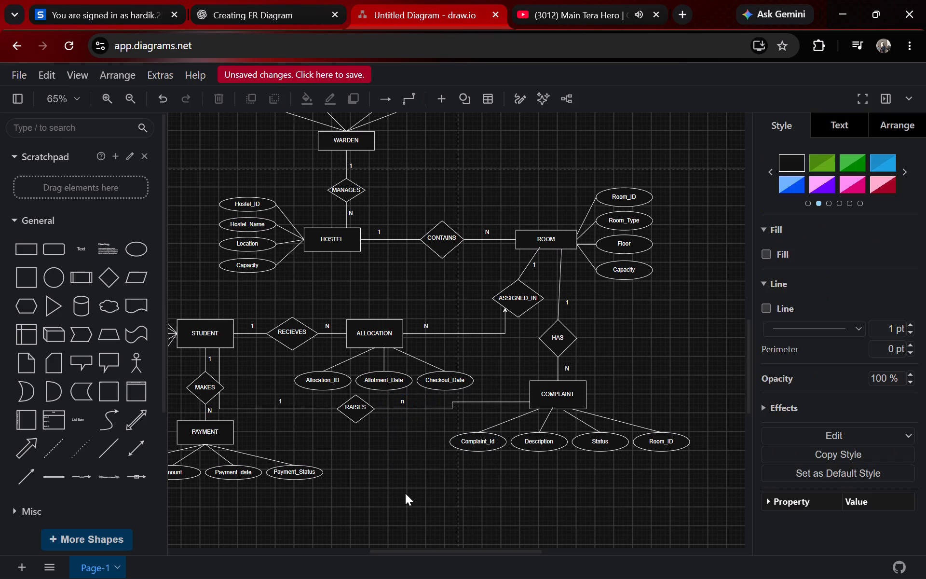
double_click(402, 403)
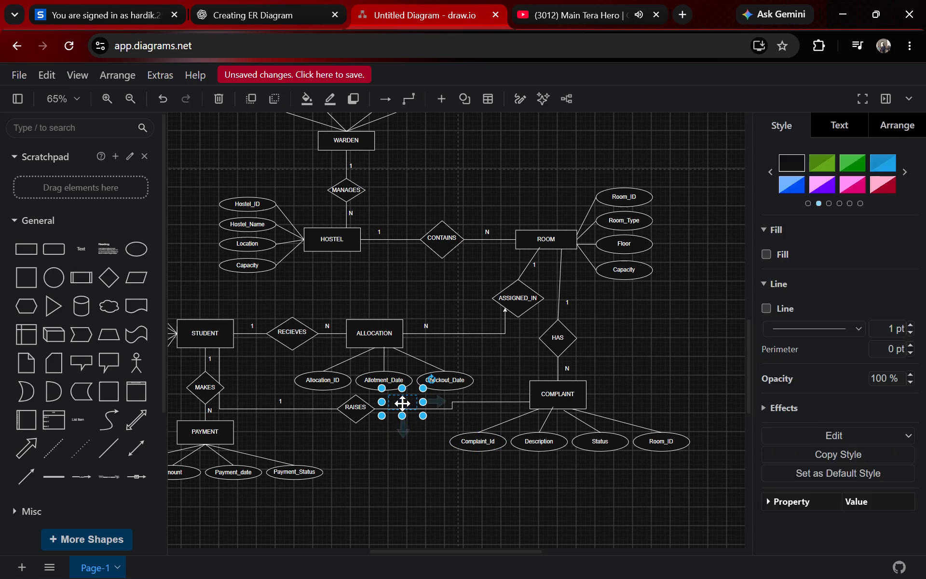
key(BackSpace)
key(n)
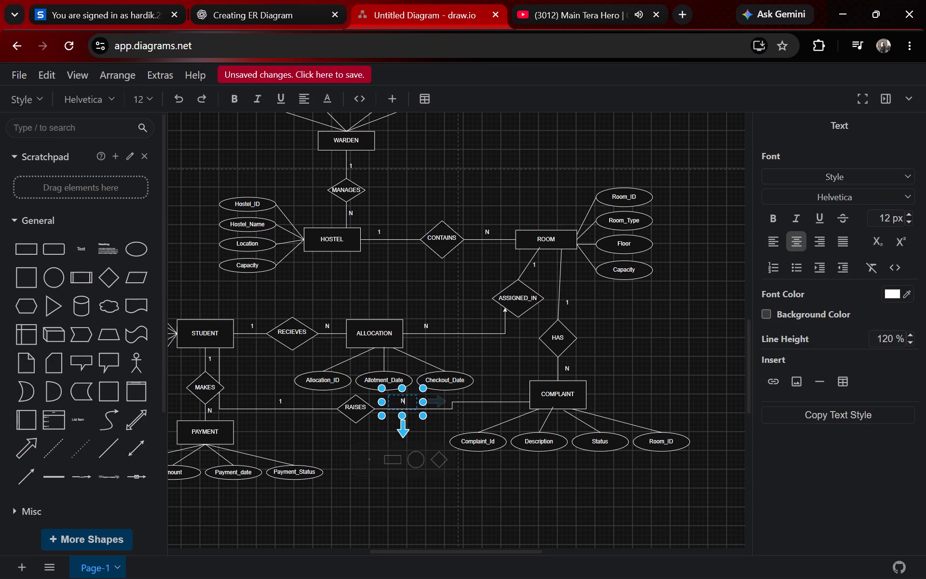
click(381, 496)
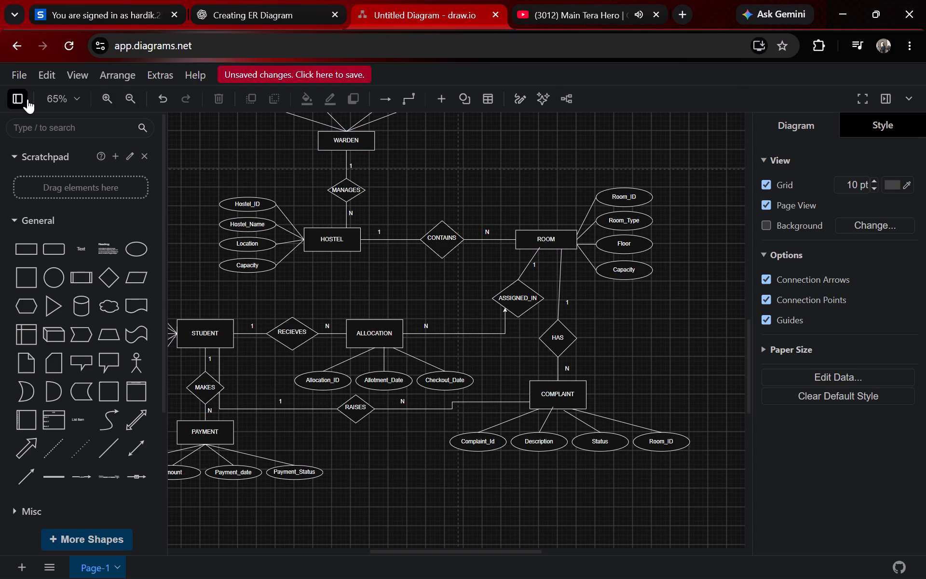
Start saving the diagram and name the file ER_diagram_hostel_database.
click(27, 71)
click(46, 145)
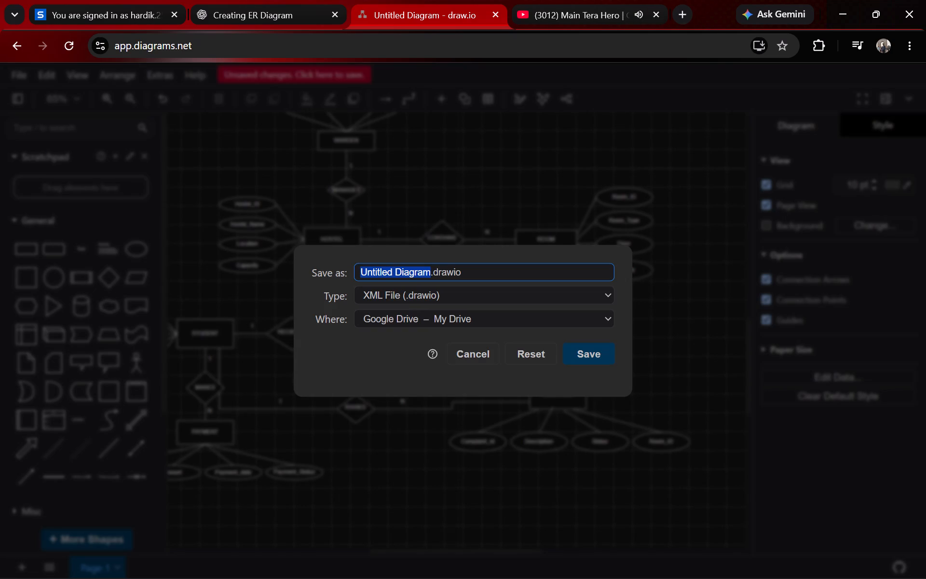
drag(428, 270, 401, 262)
key(BackSpace)
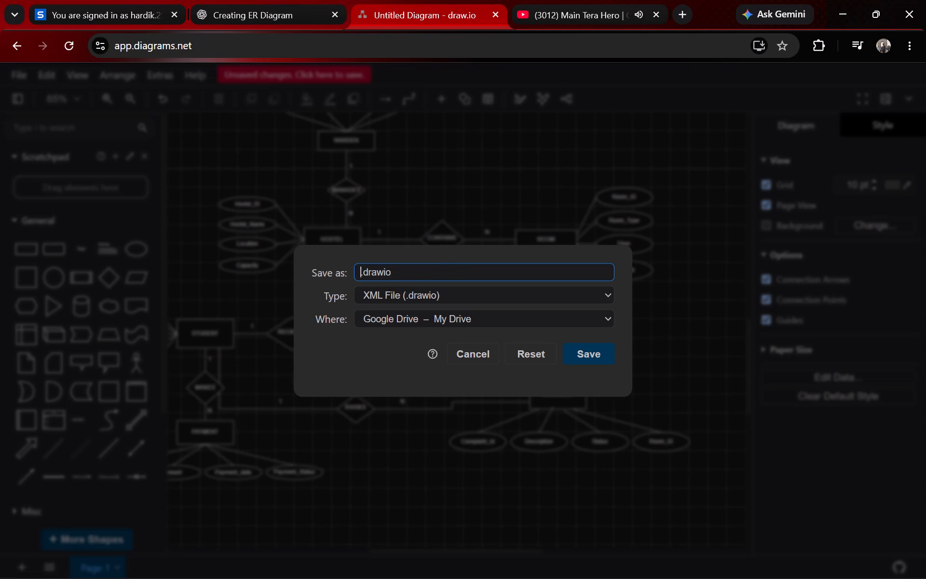
text(ER)
key(space)
key(BackSpace)
text(DI)
key(BackSpace)
key(BackSpace)
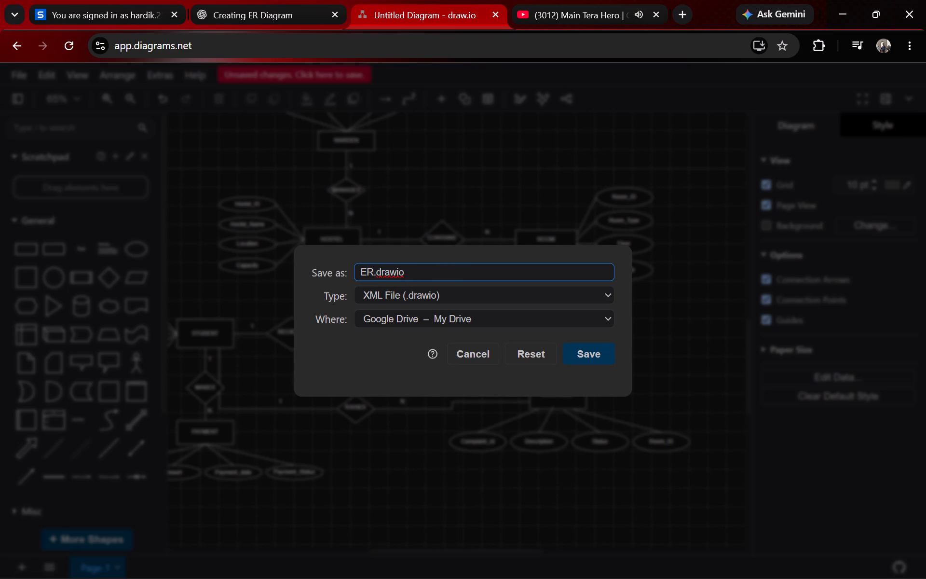
key(shift+underscore)
text(diag)
text(ram)
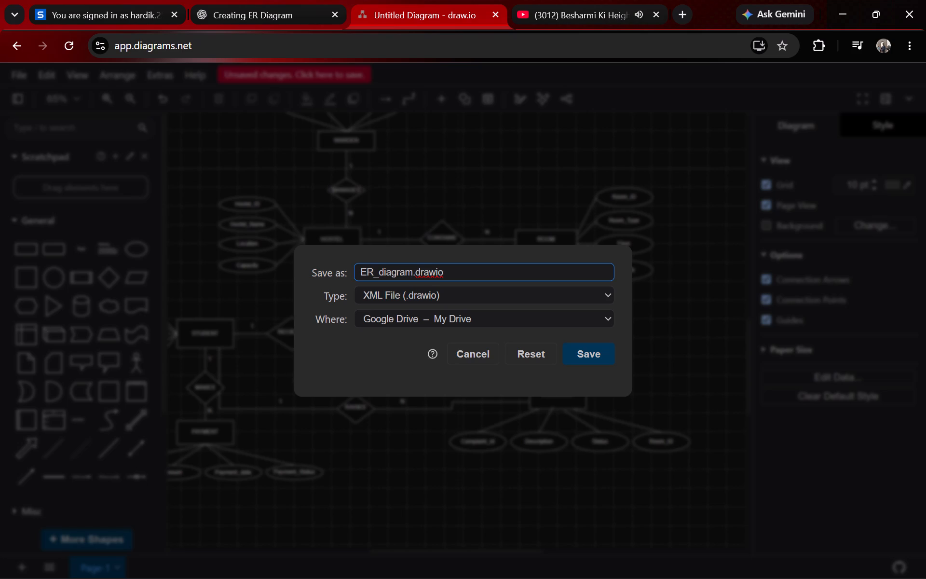
key(shift+underscore)
text(hostel)
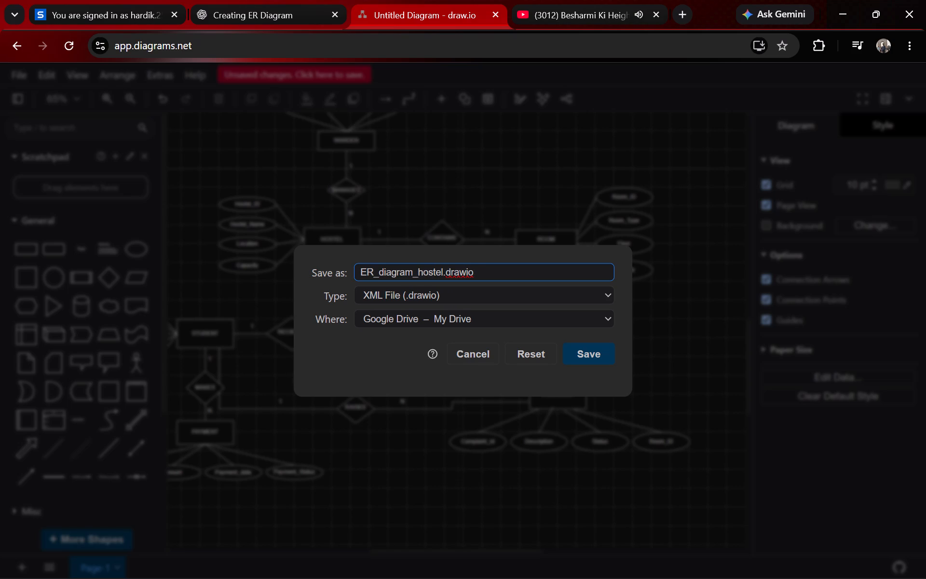
text(_dt)
key(BackSpace)
text(atabase)
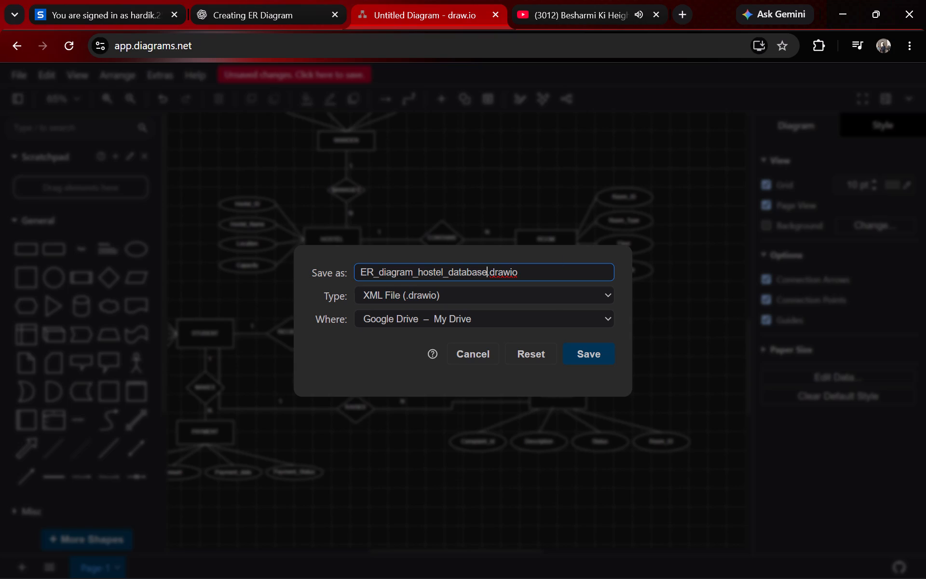
Set the saved file's type to Editable Bitmap Image (.png).
click(557, 295)
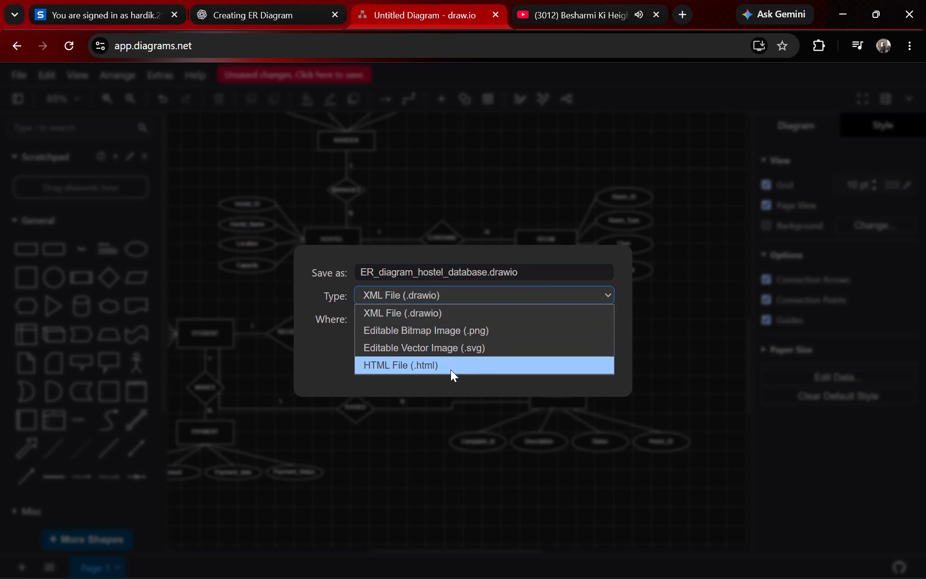
click(319, 365)
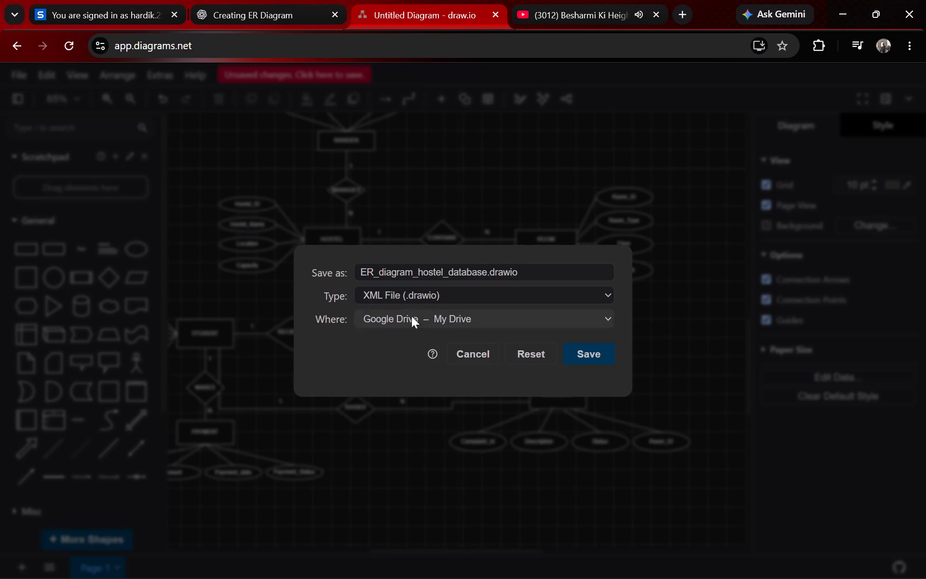
click(424, 295)
click(434, 331)
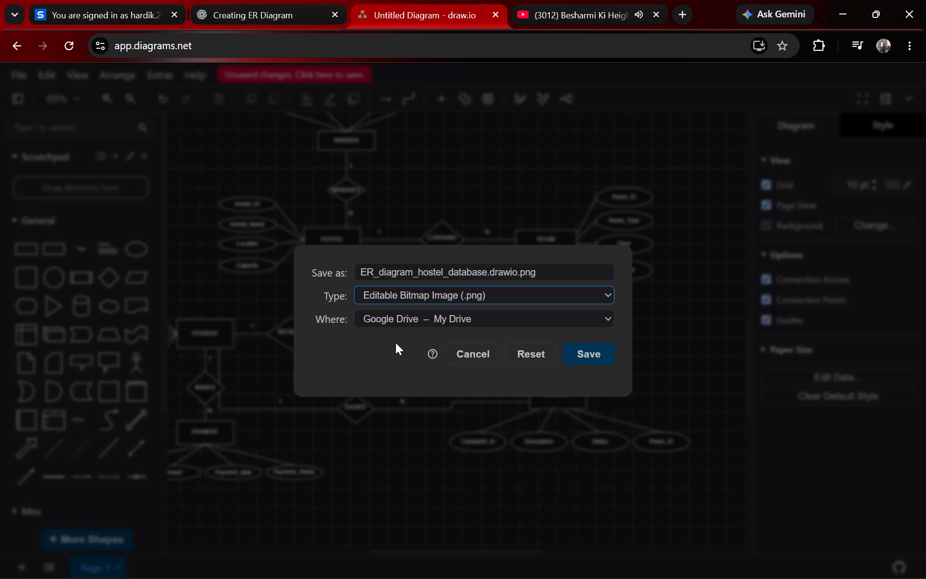
Choose Download as the save destination and save the ER_diagram_hostel_database PNG file.
click(408, 325)
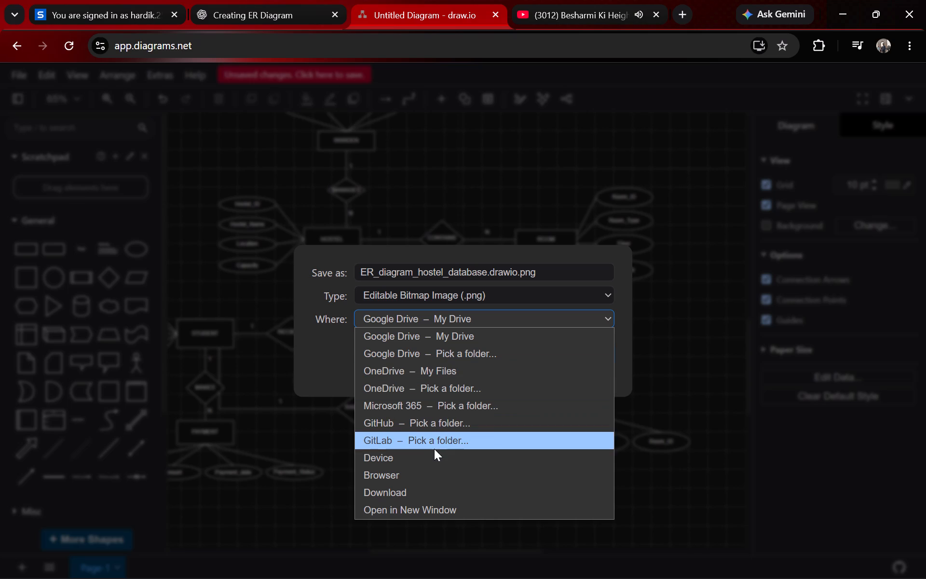
click(432, 493)
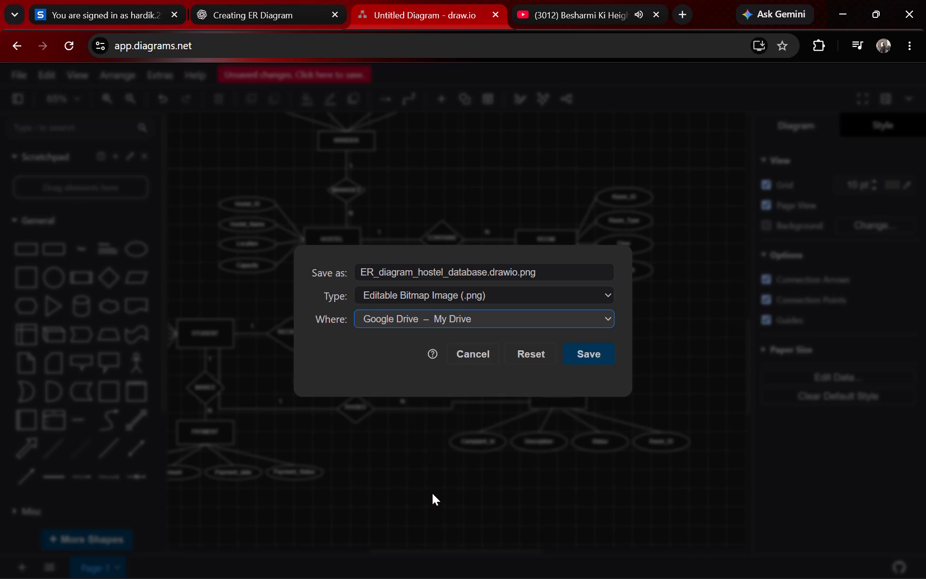
click(587, 358)
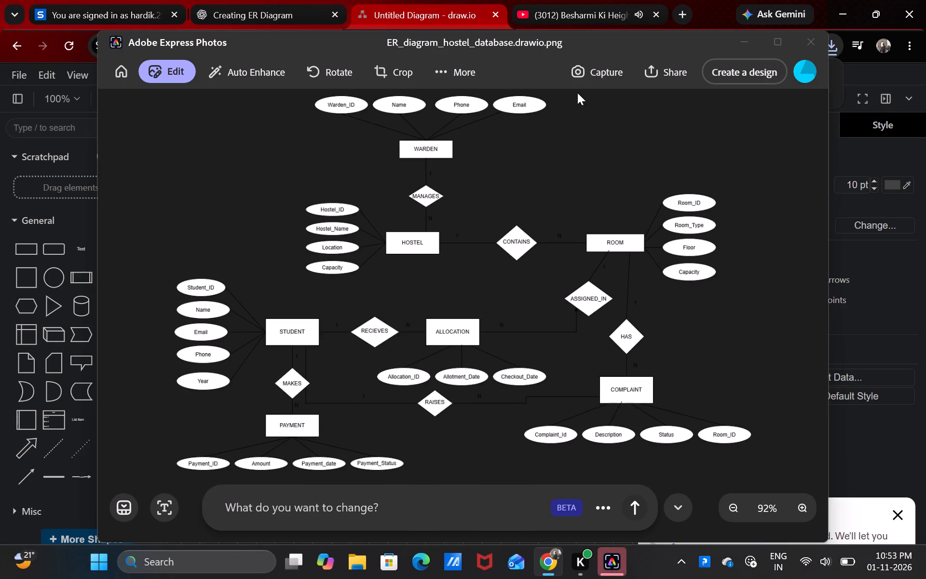
Open the exported diagram image for editing in Adobe Express Photos, save it without edits, and close the image window.
click(177, 79)
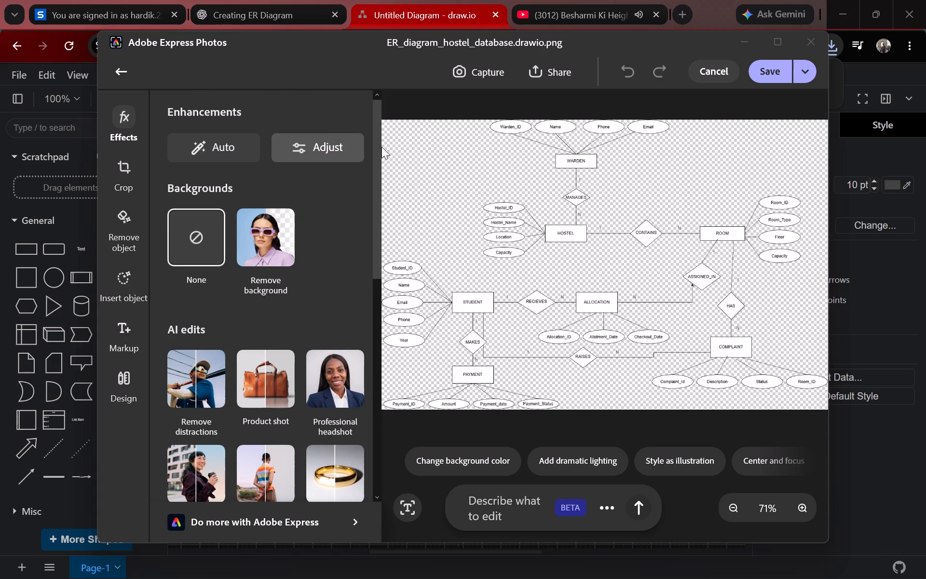
drag(459, 143, 412, 154)
click(778, 67)
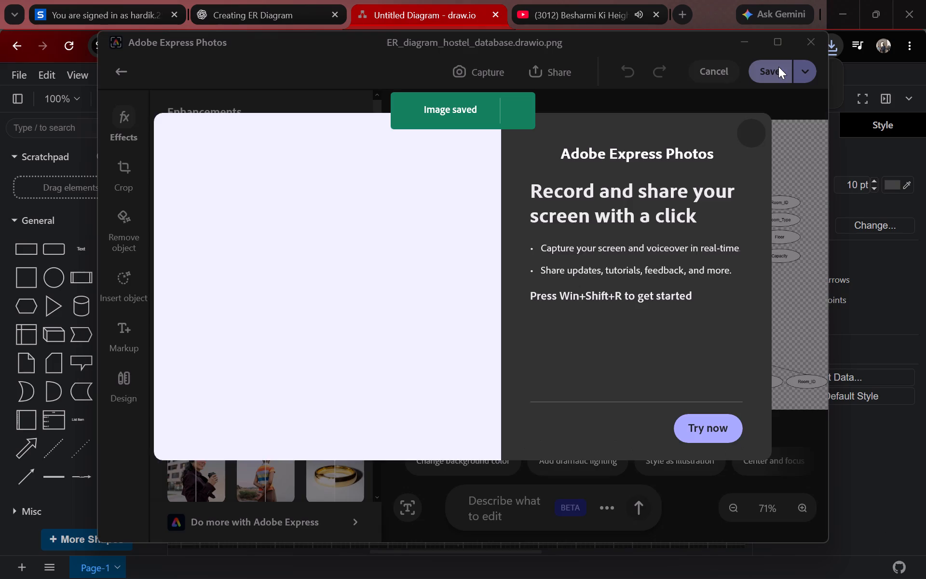
click(746, 138)
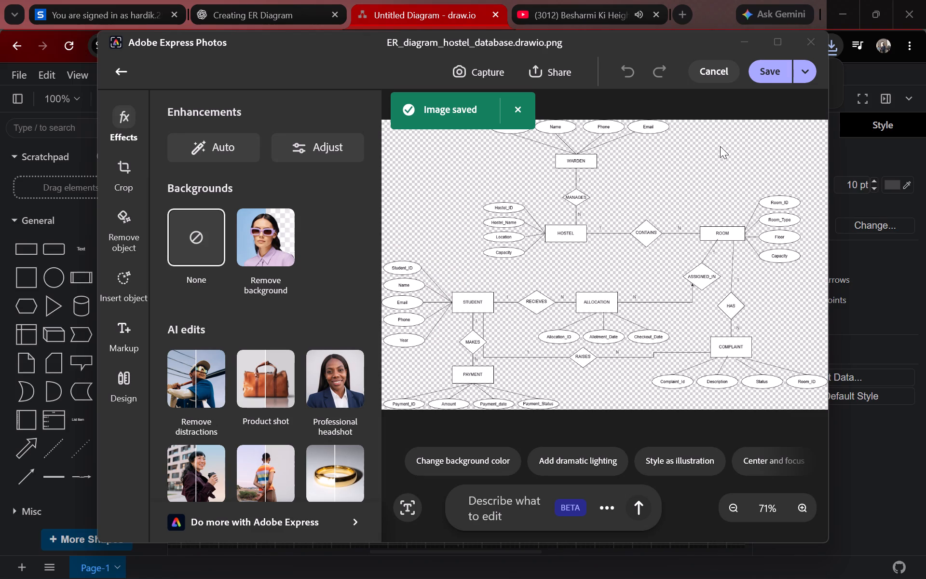
click(778, 57)
click(770, 71)
click(808, 38)
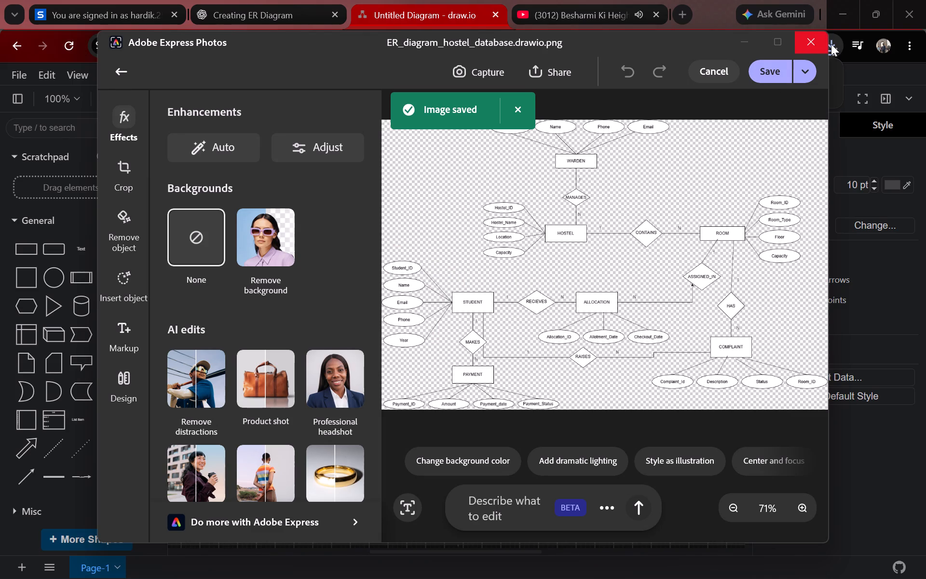
click(822, 44)
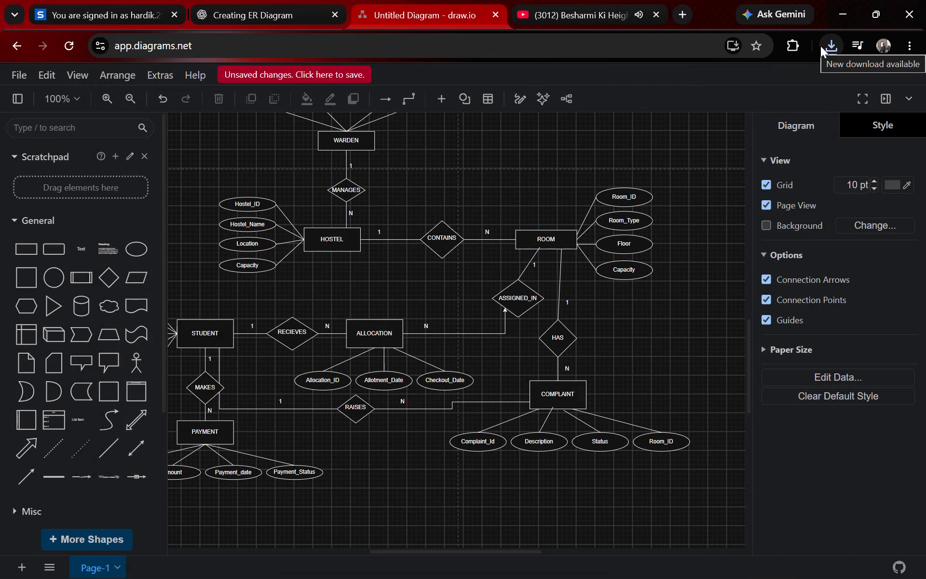
click(822, 49)
click(733, 109)
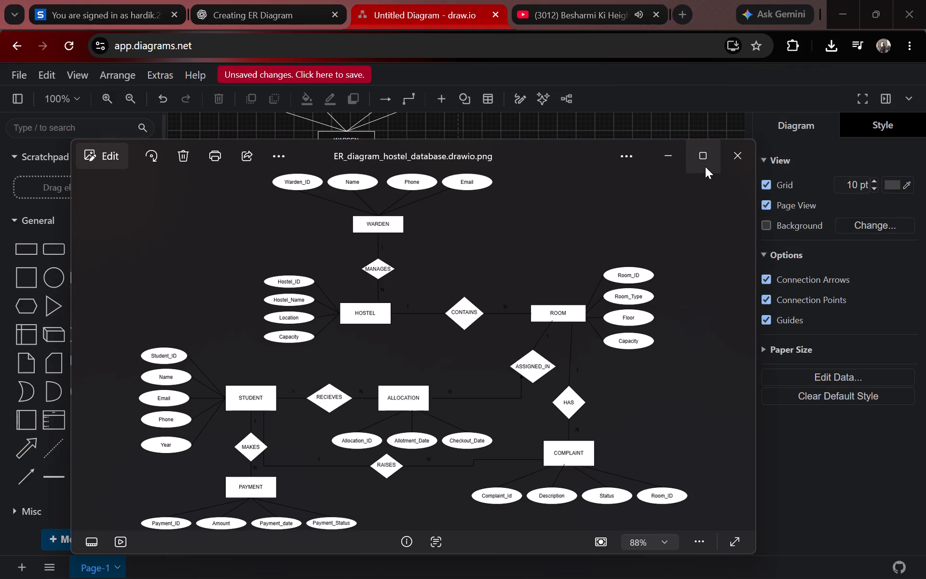
click(728, 150)
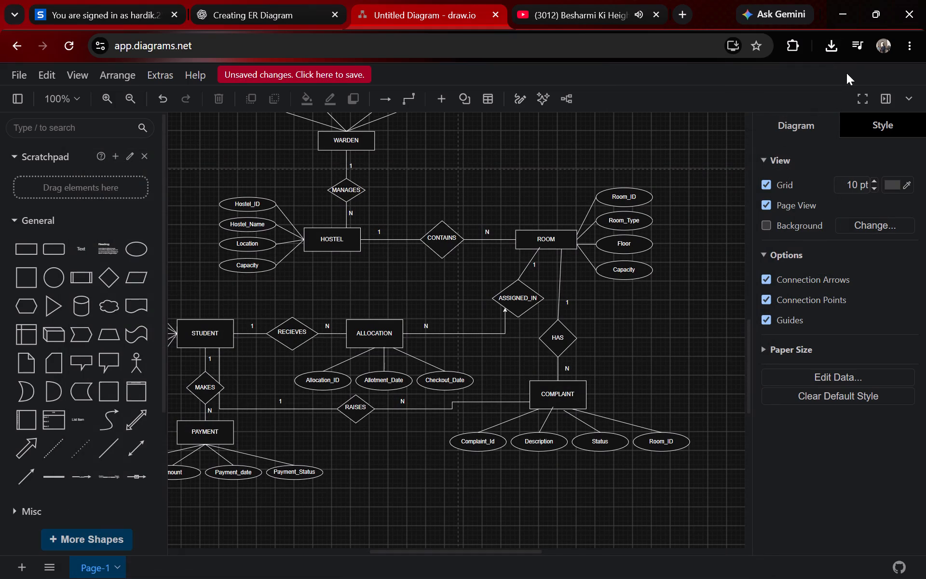
click(830, 51)
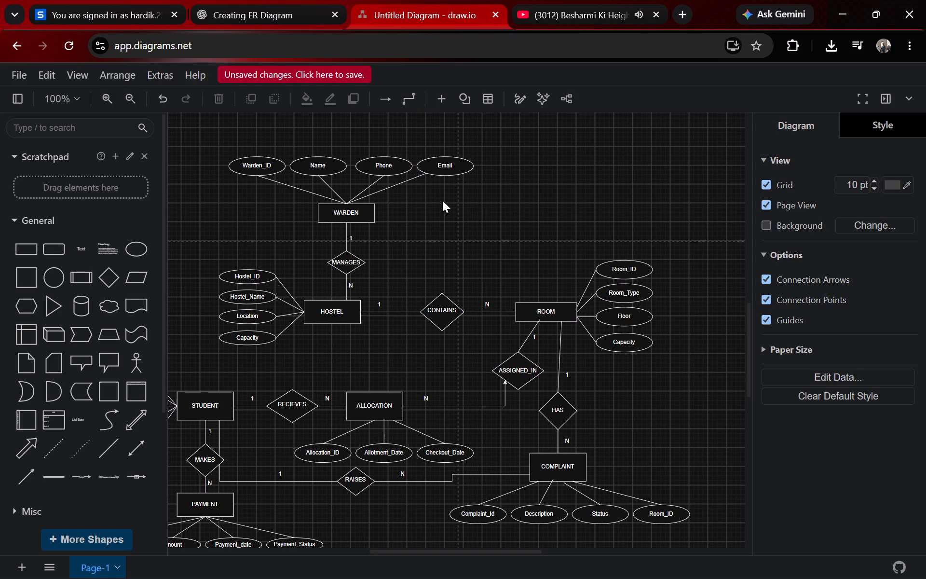
Reopen the downloaded ER_diagram_hostel_database.drawio.png in Photos and examine its entities, connecting lines and cardinality labels up close.
click(837, 42)
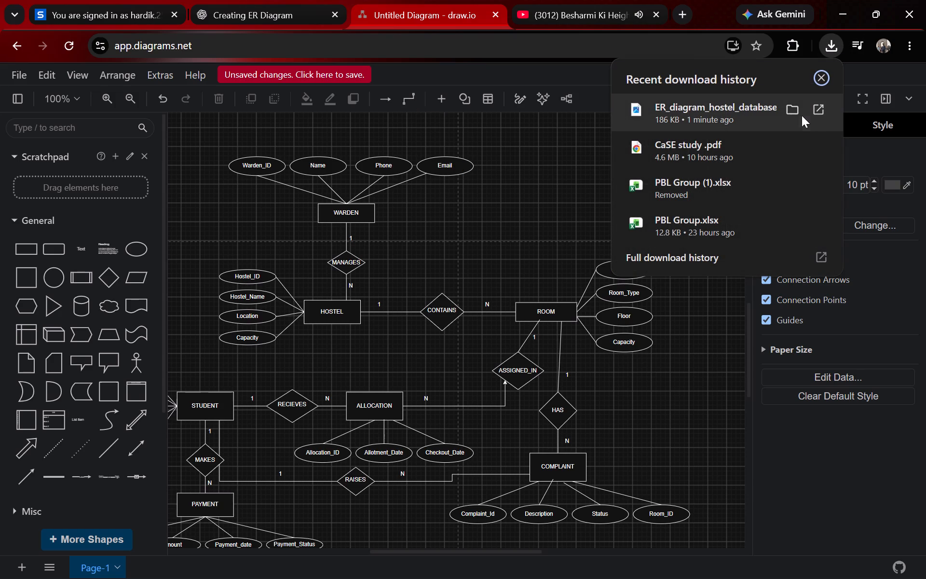
click(757, 115)
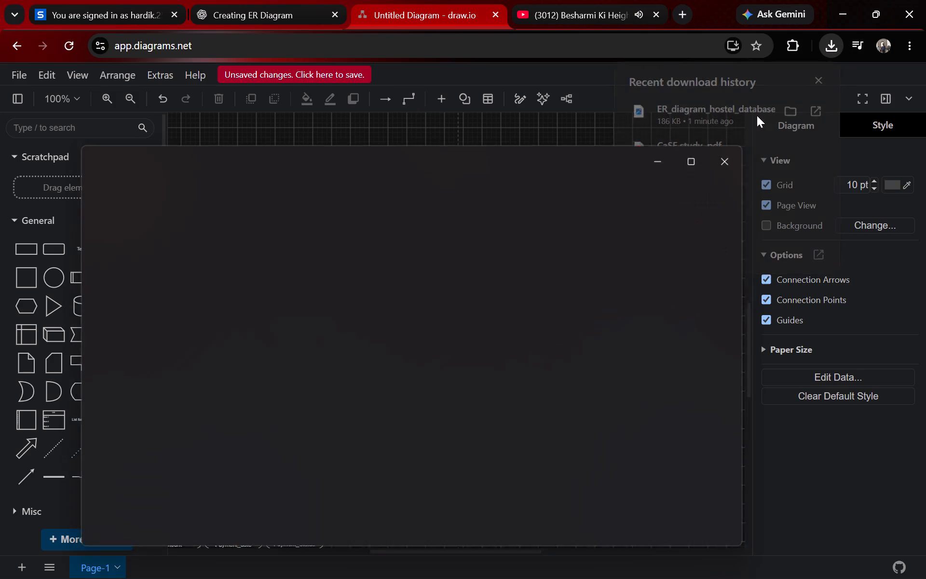
scroll(584, 332, up, 2)
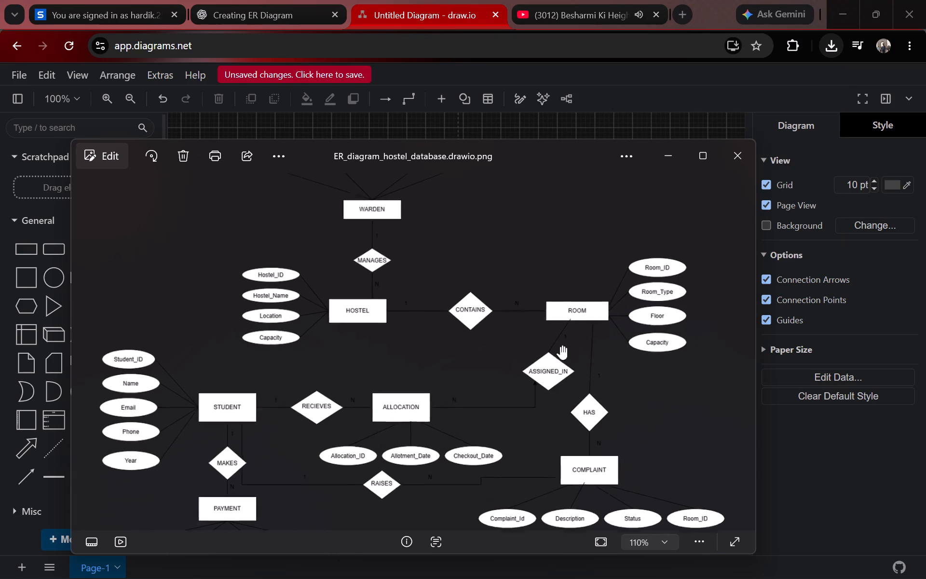
scroll(510, 366, up, 1)
scroll(481, 453, up, 10)
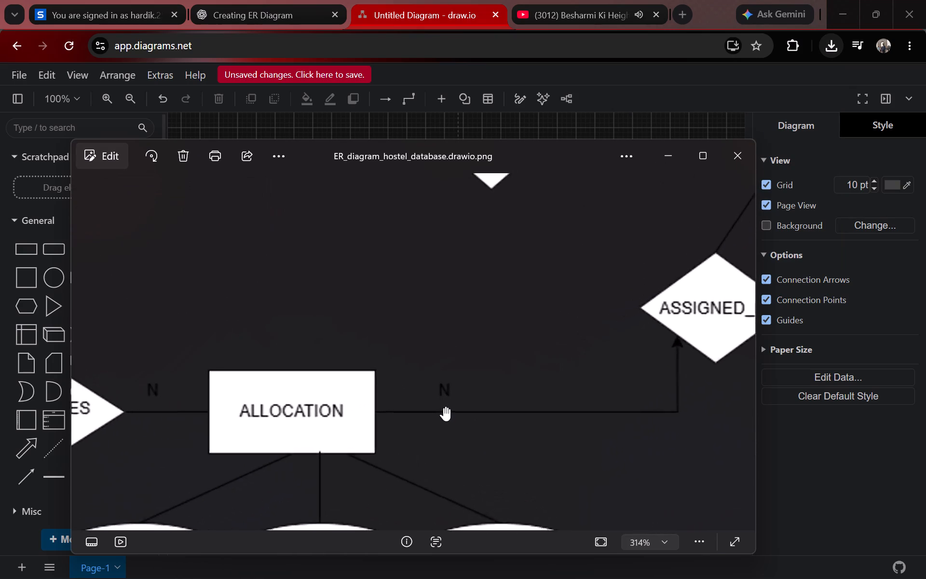
scroll(444, 407, up, 1)
scroll(444, 407, down, 8)
scroll(453, 344, down, 4)
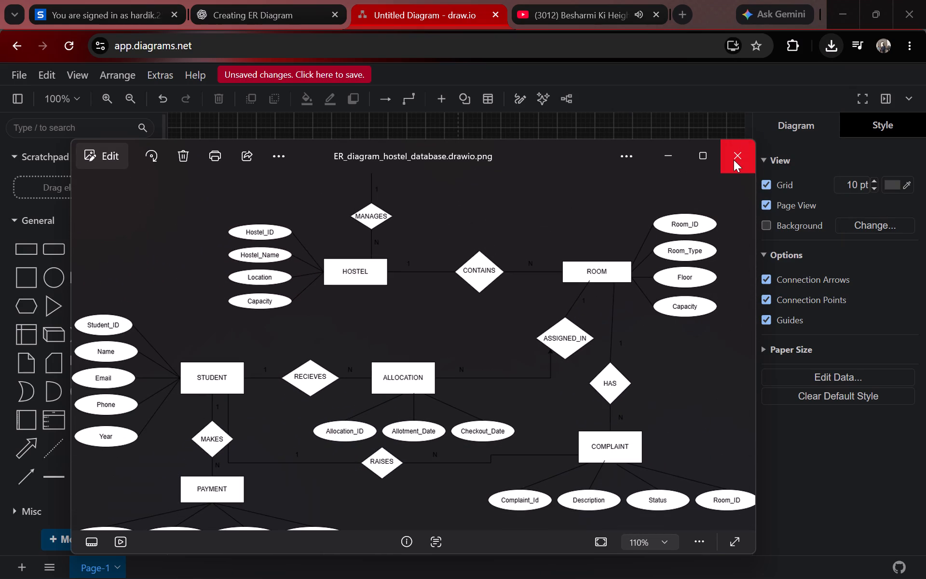
scroll(738, 169, down, 3)
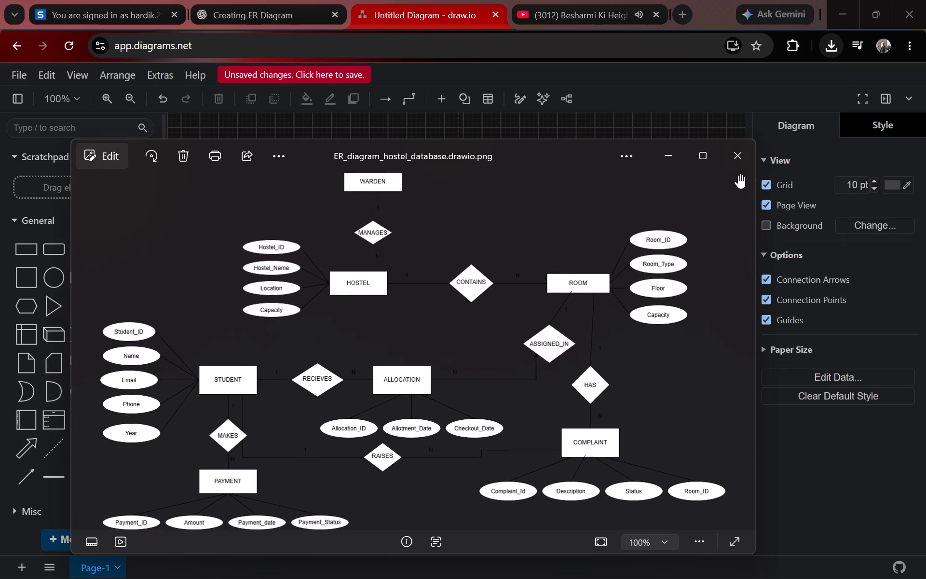
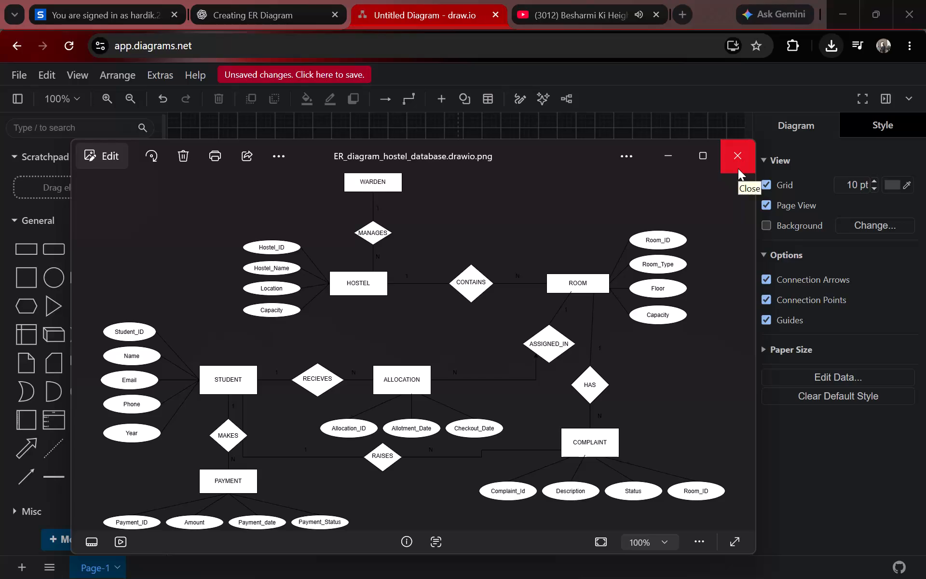
Close the ER_diagram_hostel_database.drawio.png image window in Photos.
click(738, 168)
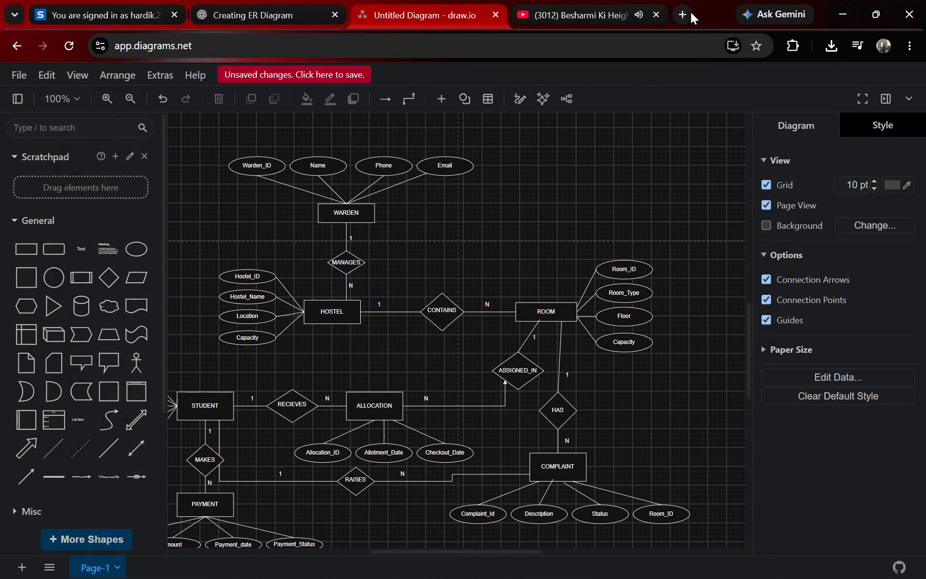
Open a new browser tab and search for "what" to find WhatsApp Web.
click(679, 12)
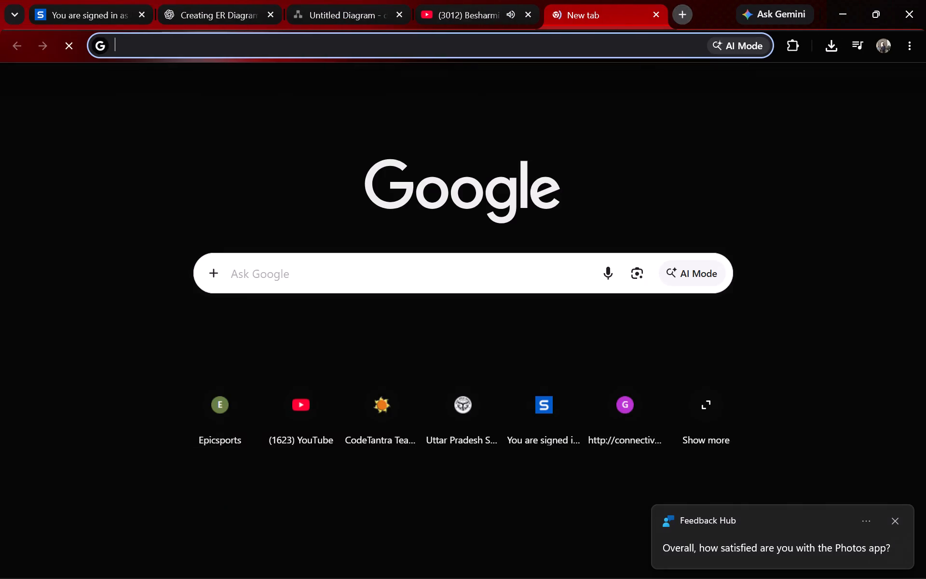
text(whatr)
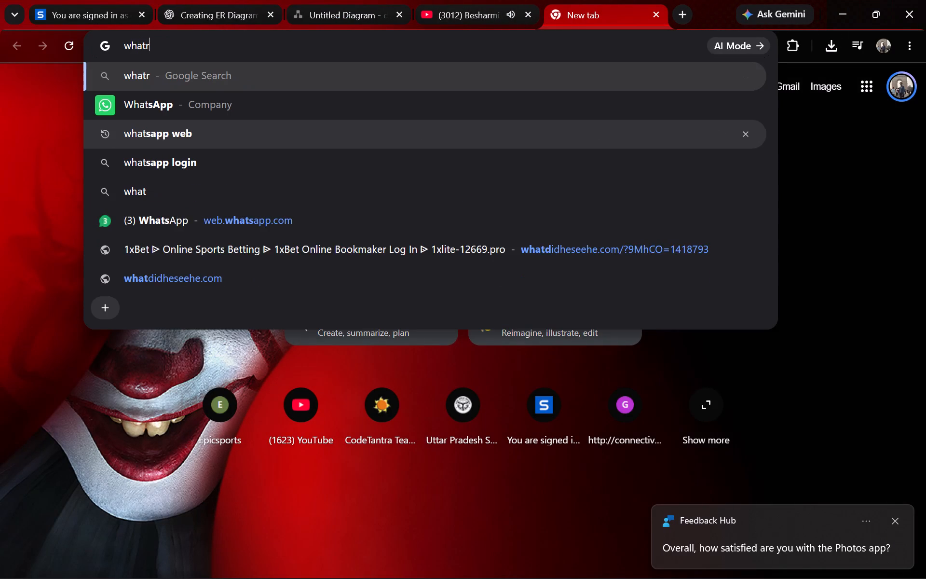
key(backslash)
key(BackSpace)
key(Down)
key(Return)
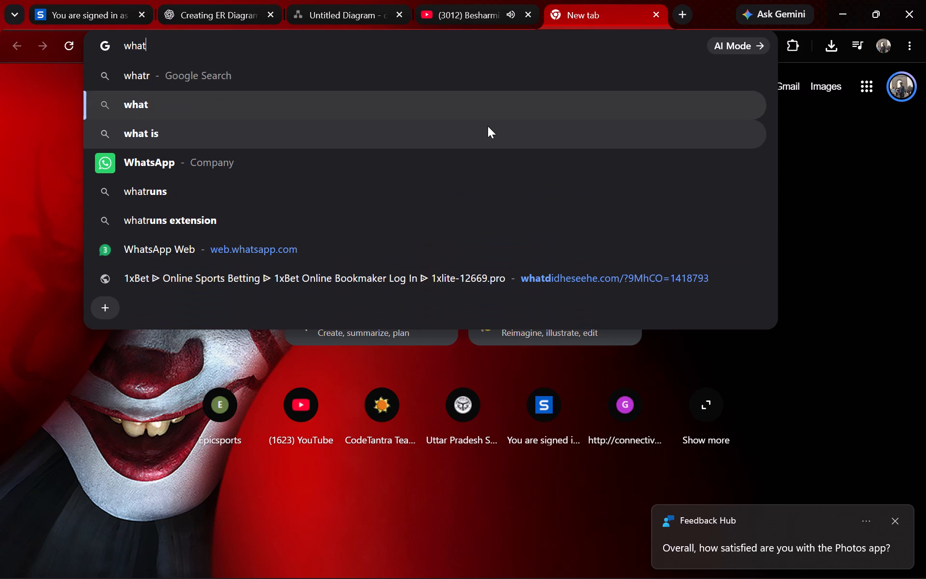
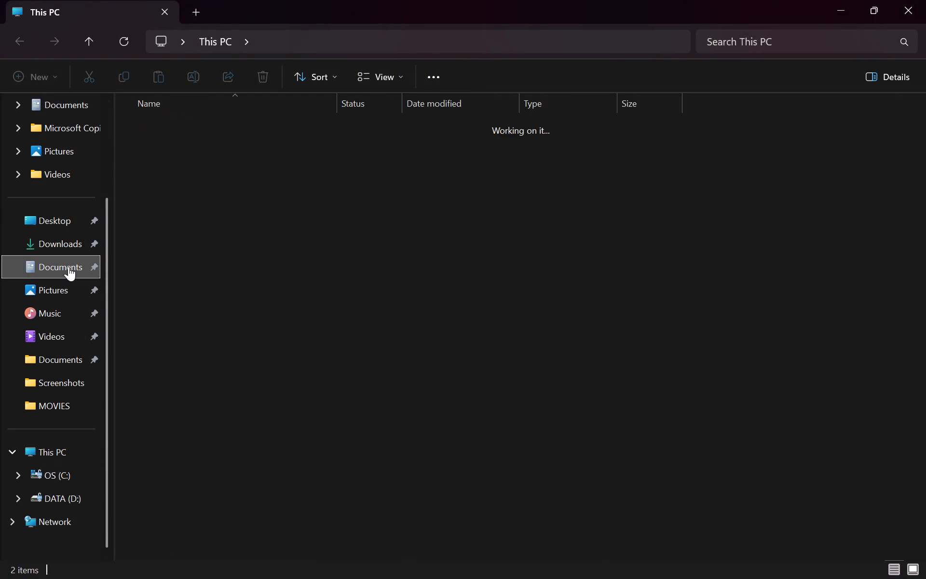
Look through the files in the Downloads and Documents folders, and switch back to the ER diagram in draw.io.
click(81, 244)
click(81, 261)
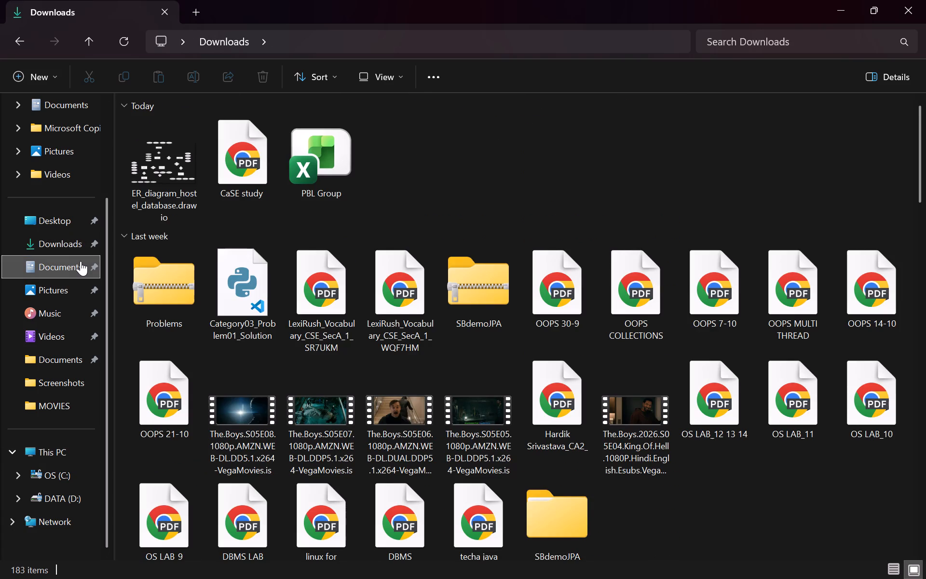
scroll(174, 346, down, 5)
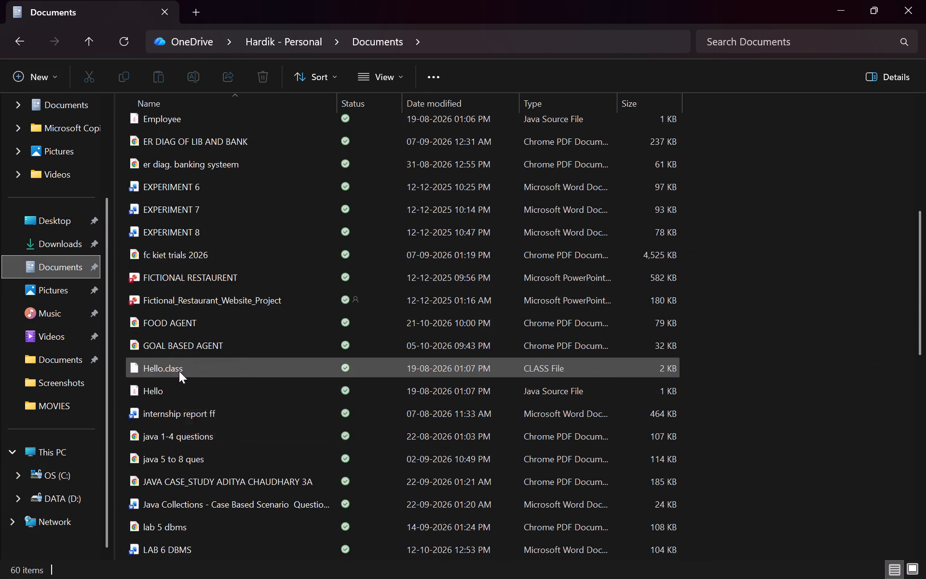
click(60, 243)
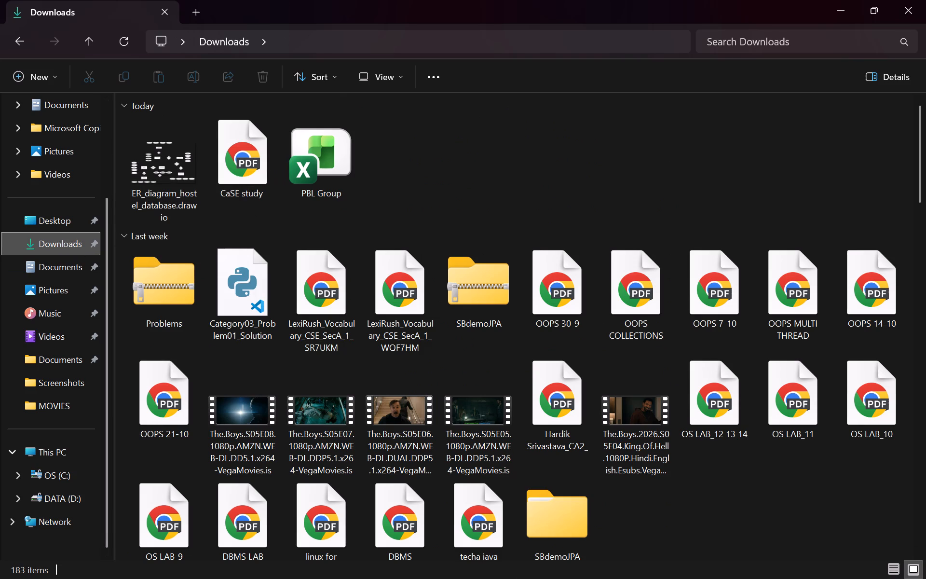
click(574, 574)
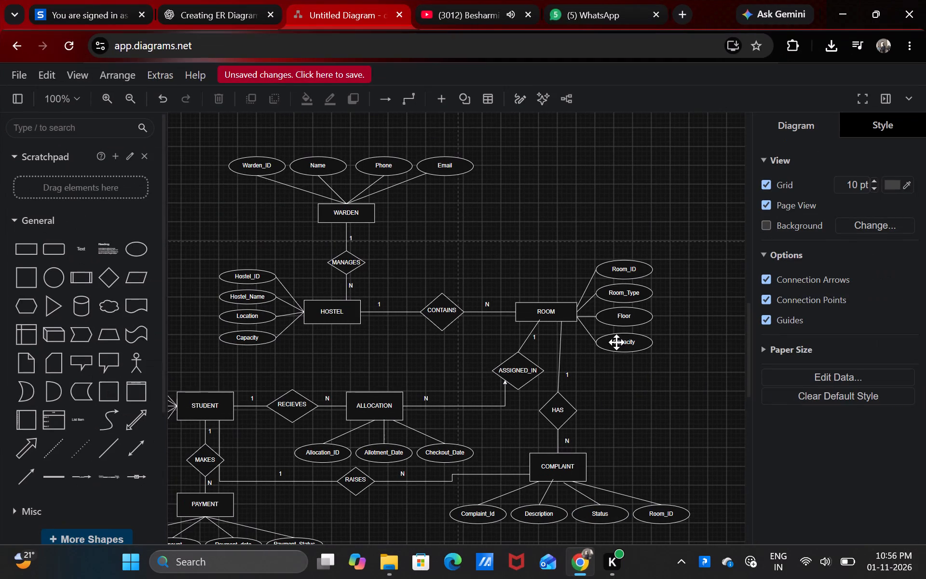